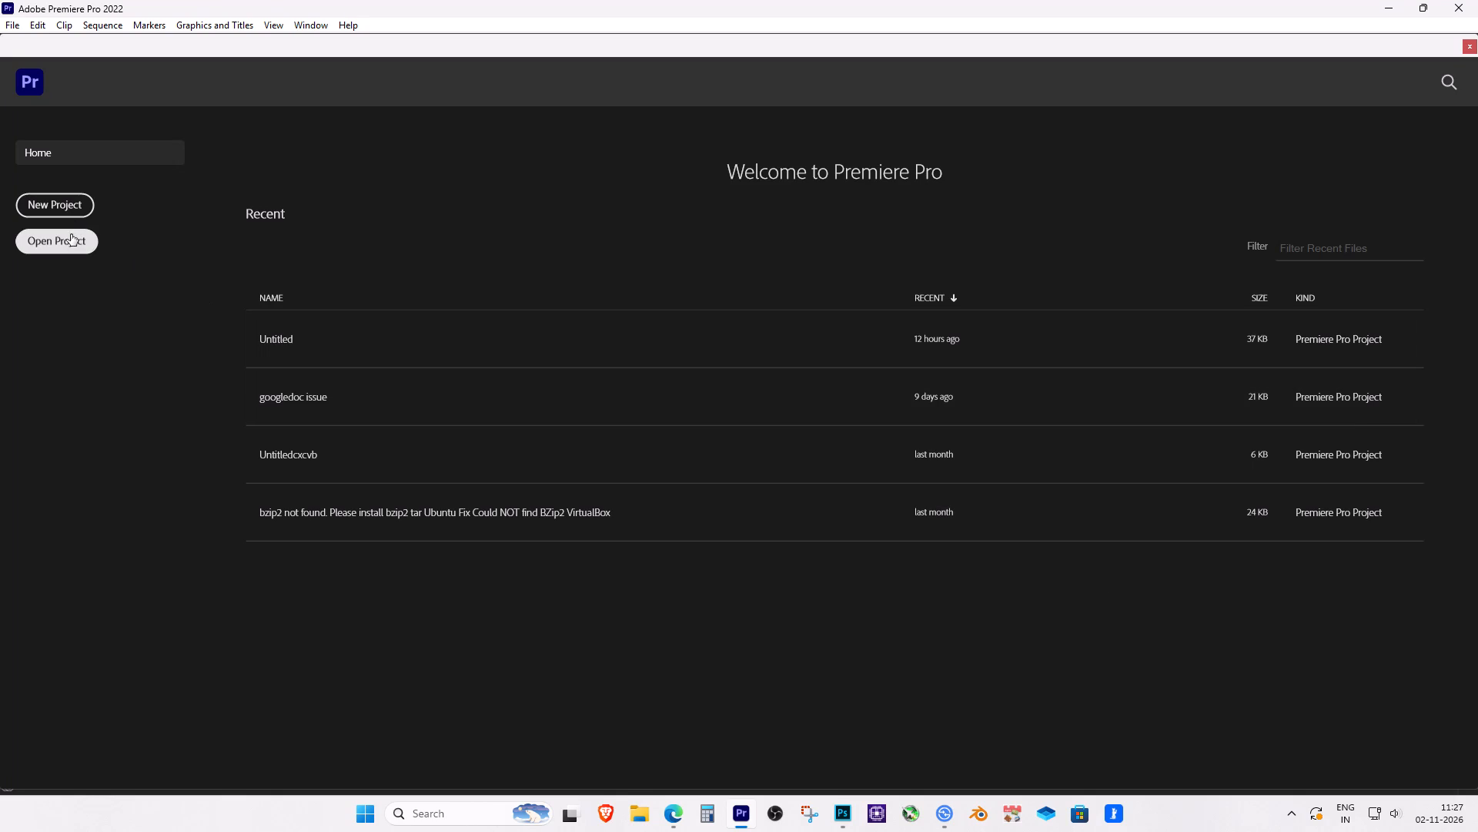
Create a new project named wathi in the Downloads\harvest folder.
{"action": "left_click", "coordinate": [58, 253]}
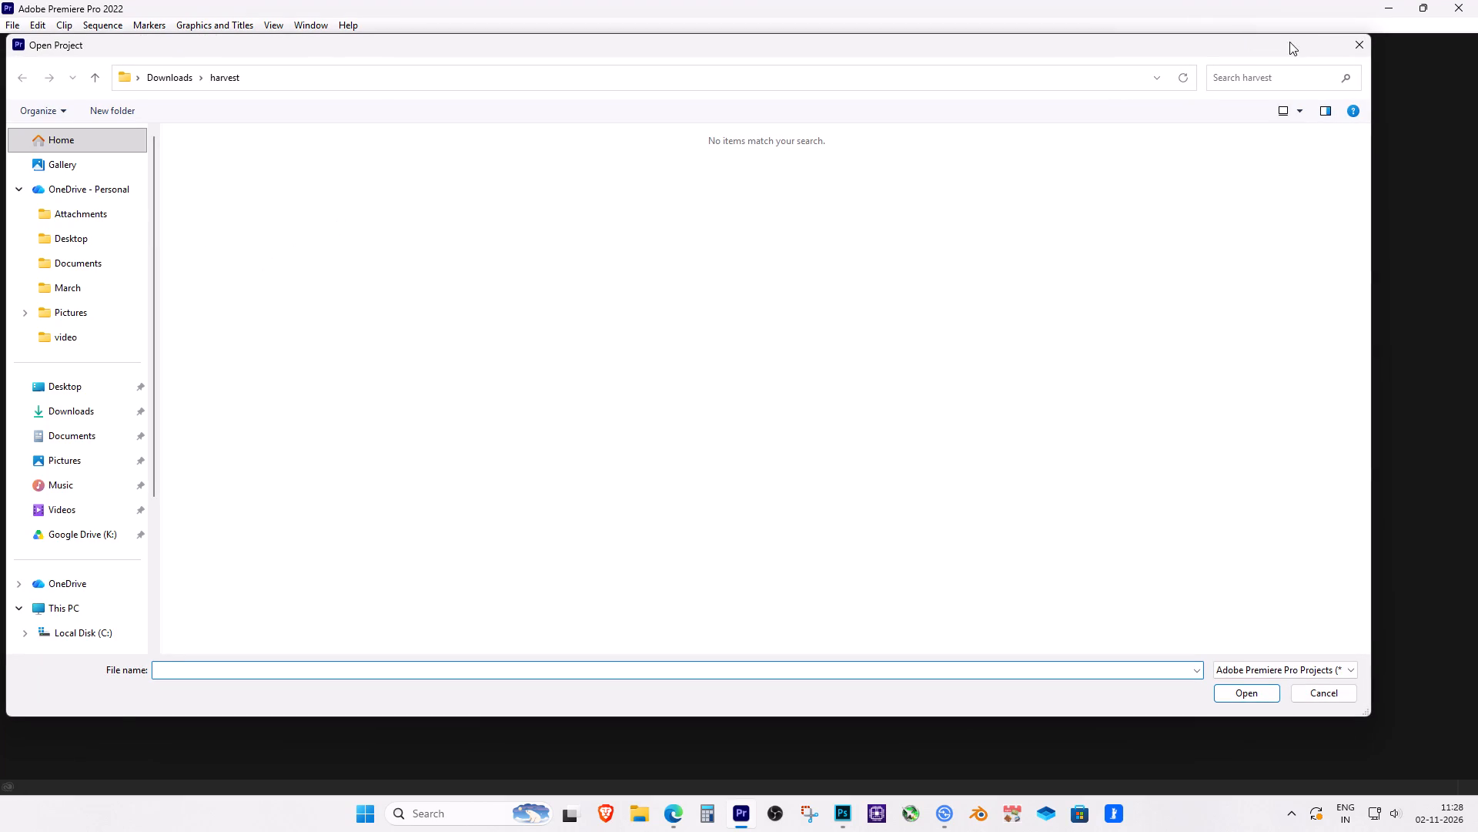
{"action": "left_click", "coordinate": [1356, 45]}
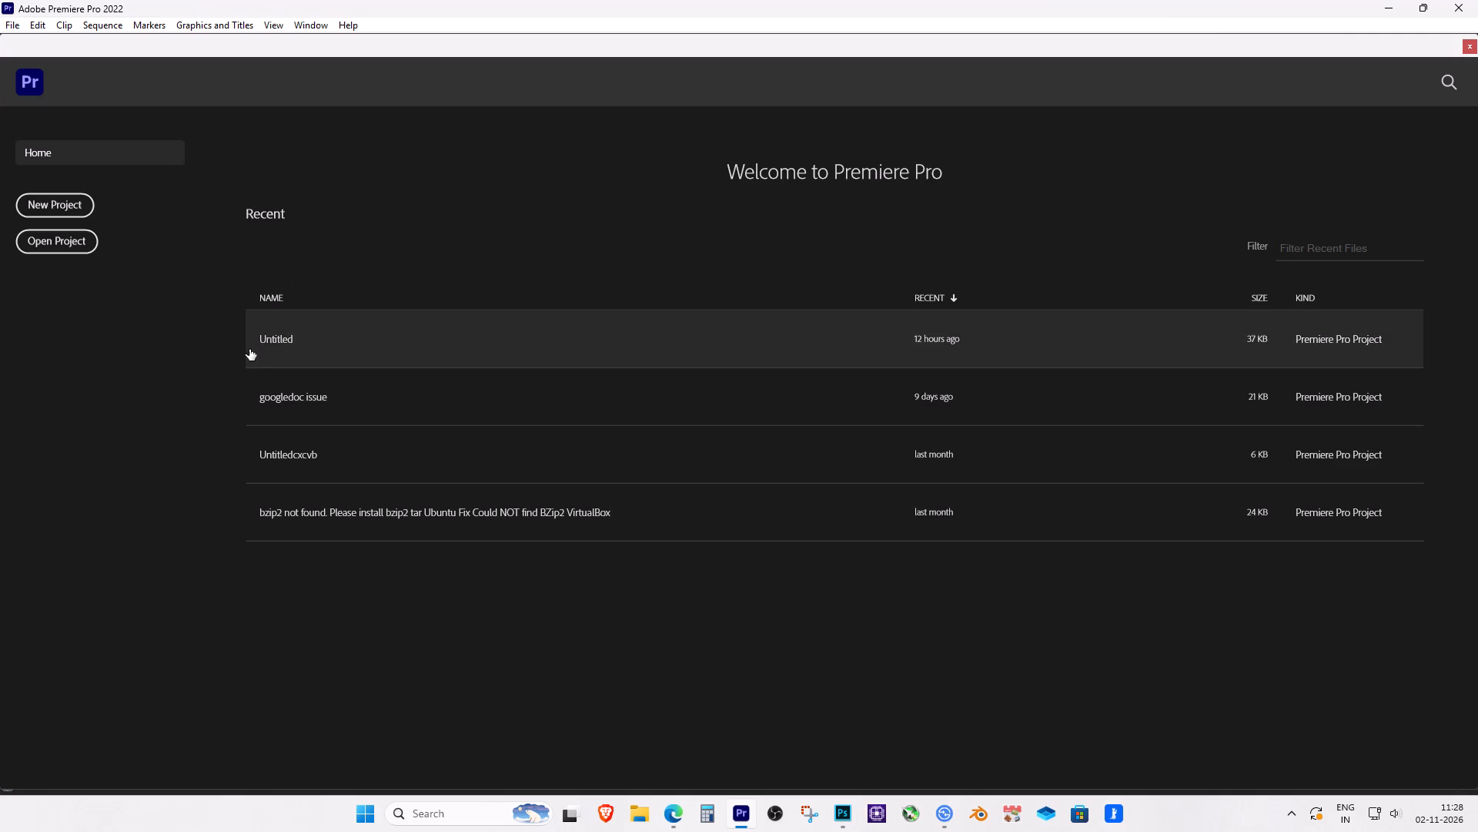
{"action": "left_click", "coordinate": [67, 210]}
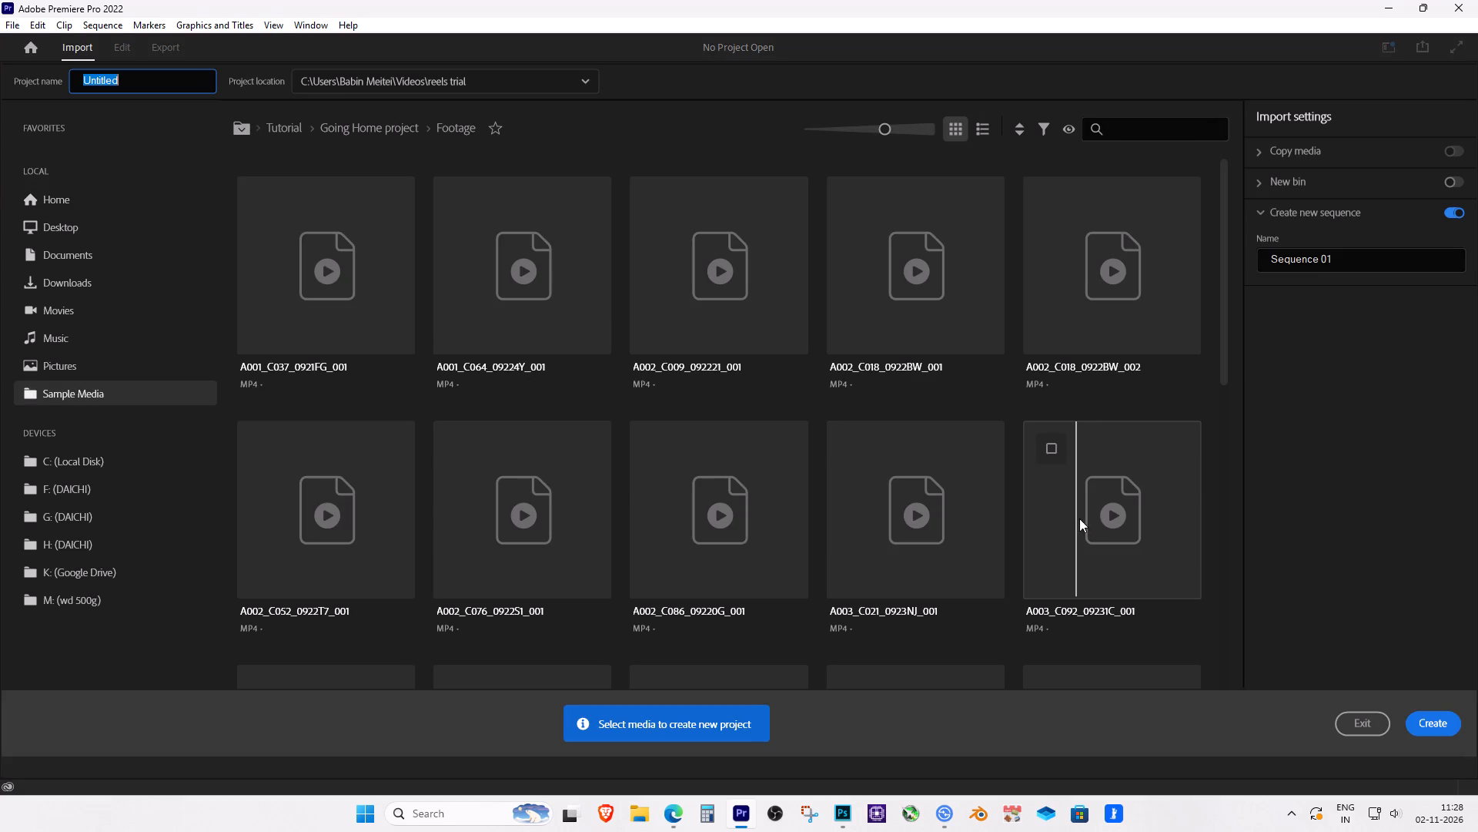
{"action": "left_click", "coordinate": [635, 806]}
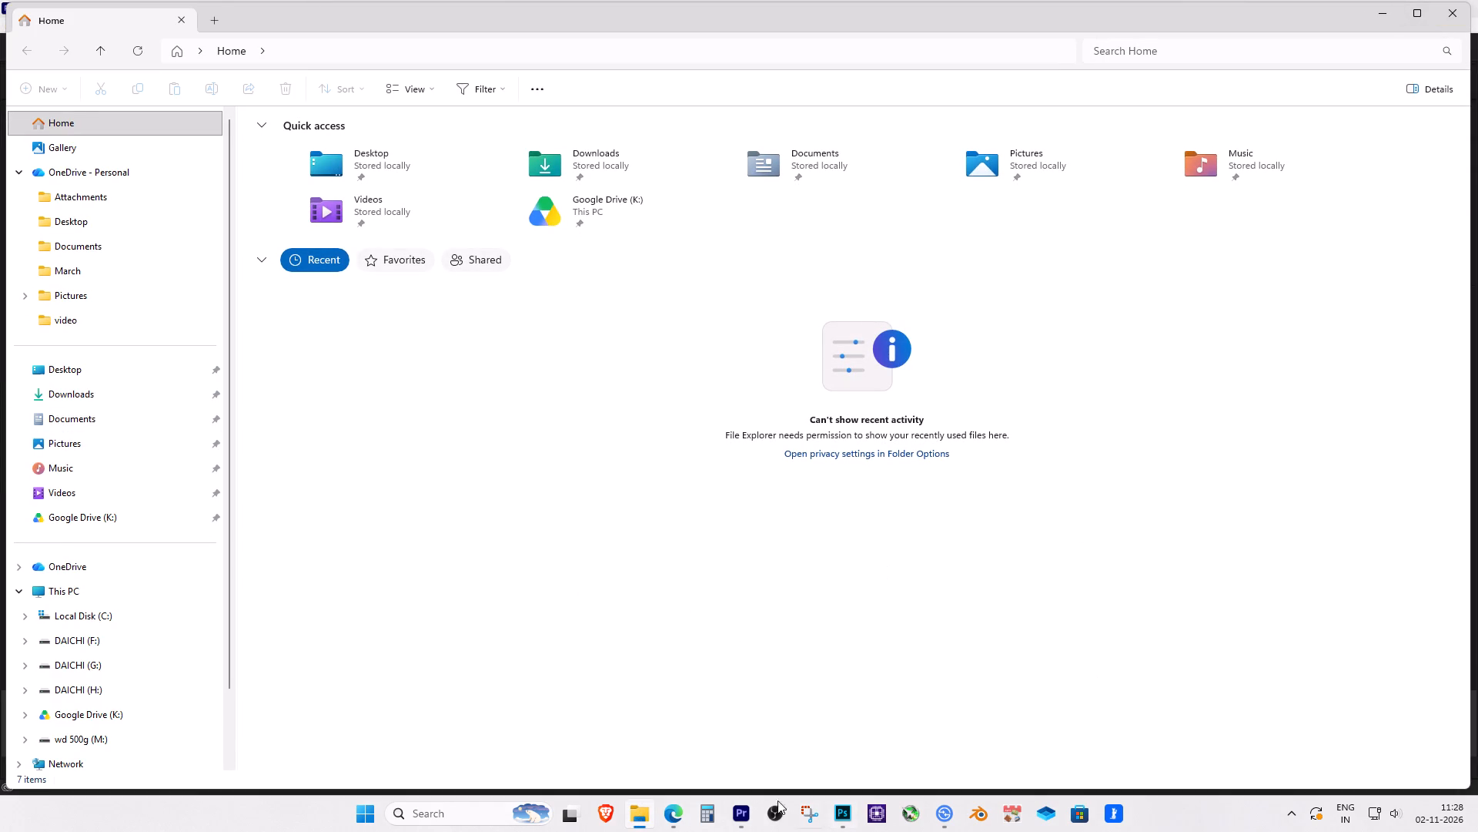
{"action": "left_click", "coordinate": [740, 827]}
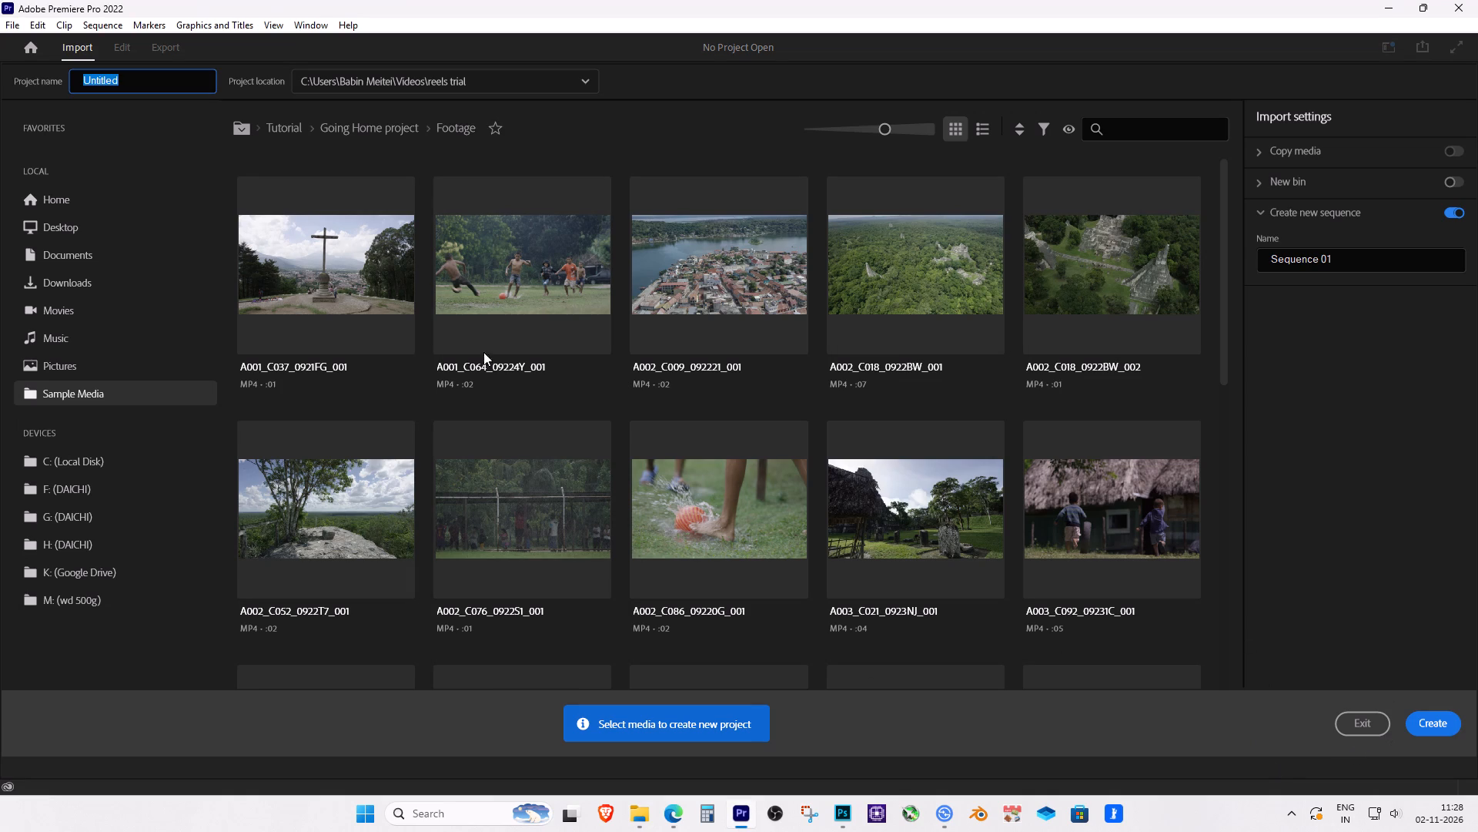
{"action": "left_click", "coordinate": [1433, 727]}
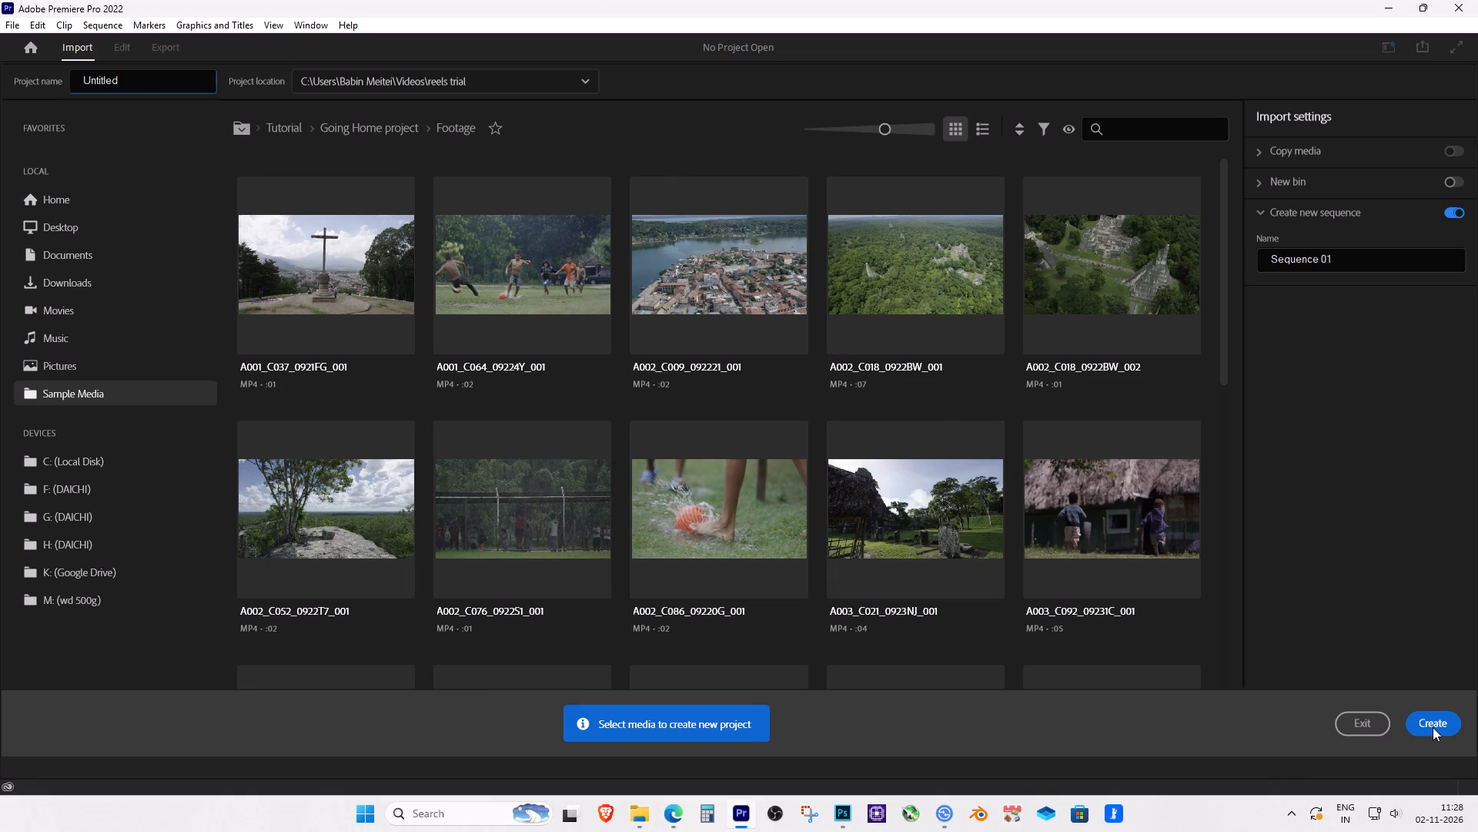
Decline replacing the existing project, and create a new one named wathi in the Downloads\harvest folder.
{"action": "left_click", "coordinate": [884, 424]}
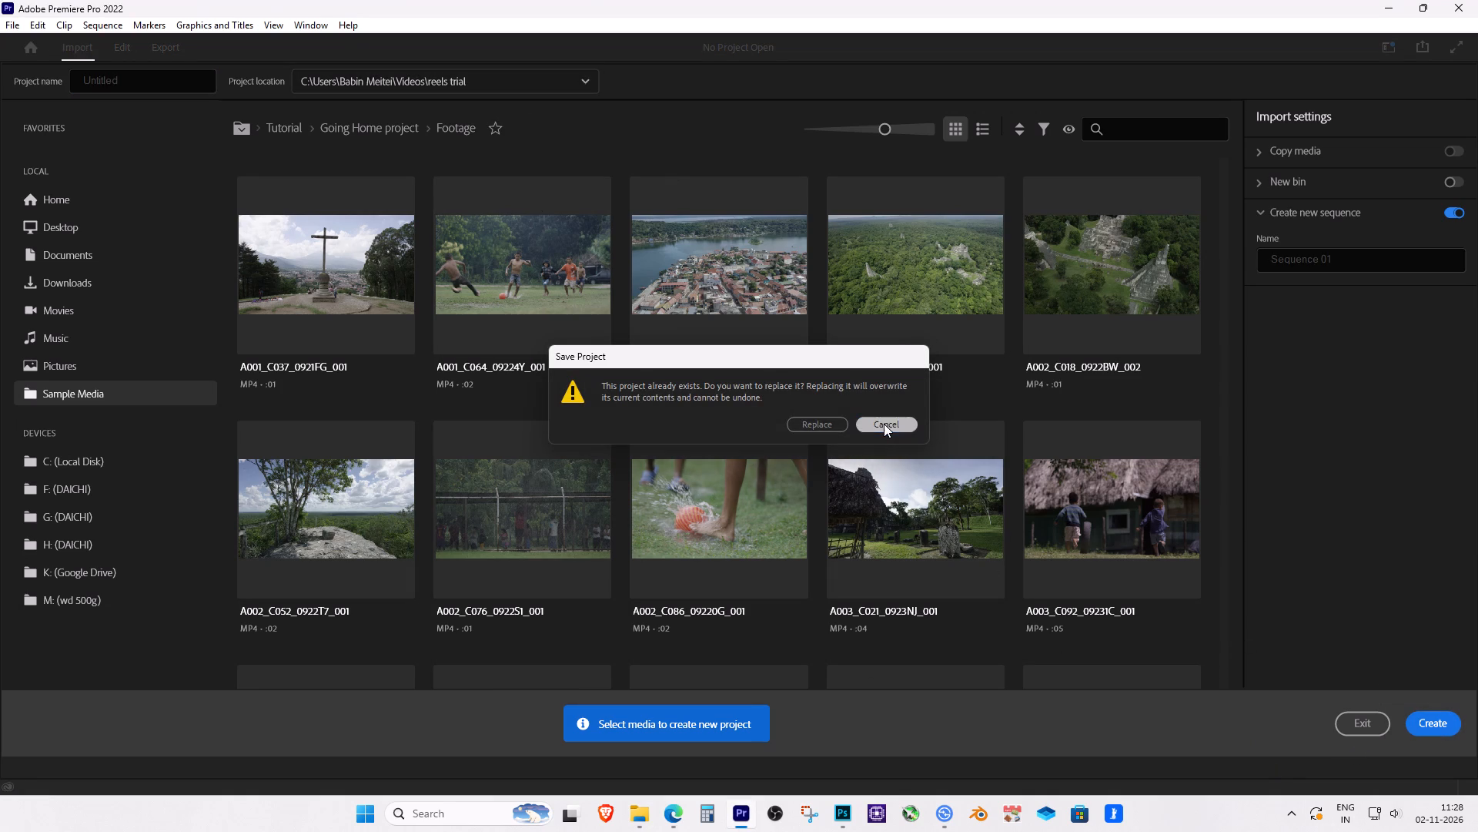
{"action": "left_click", "coordinate": [543, 79]}
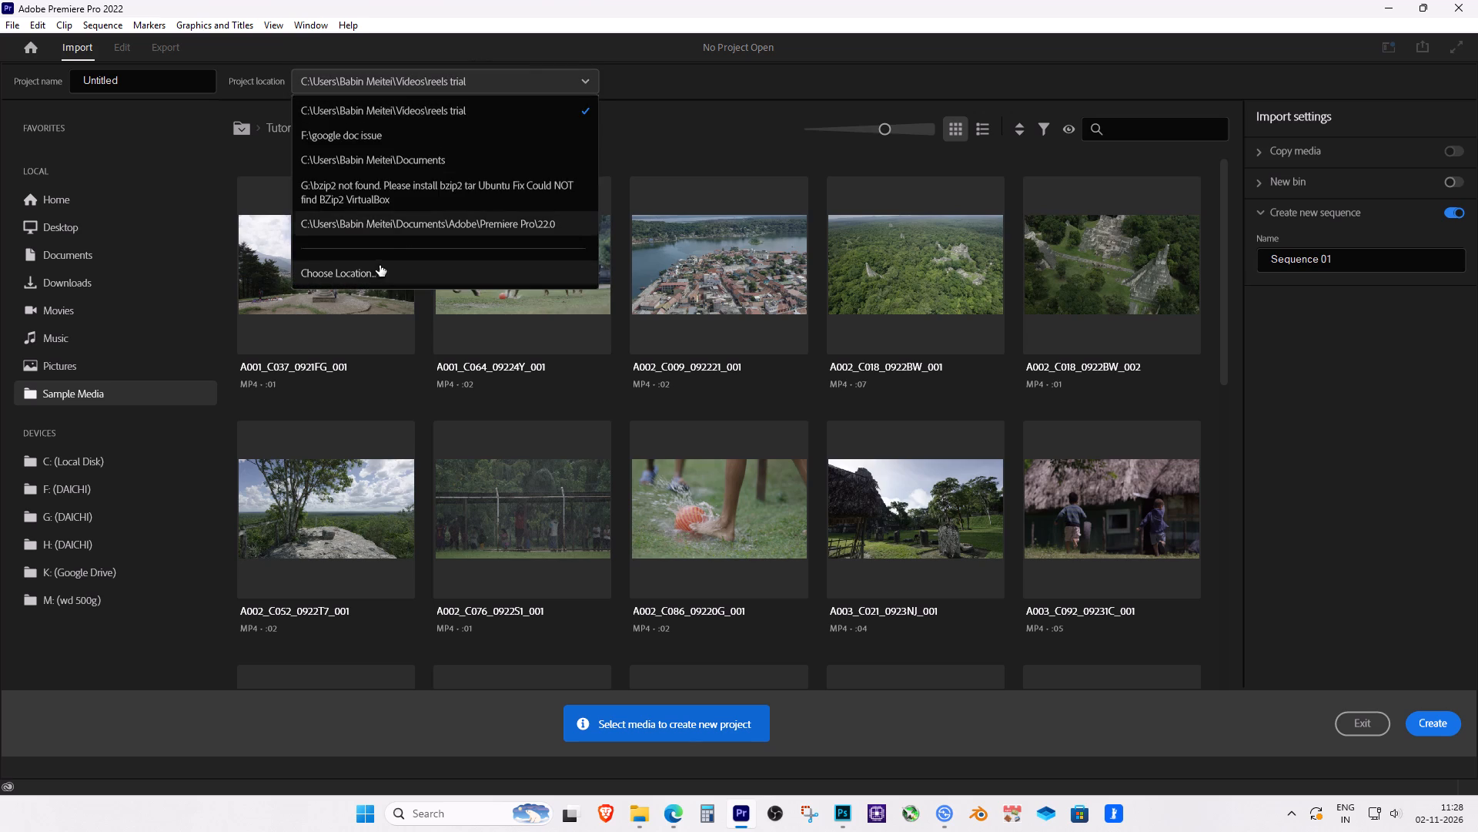
{"action": "left_click", "coordinate": [369, 280]}
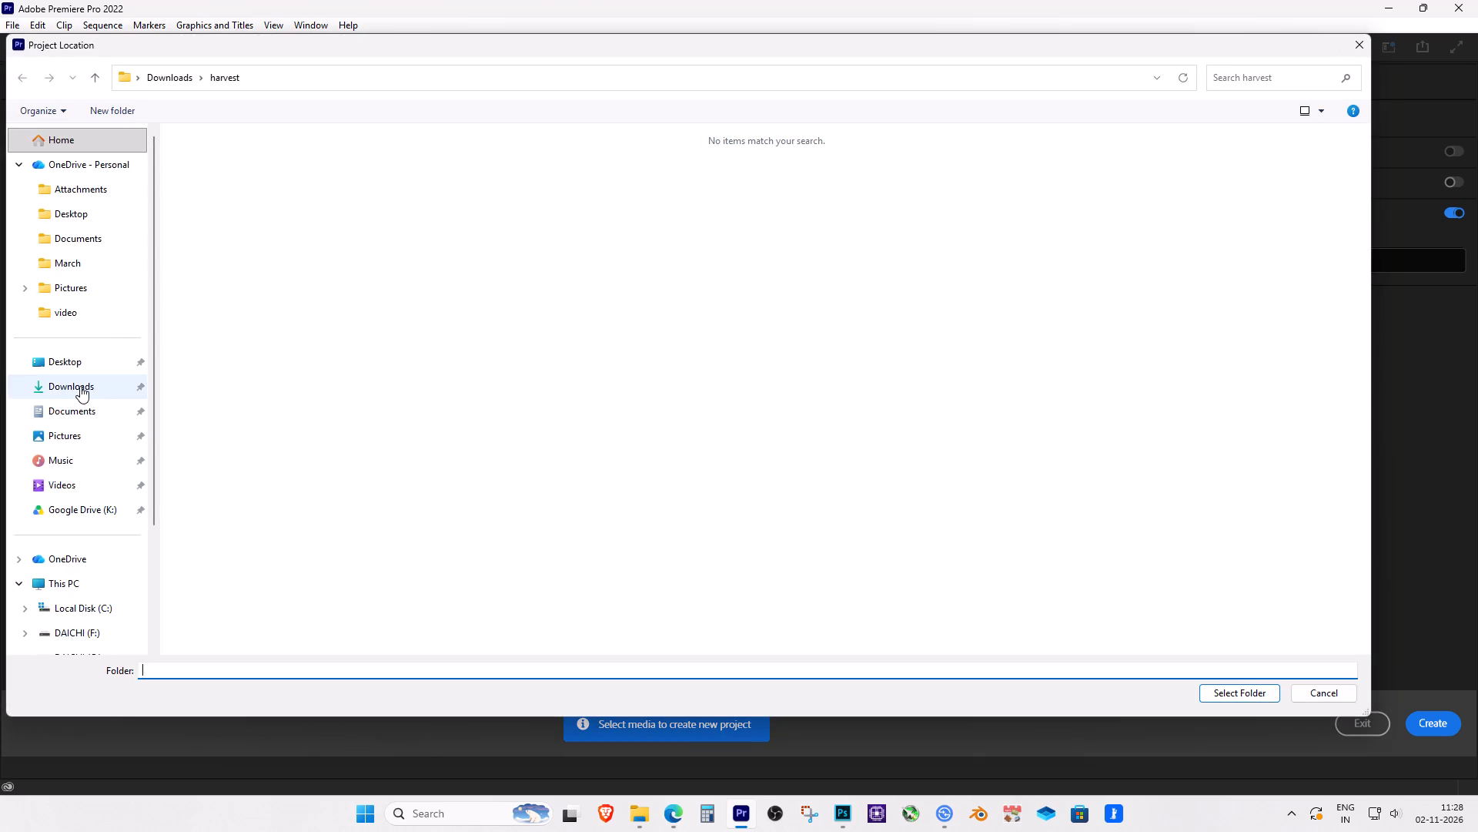
{"action": "left_click", "coordinate": [80, 386]}
{"action": "double_click", "coordinate": [212, 214]}
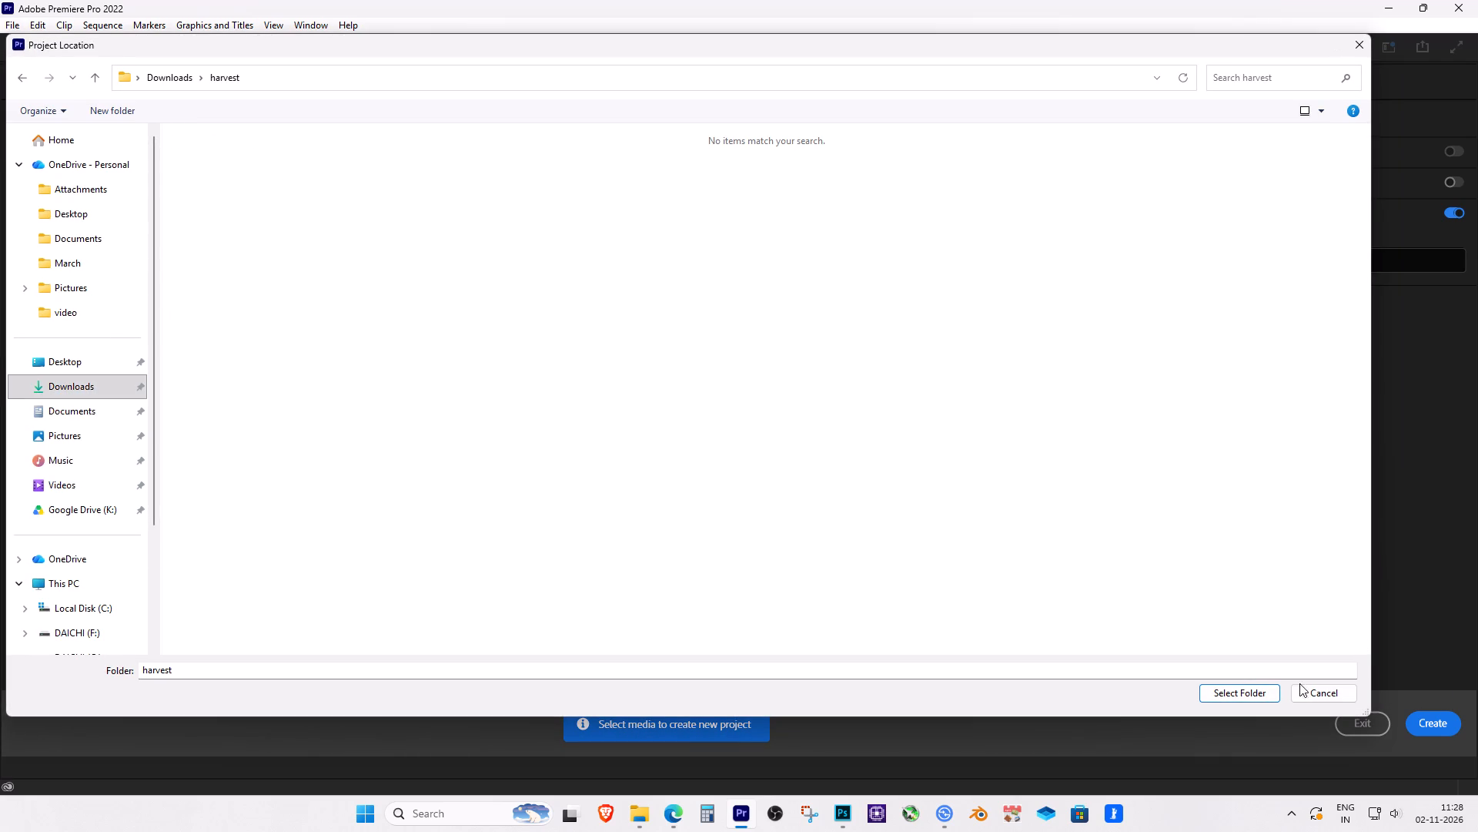
{"action": "left_click", "coordinate": [1257, 699]}
{"action": "left_click_drag", "start_coordinate": [142, 79], "coordinate": [0, 75]}
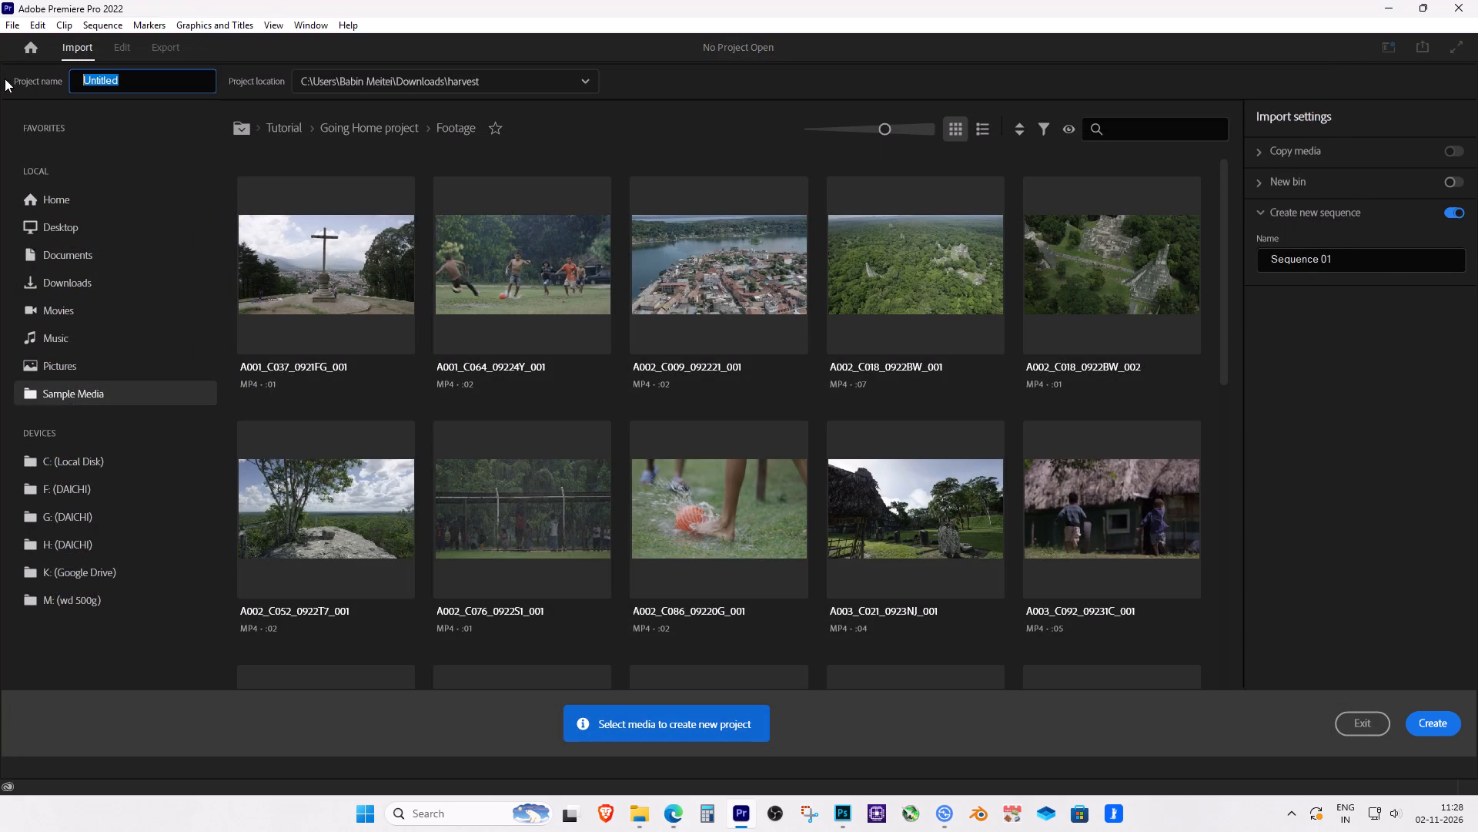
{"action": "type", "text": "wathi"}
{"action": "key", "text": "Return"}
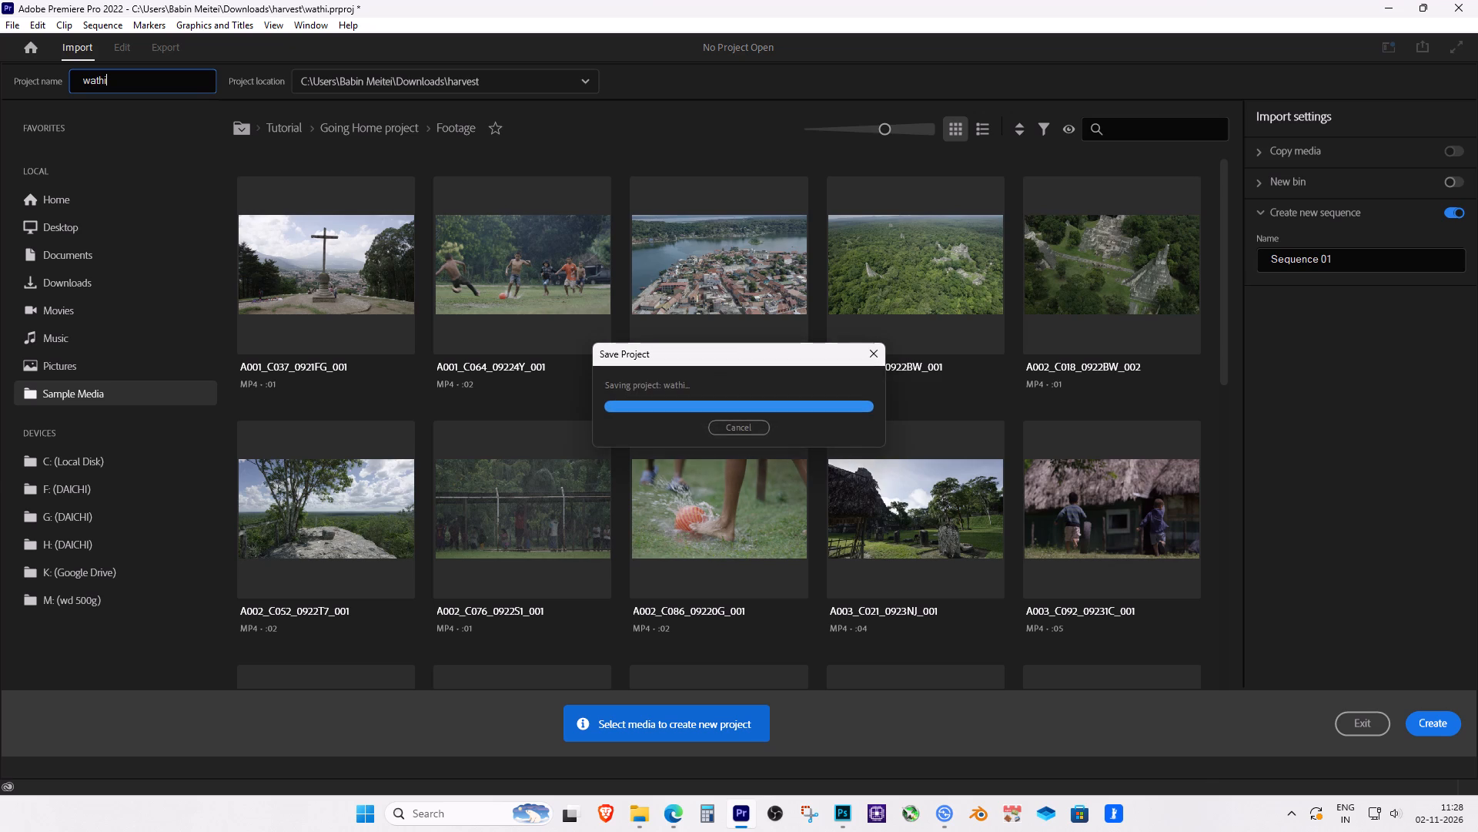
Switch to File Explorer and open the harvest folder inside Downloads.
{"action": "left_click", "coordinate": [634, 813]}
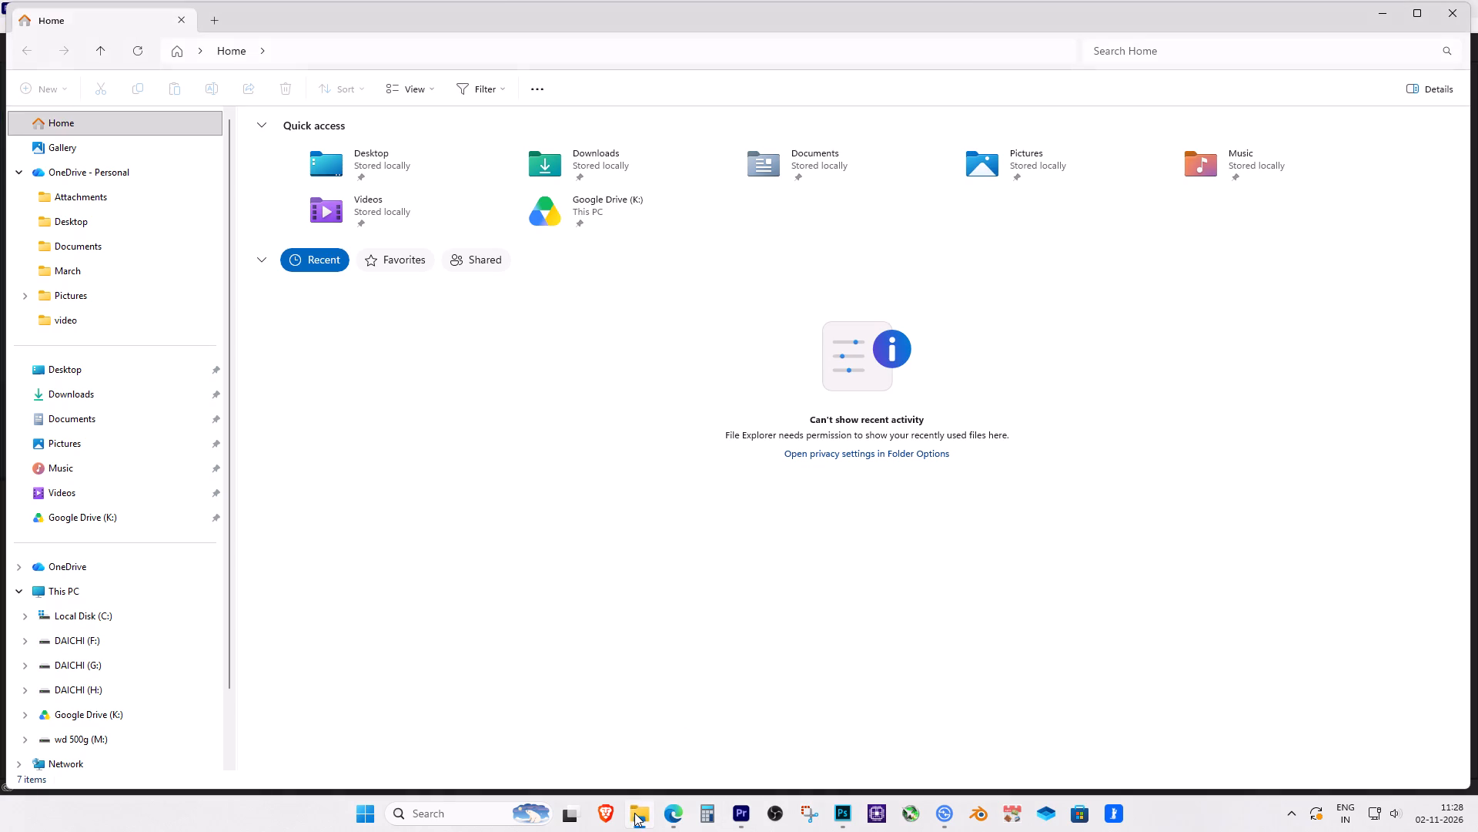
{"action": "left_click", "coordinate": [634, 813]}
{"action": "left_click", "coordinate": [634, 813]}
{"action": "left_click", "coordinate": [68, 377]}
{"action": "left_click", "coordinate": [72, 391]}
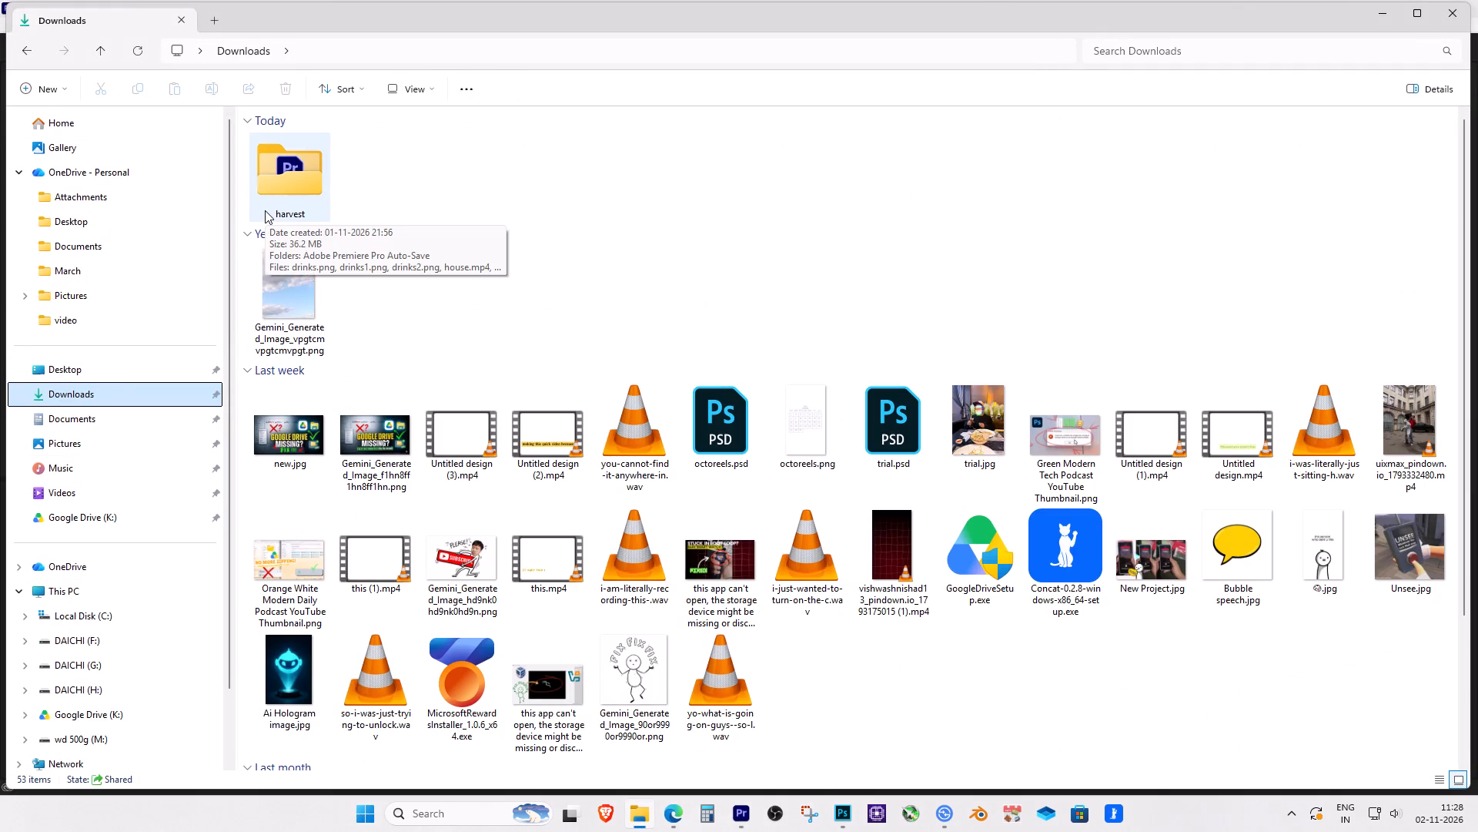
{"action": "double_click", "coordinate": [309, 165]}
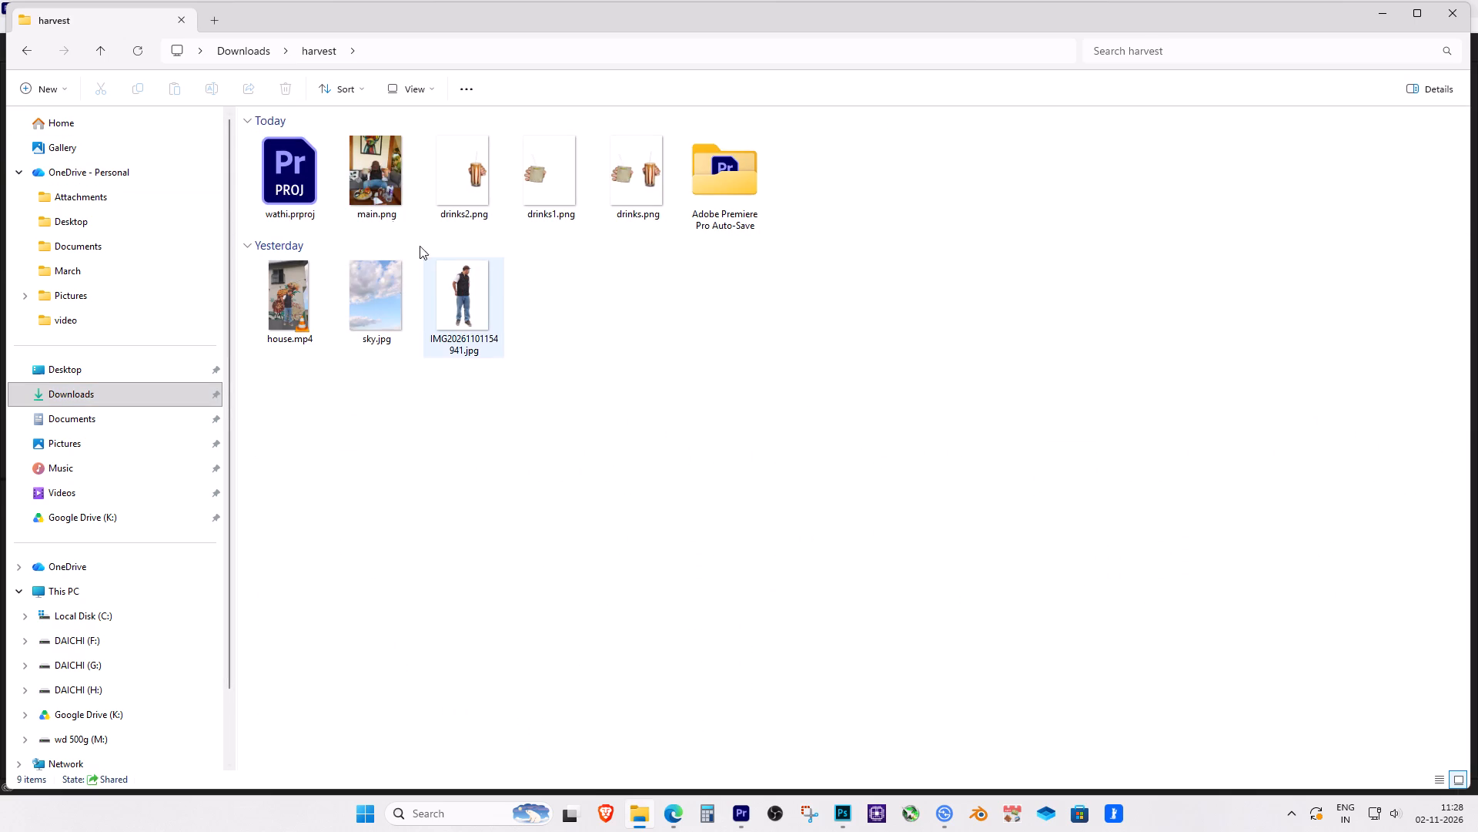
Switch to File Explorer and examine the image and camera details in the properties of main.png in the harvest folder.
{"action": "left_click", "coordinate": [380, 202]}
{"action": "right_click", "coordinate": [380, 202]}
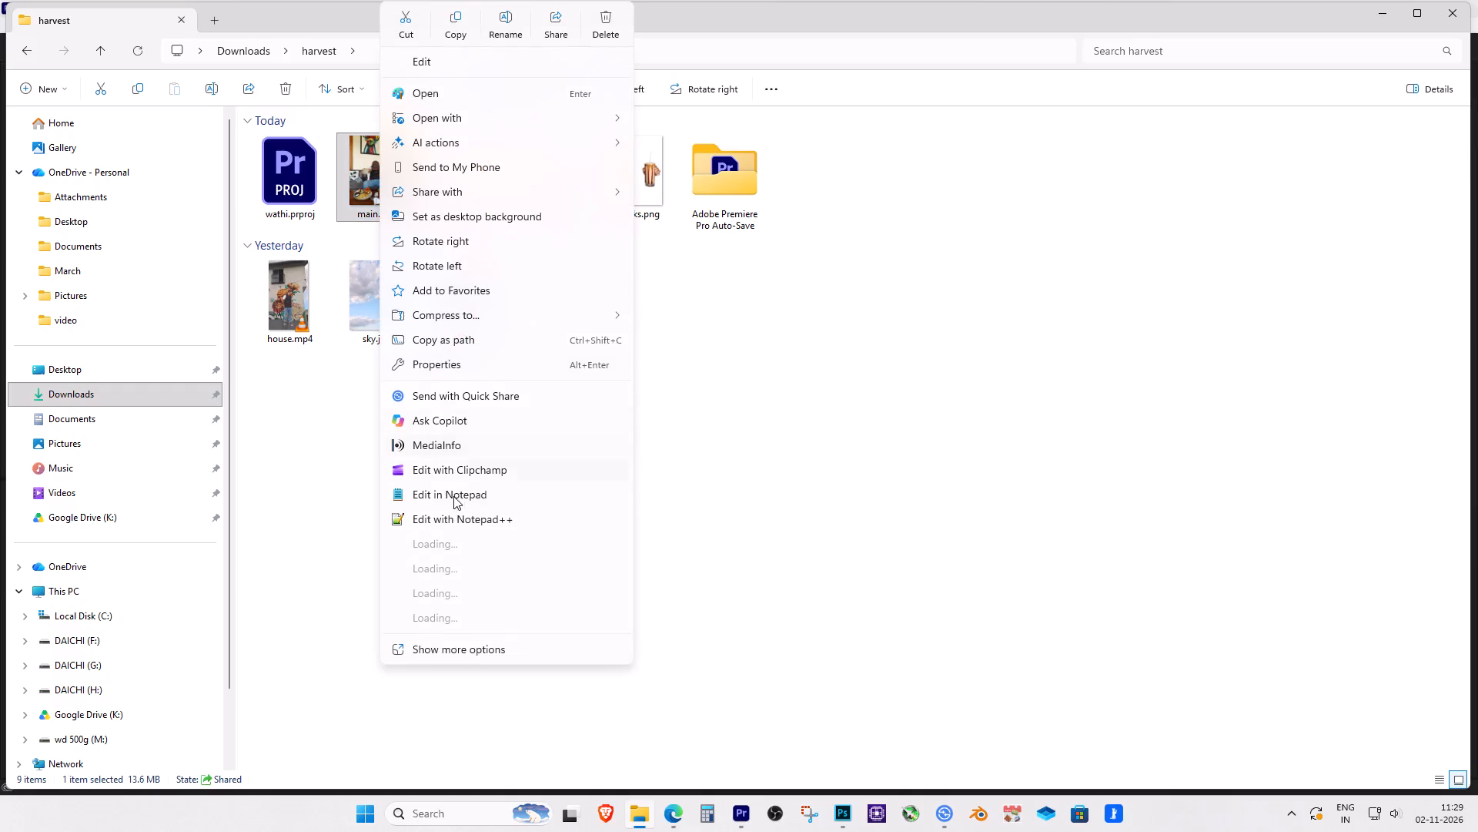
{"action": "left_click", "coordinate": [445, 359]}
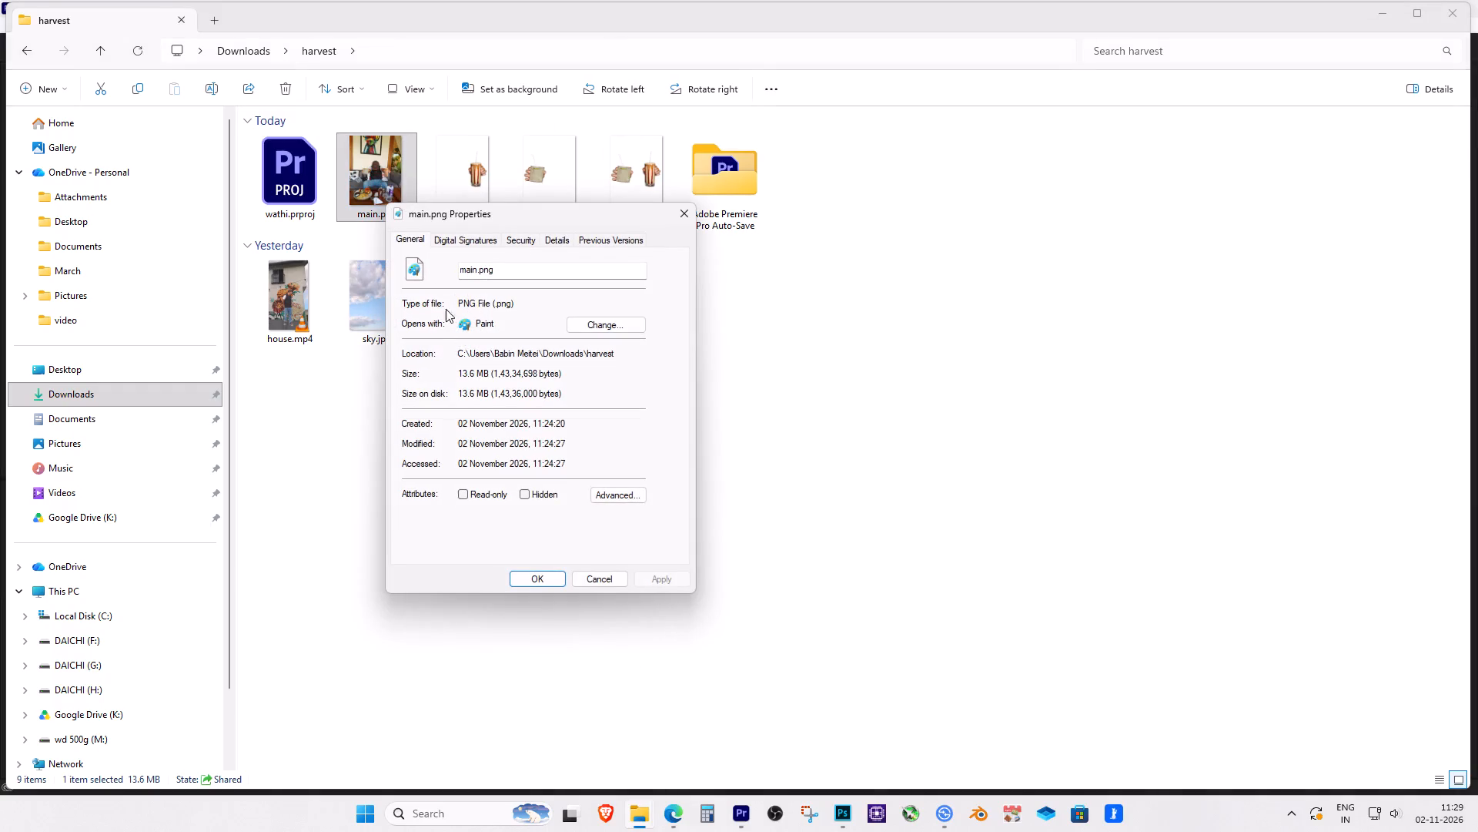
{"action": "left_click", "coordinate": [534, 236]}
{"action": "left_click", "coordinate": [548, 237]}
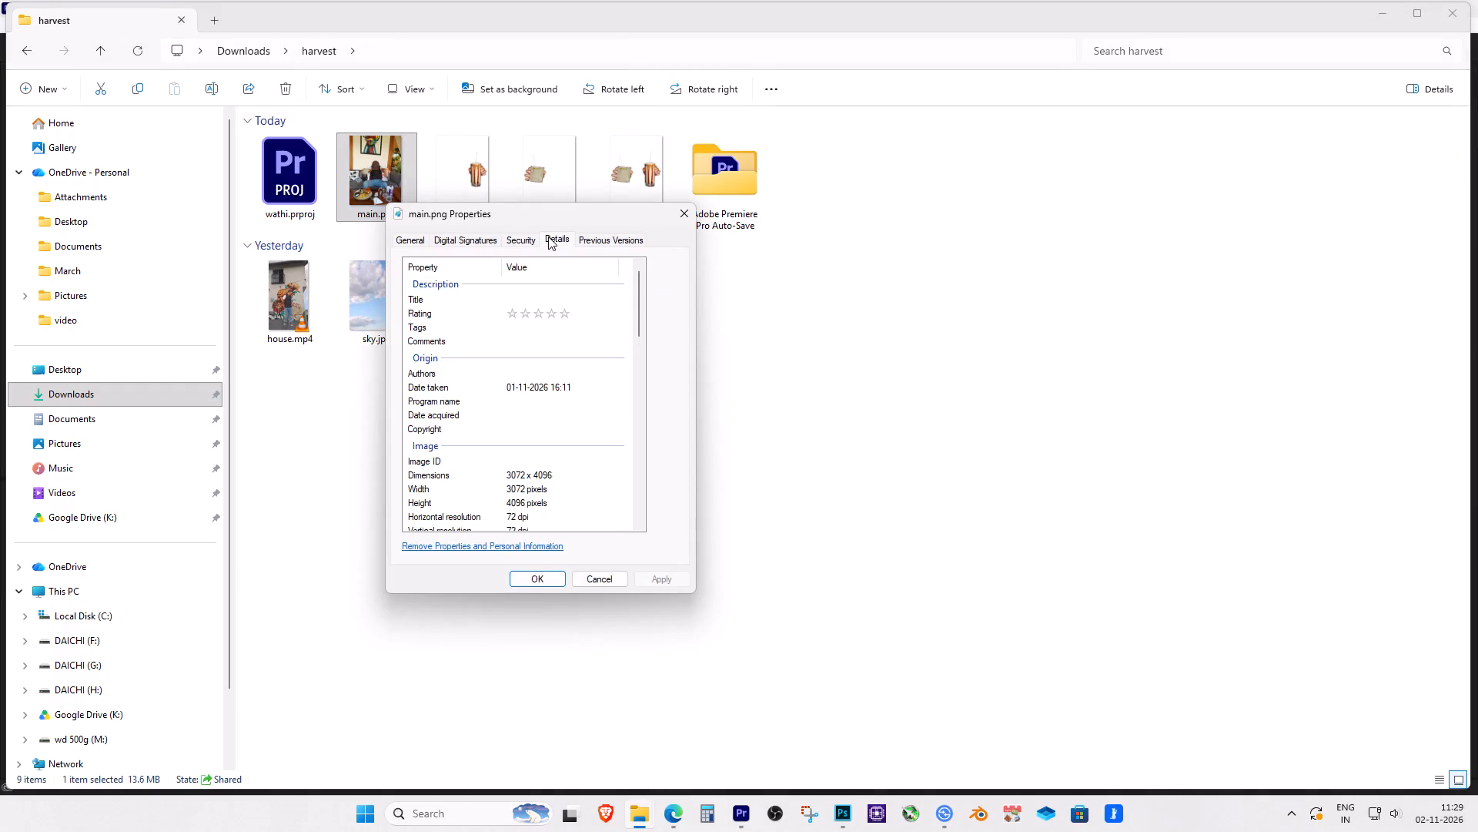
{"action": "scroll", "coordinate": [538, 449], "scroll_direction": "down", "scroll_amount": 2}
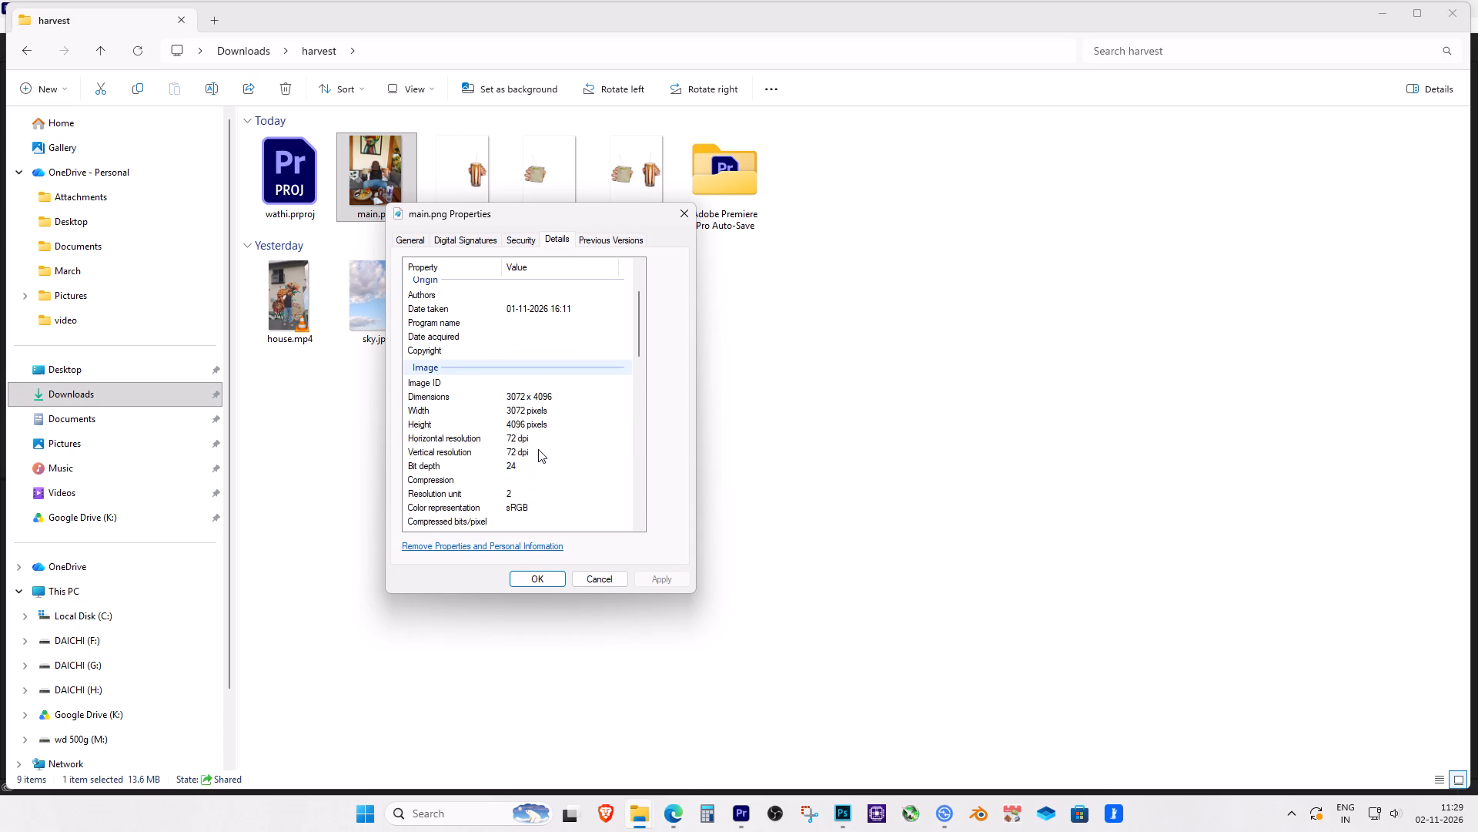
{"action": "scroll", "coordinate": [538, 449], "scroll_direction": "down", "scroll_amount": 1}
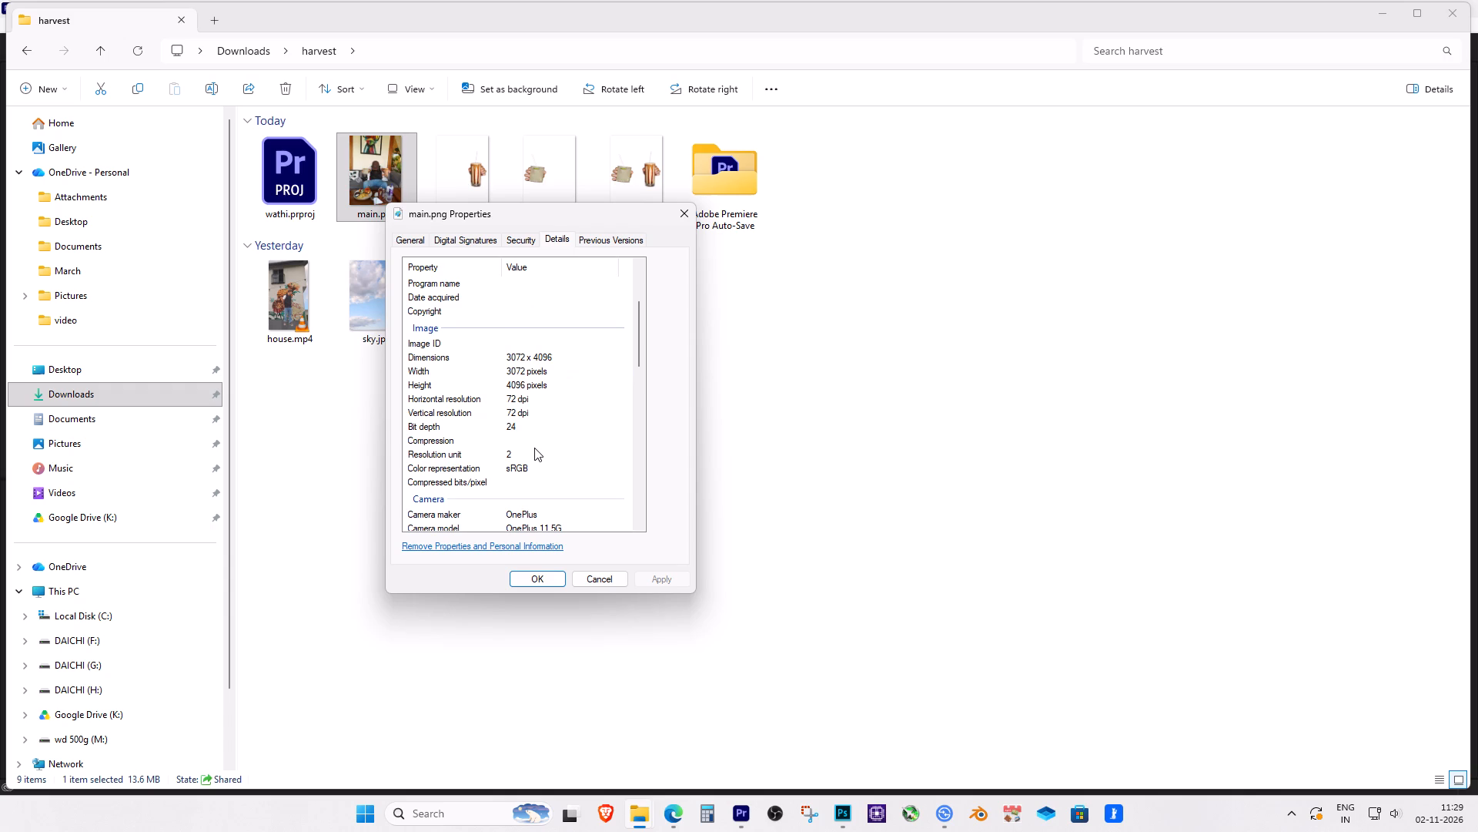
{"action": "scroll", "coordinate": [534, 448], "scroll_direction": "down", "scroll_amount": 3}
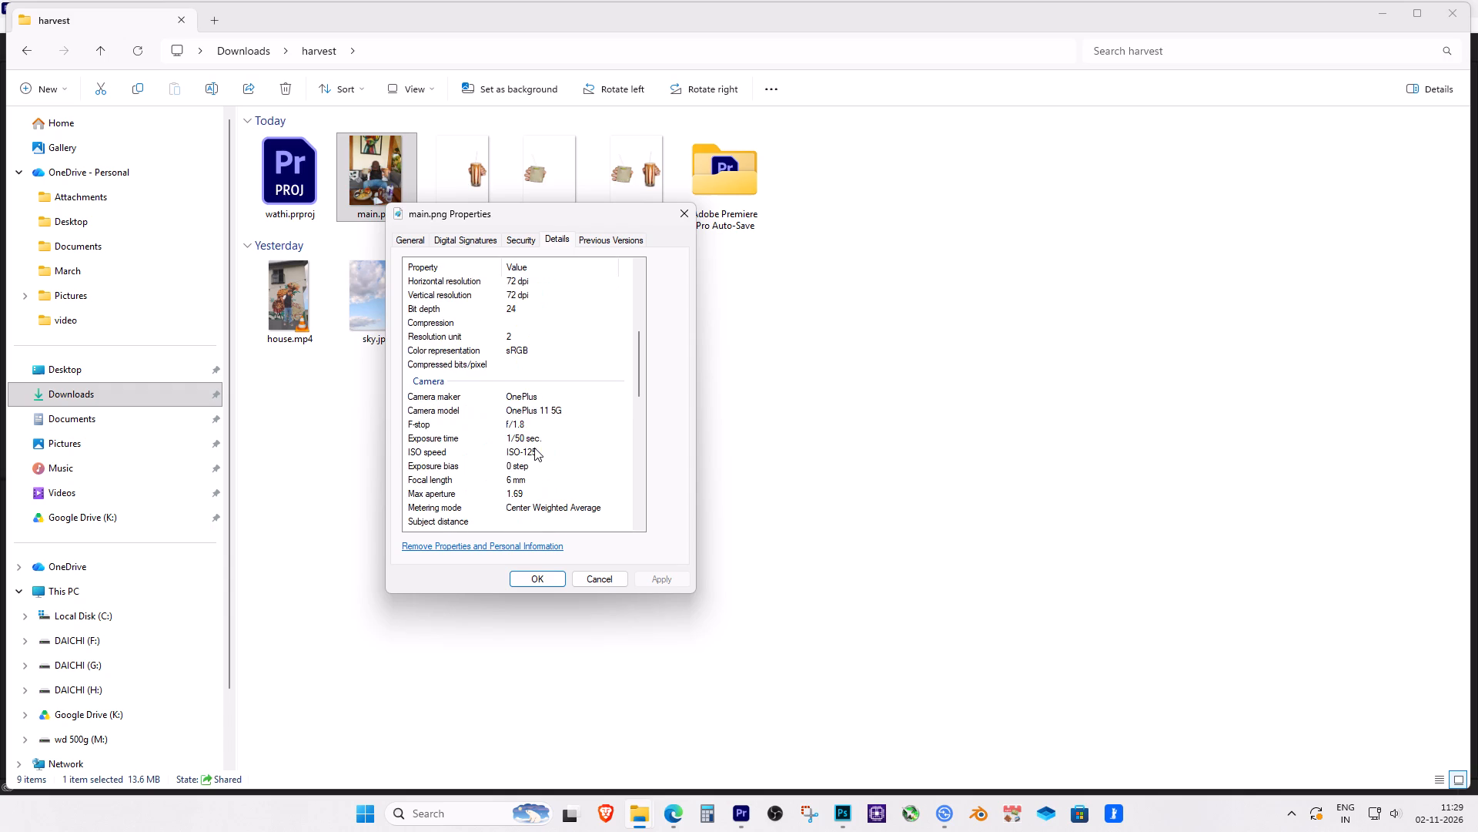
{"action": "scroll", "coordinate": [534, 448], "scroll_direction": "down", "scroll_amount": 2}
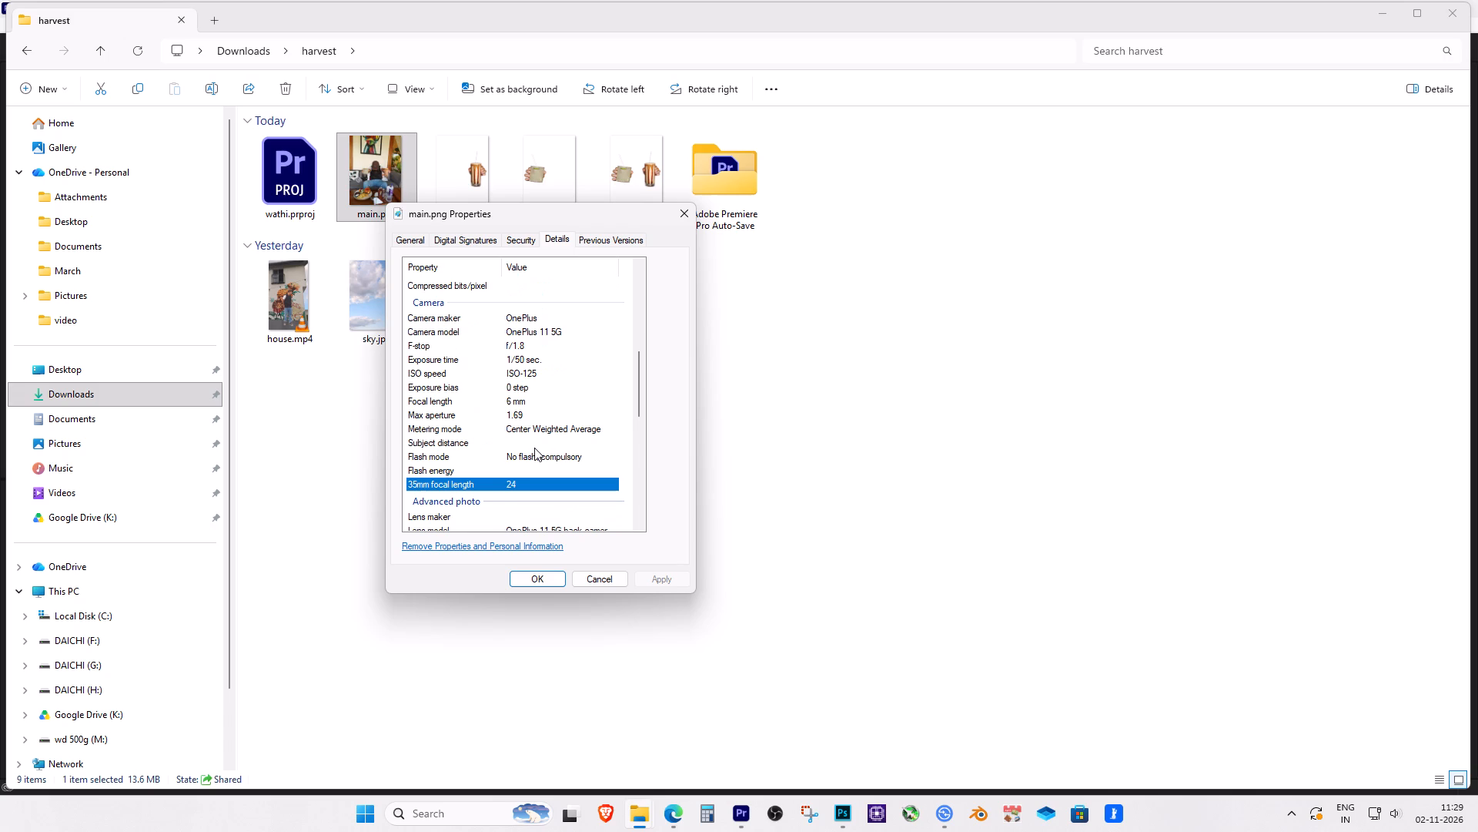
{"action": "scroll", "coordinate": [534, 448], "scroll_direction": "down", "scroll_amount": 1}
{"action": "scroll", "coordinate": [534, 448], "scroll_direction": "up", "scroll_amount": 5}
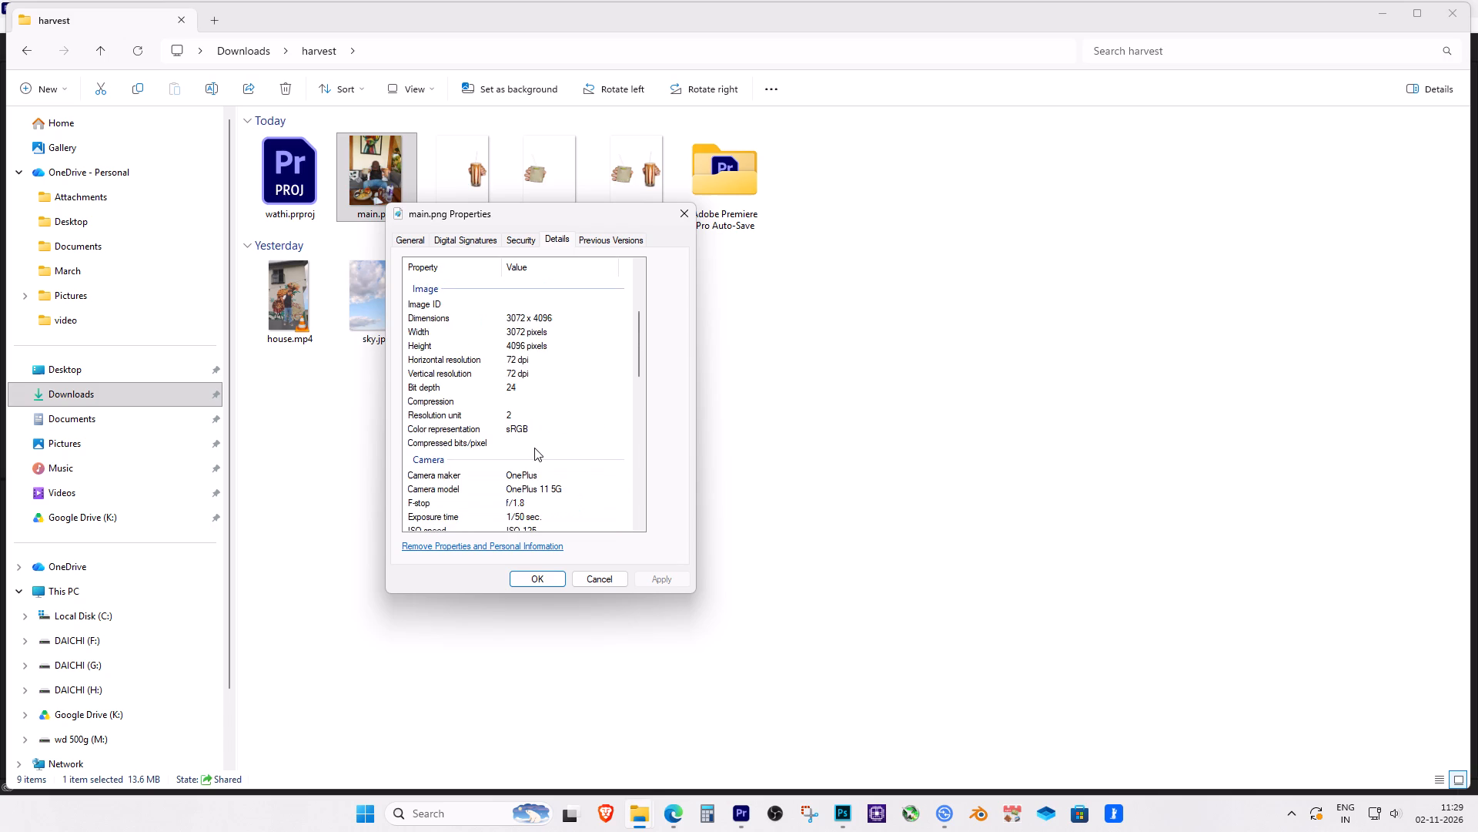
{"action": "scroll", "coordinate": [534, 448], "scroll_direction": "up", "scroll_amount": 1}
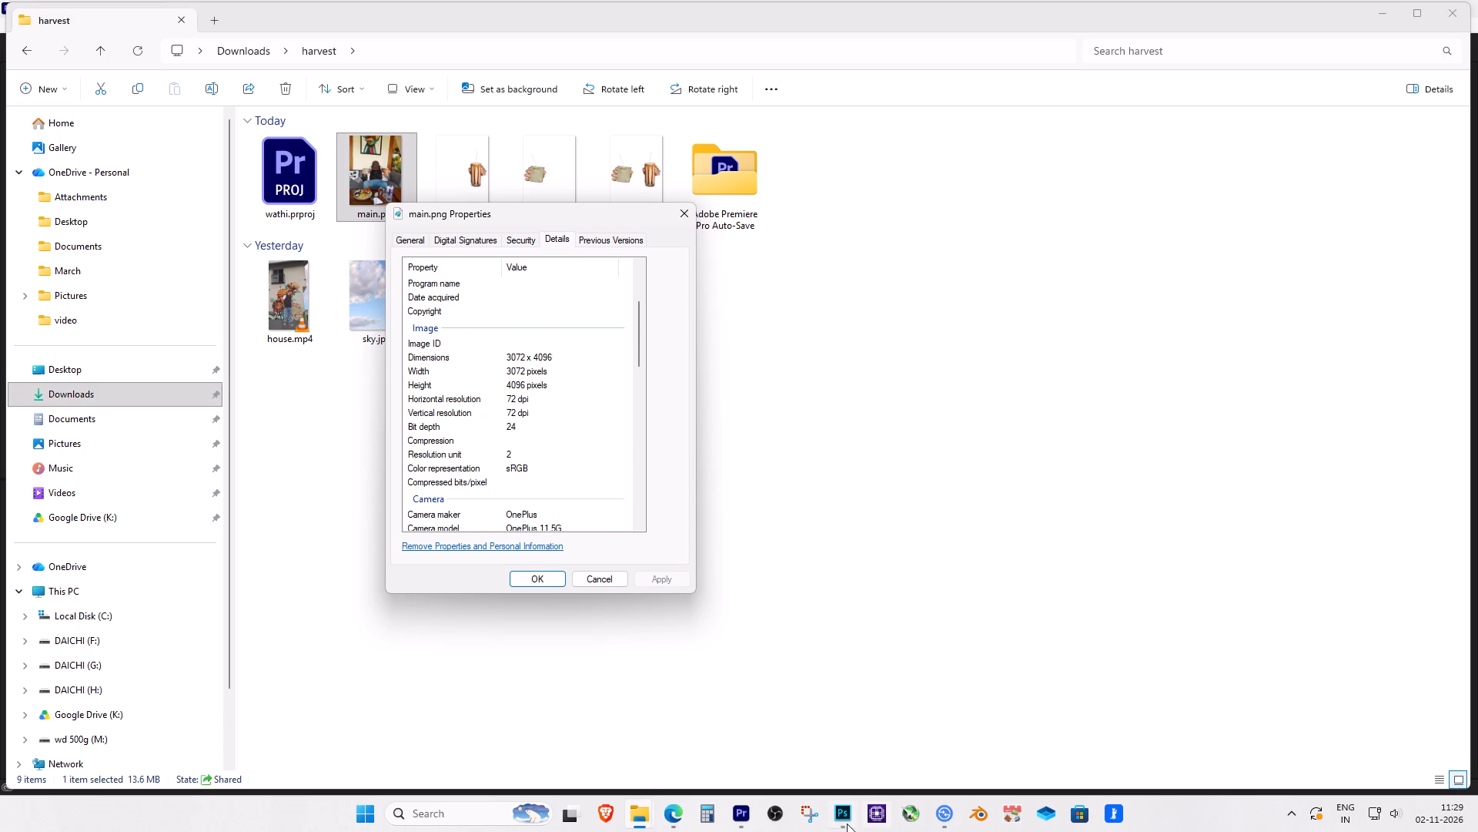
Bring main.png from the harvest folder into the empty Premiere Pro timeline to create a sequence from it.
{"action": "left_click", "coordinate": [731, 817]}
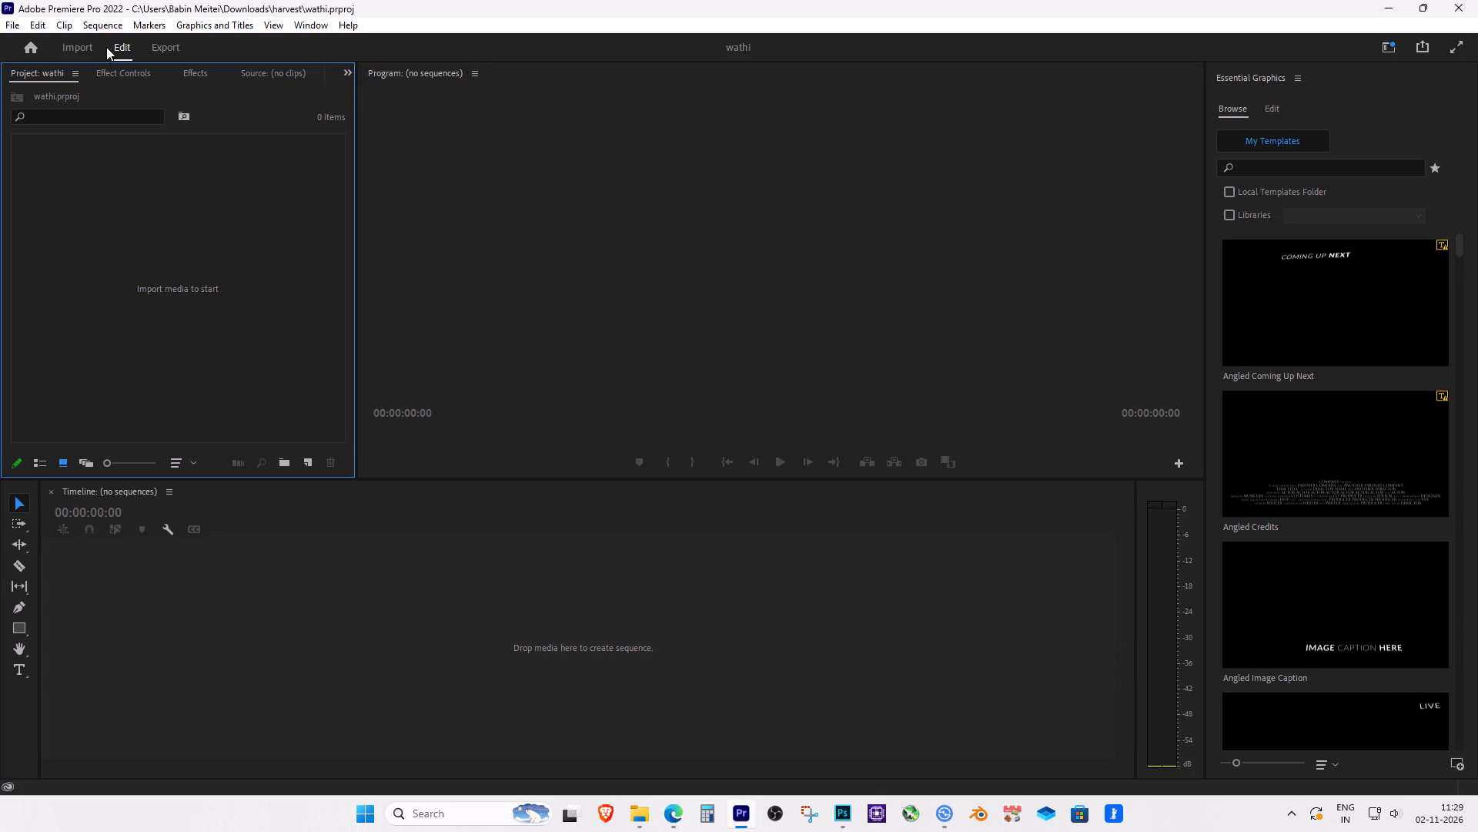
{"action": "left_click", "coordinate": [639, 820]}
{"action": "left_click", "coordinate": [639, 820]}
{"action": "left_click", "coordinate": [607, 751]}
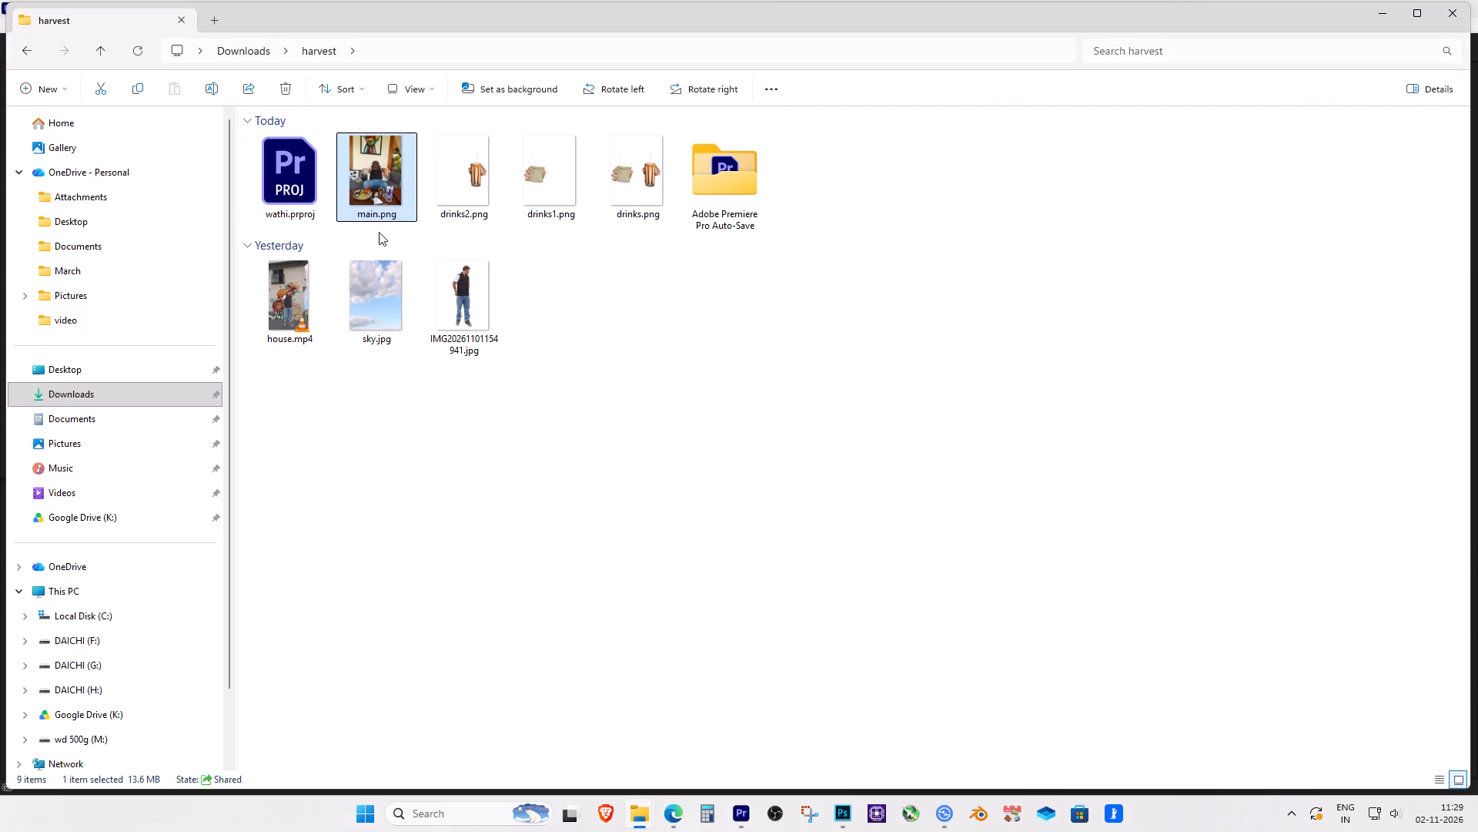
{"action": "left_click_drag", "start_coordinate": [354, 176], "coordinate": [729, 820]}
{"action": "left_click_drag", "start_coordinate": [729, 820], "coordinate": [562, 647]}
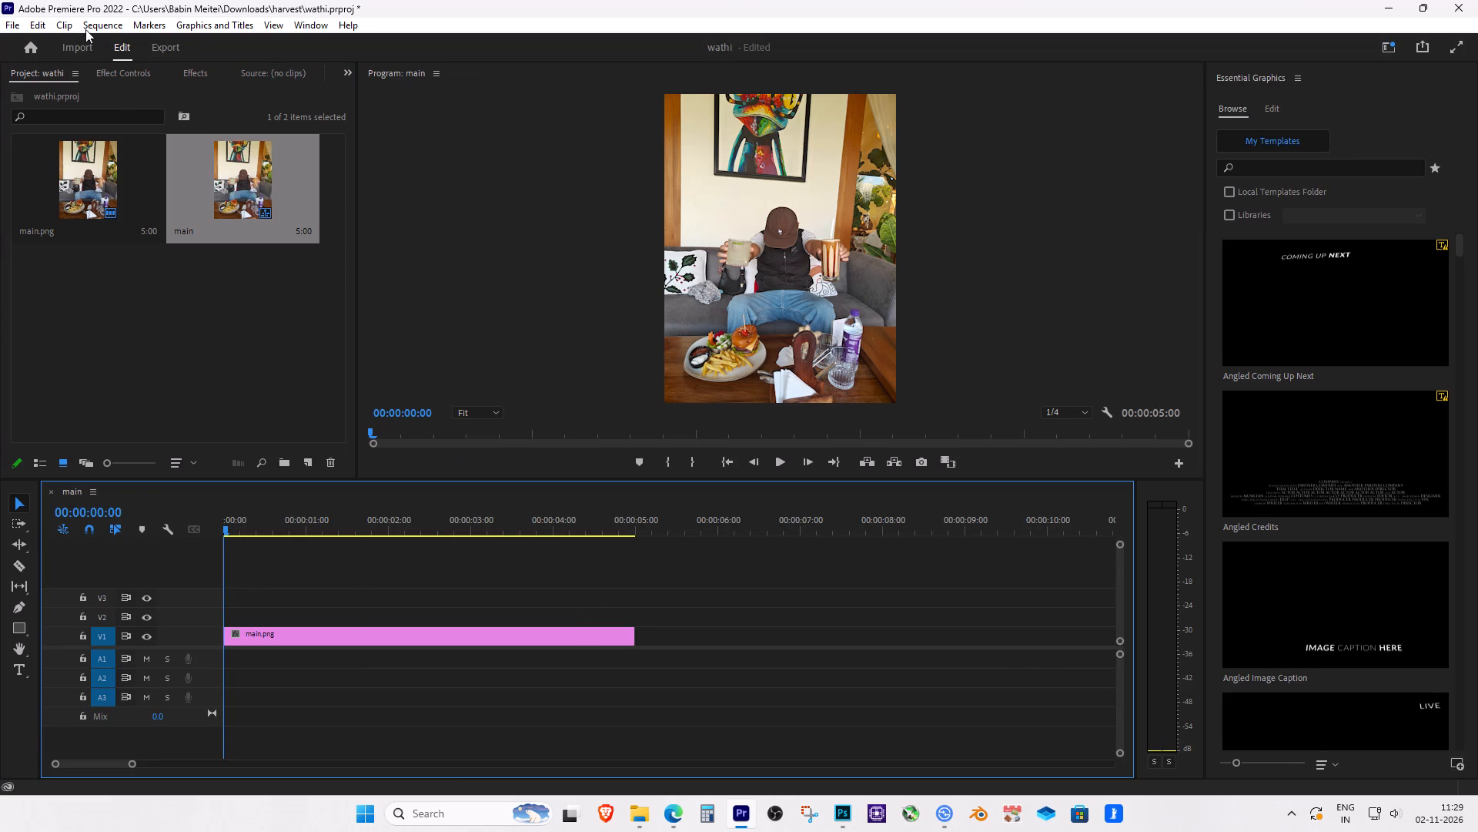
Review the main sequence's settings, including its frame size and timebase.
{"action": "left_click", "coordinate": [95, 20]}
{"action": "left_click", "coordinate": [114, 41]}
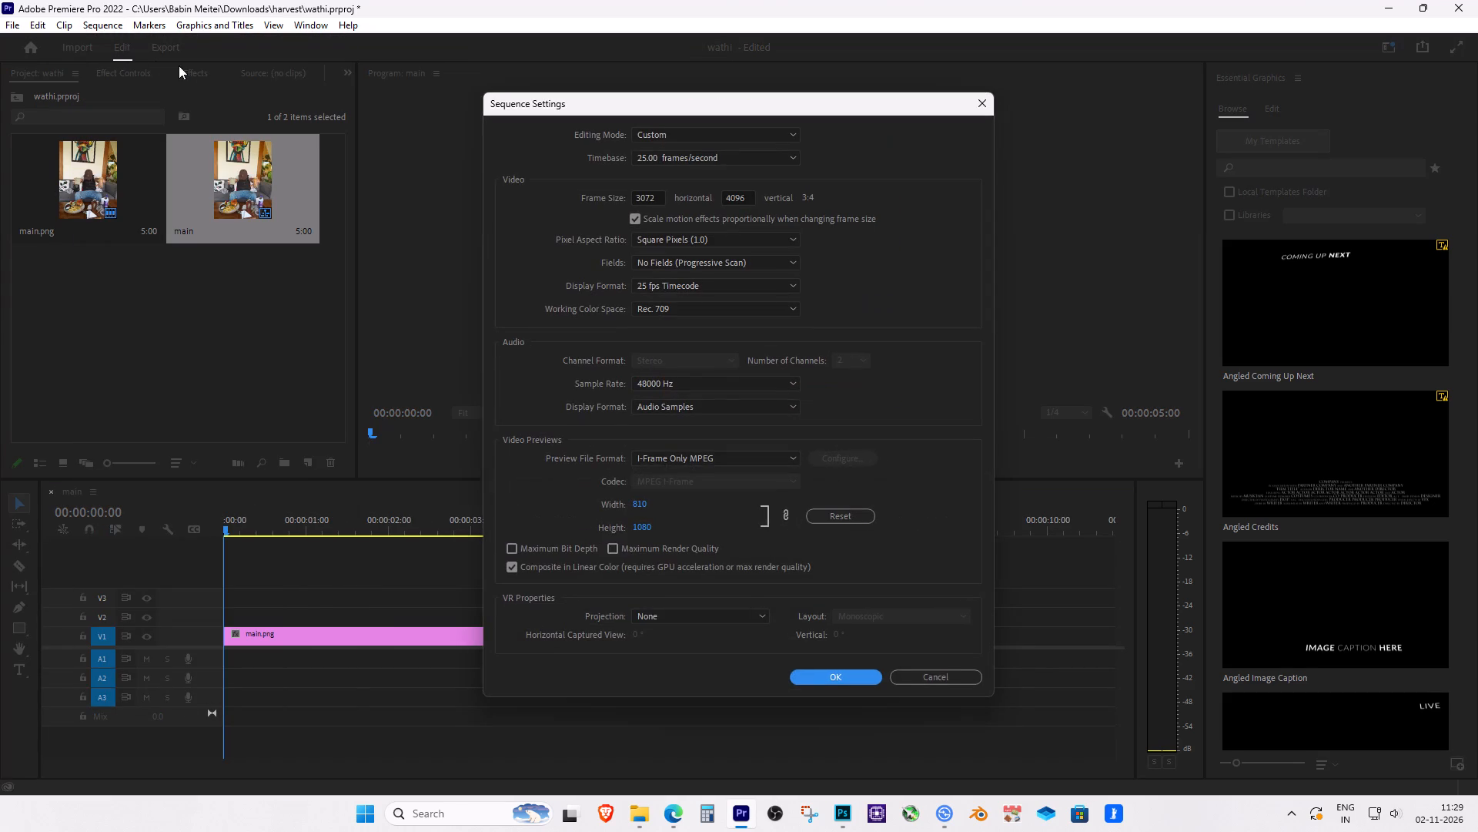
{"action": "left_click", "coordinate": [848, 670]}
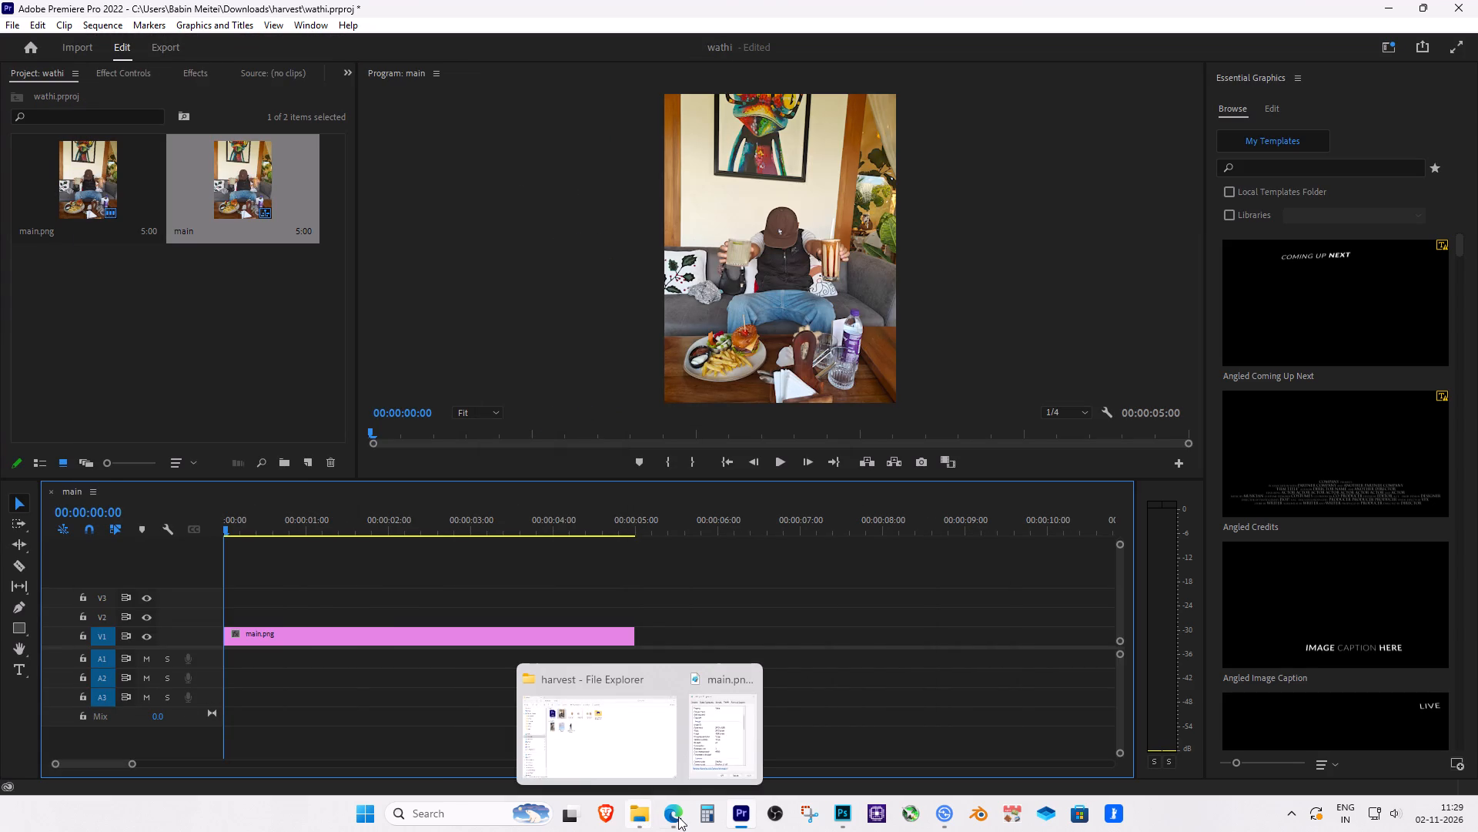
Close the main.png properties window in File Explorer and minimize the Edge browser window.
{"action": "left_click", "coordinate": [678, 817]}
{"action": "left_click", "coordinate": [637, 816]}
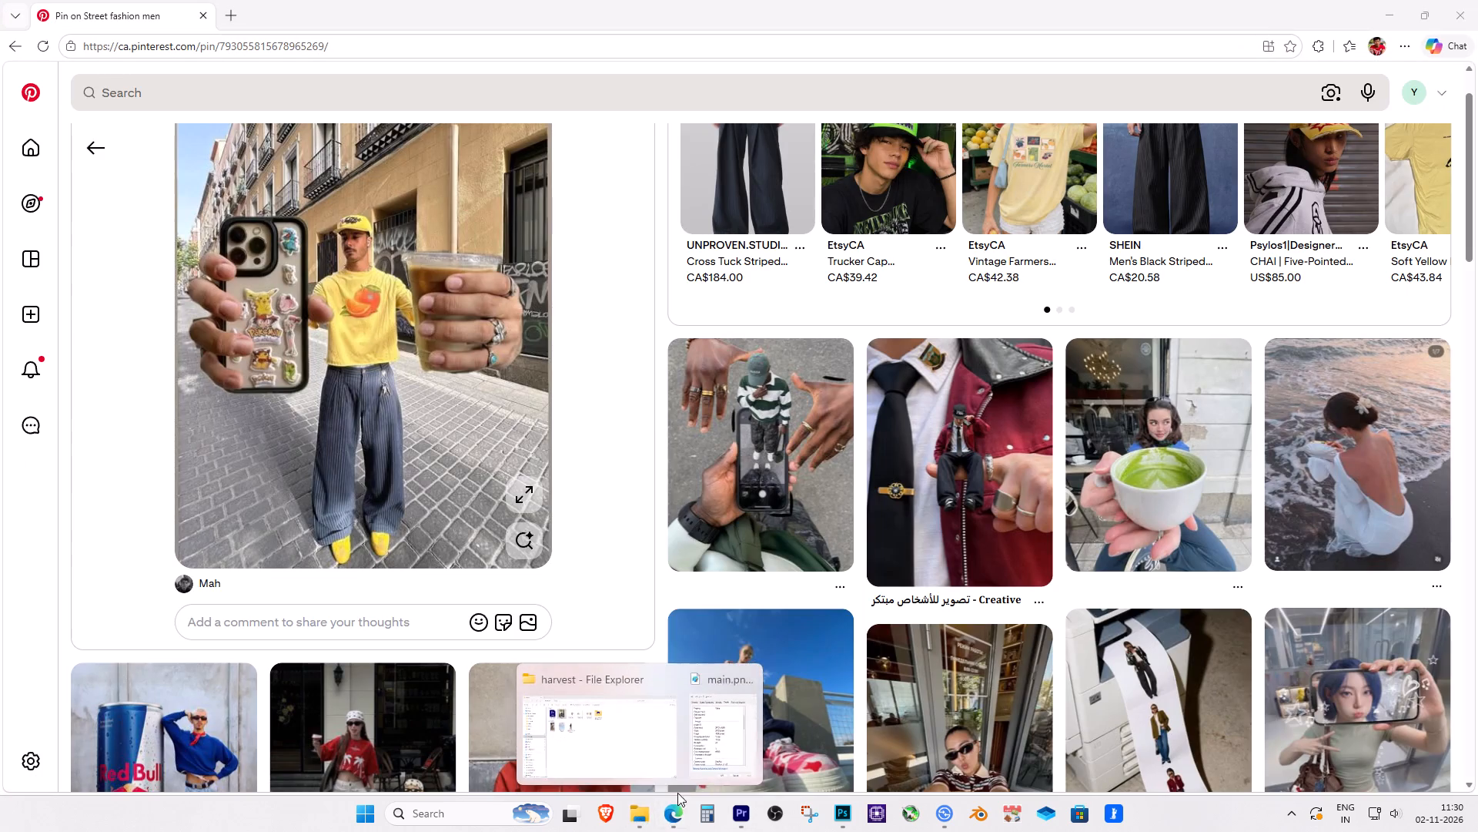
{"action": "left_click", "coordinate": [712, 761]}
{"action": "left_click", "coordinate": [597, 579]}
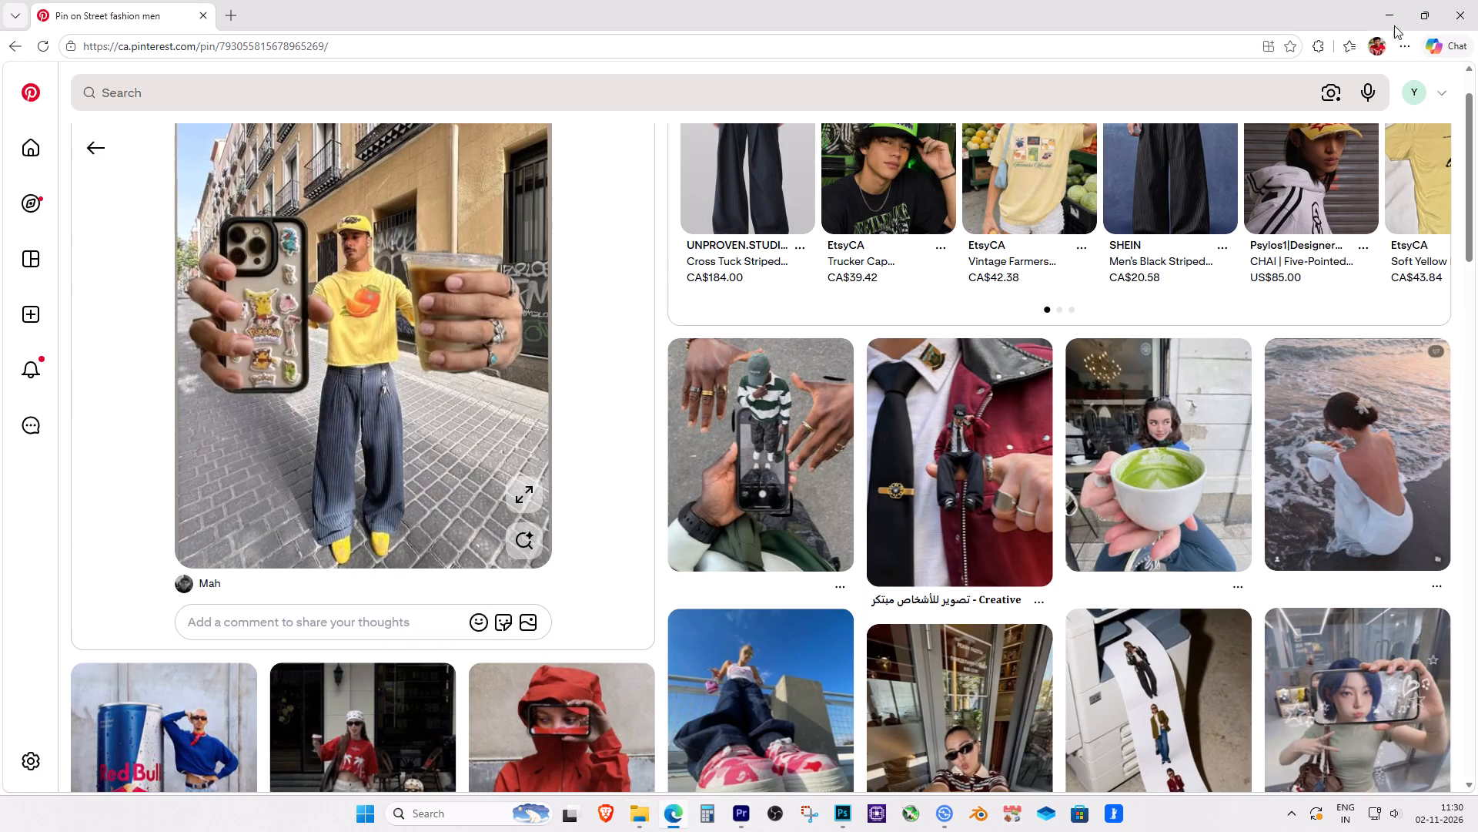
{"action": "left_click", "coordinate": [1396, 13]}
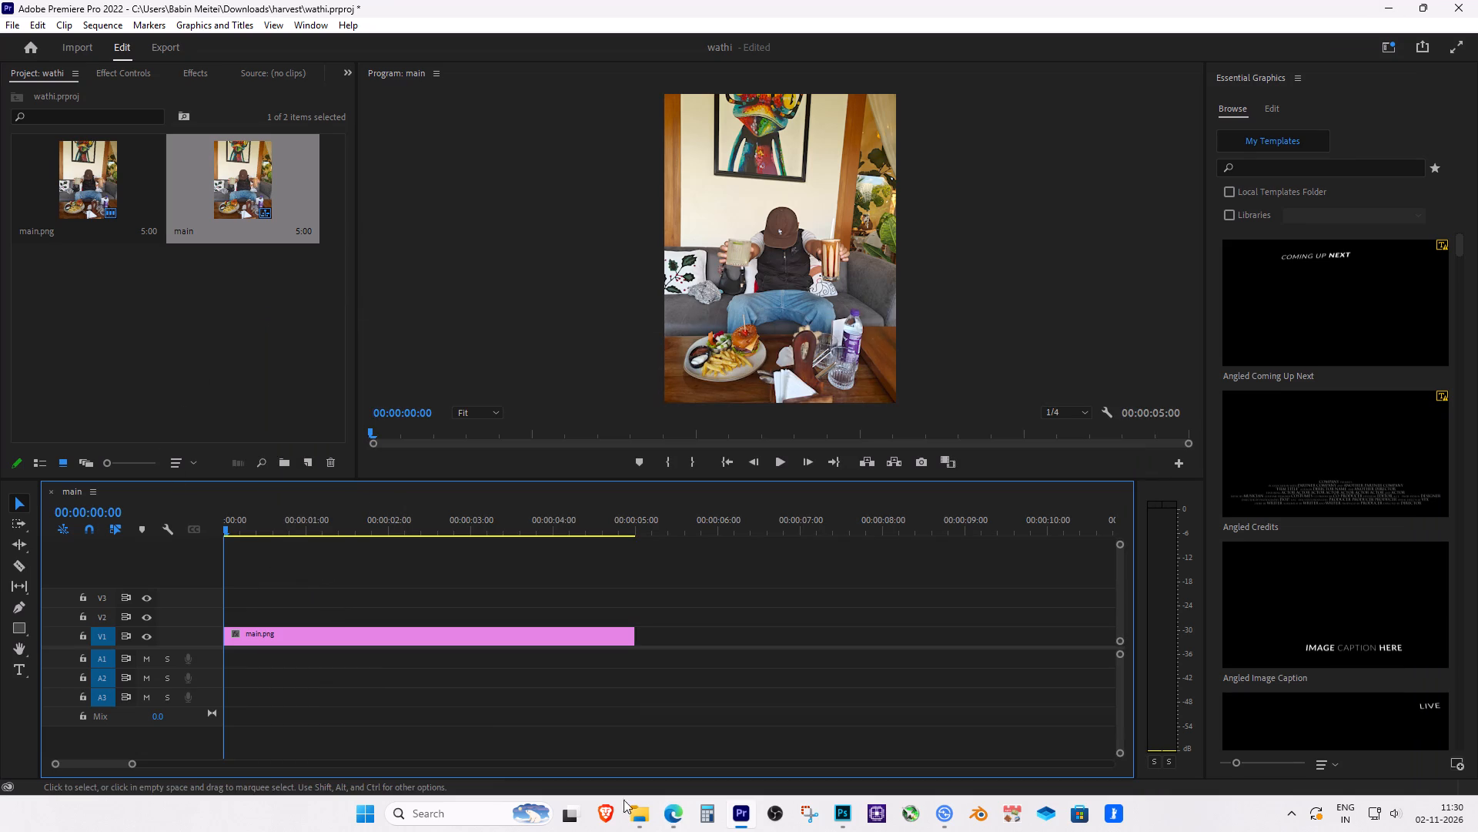
Add drinks2.png from the harvest folder to track V2, above main.png at the start of the sequence.
{"action": "left_click", "coordinate": [641, 817]}
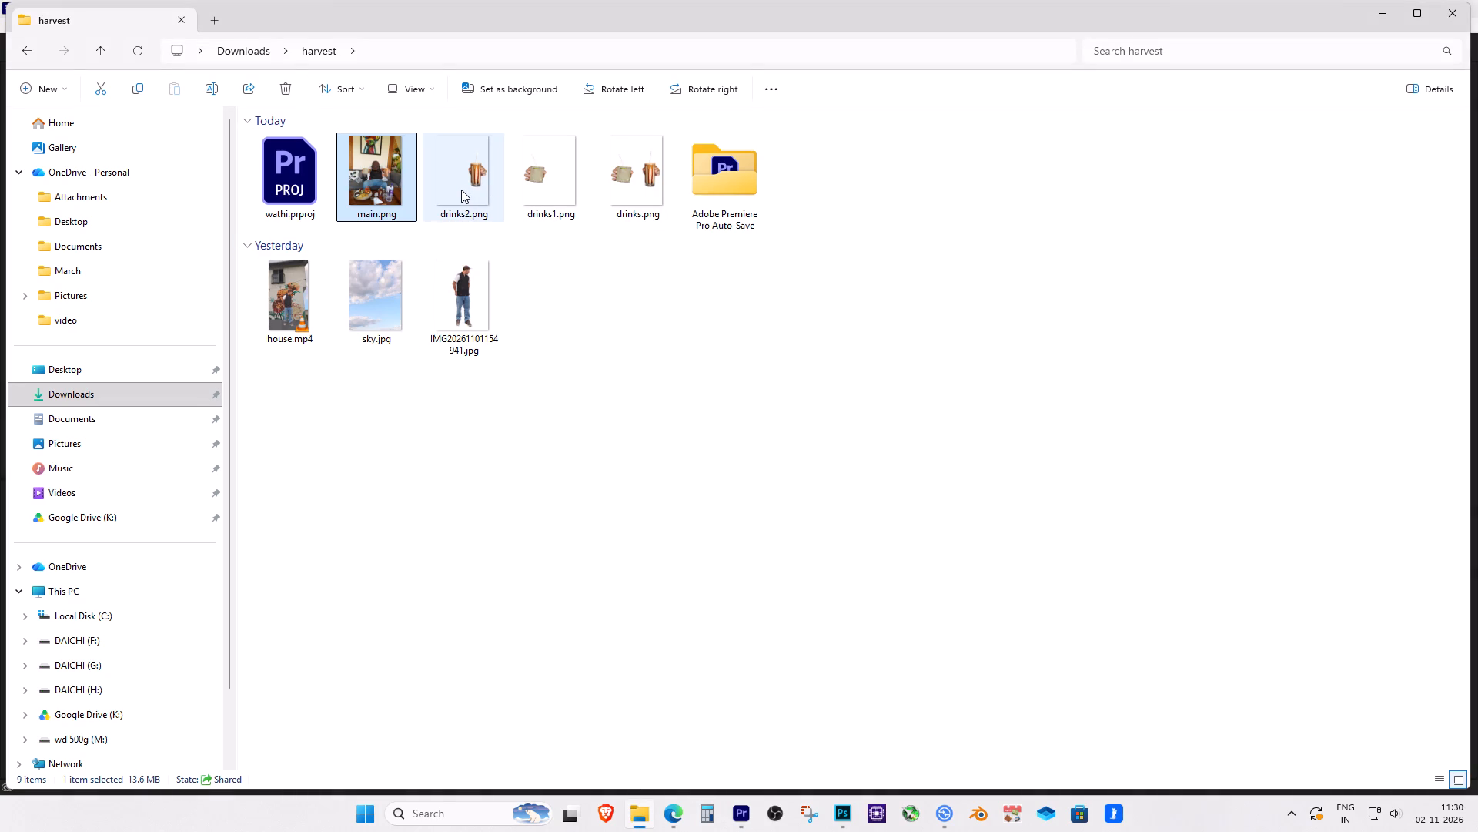
{"action": "left_click_drag", "start_coordinate": [467, 190], "coordinate": [685, 413]}
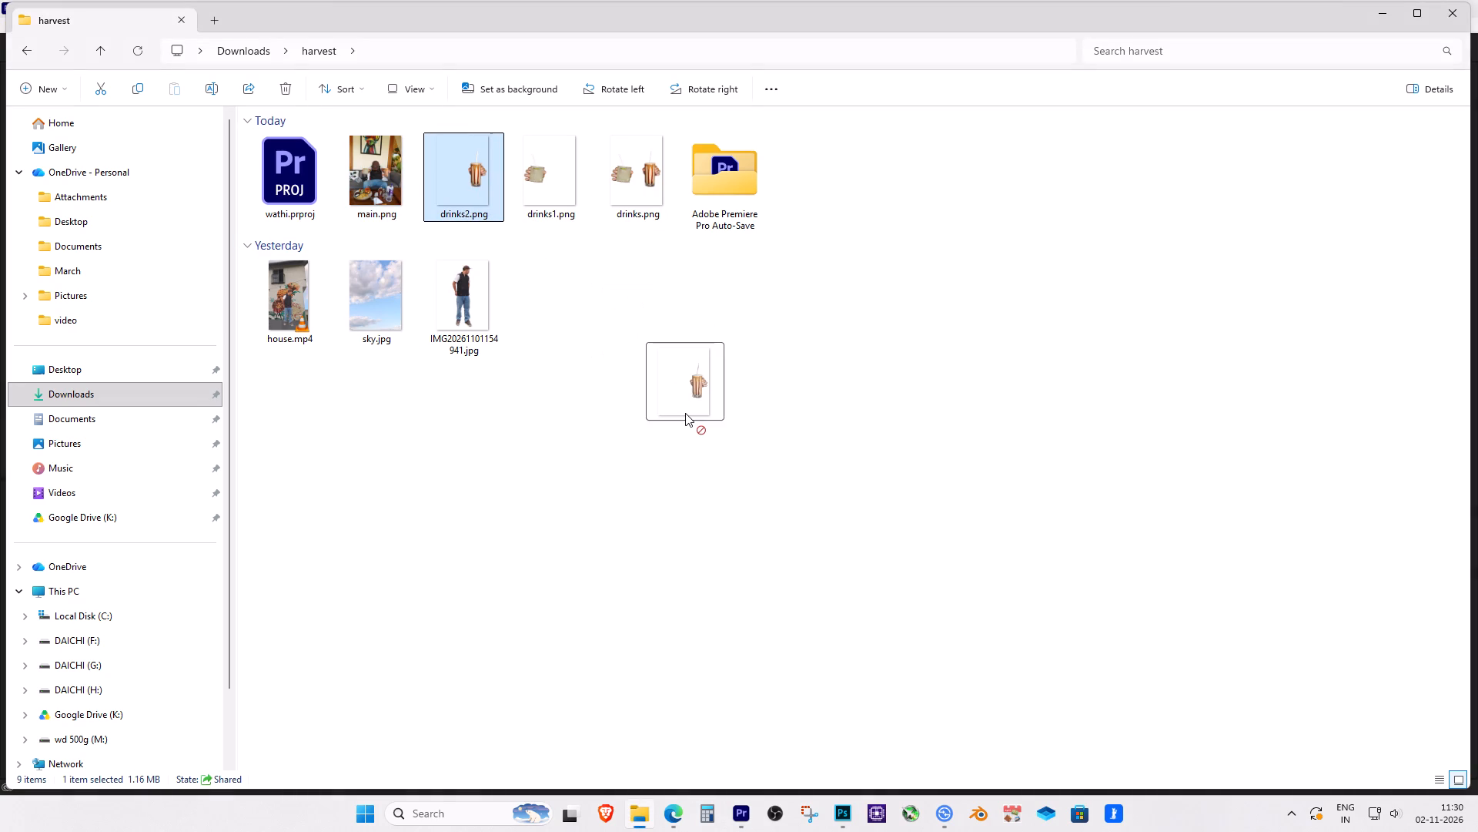
{"action": "left_click_drag", "start_coordinate": [685, 413], "coordinate": [734, 815]}
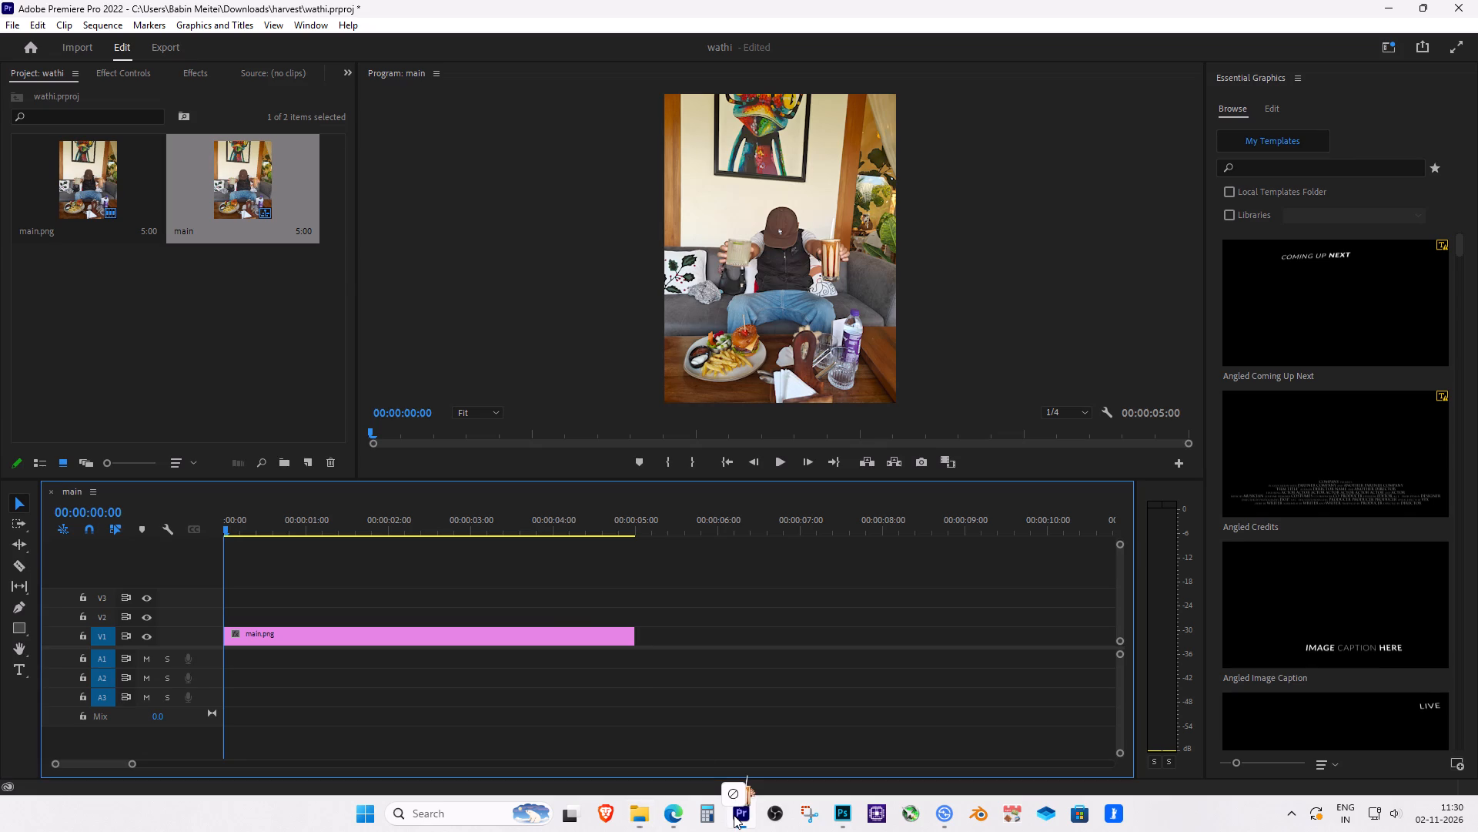
{"action": "left_click_drag", "start_coordinate": [734, 815], "coordinate": [189, 622]}
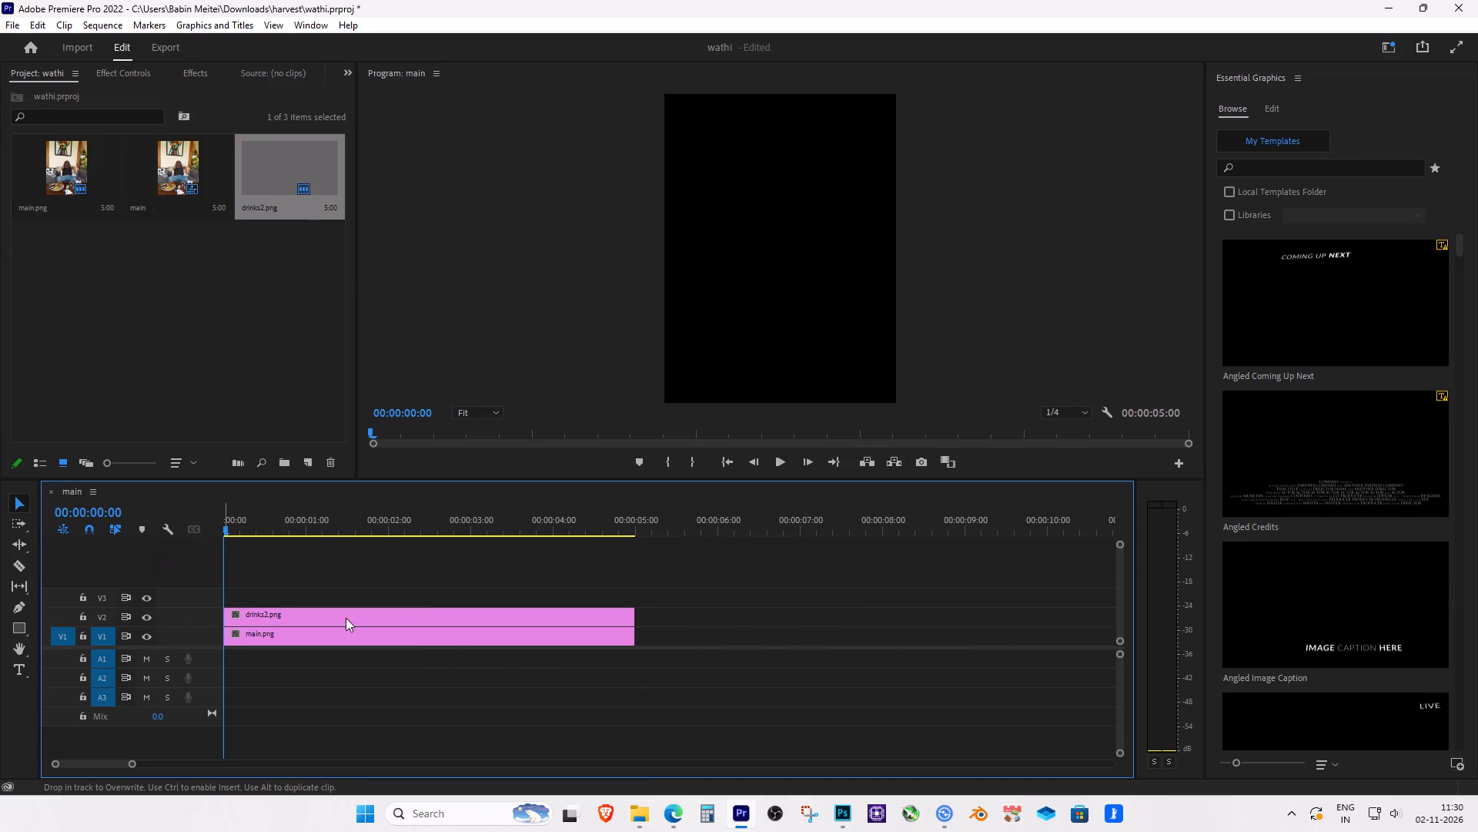
Show the effect controls of the drinks2.png clip on track V2.
{"action": "left_click", "coordinate": [430, 615]}
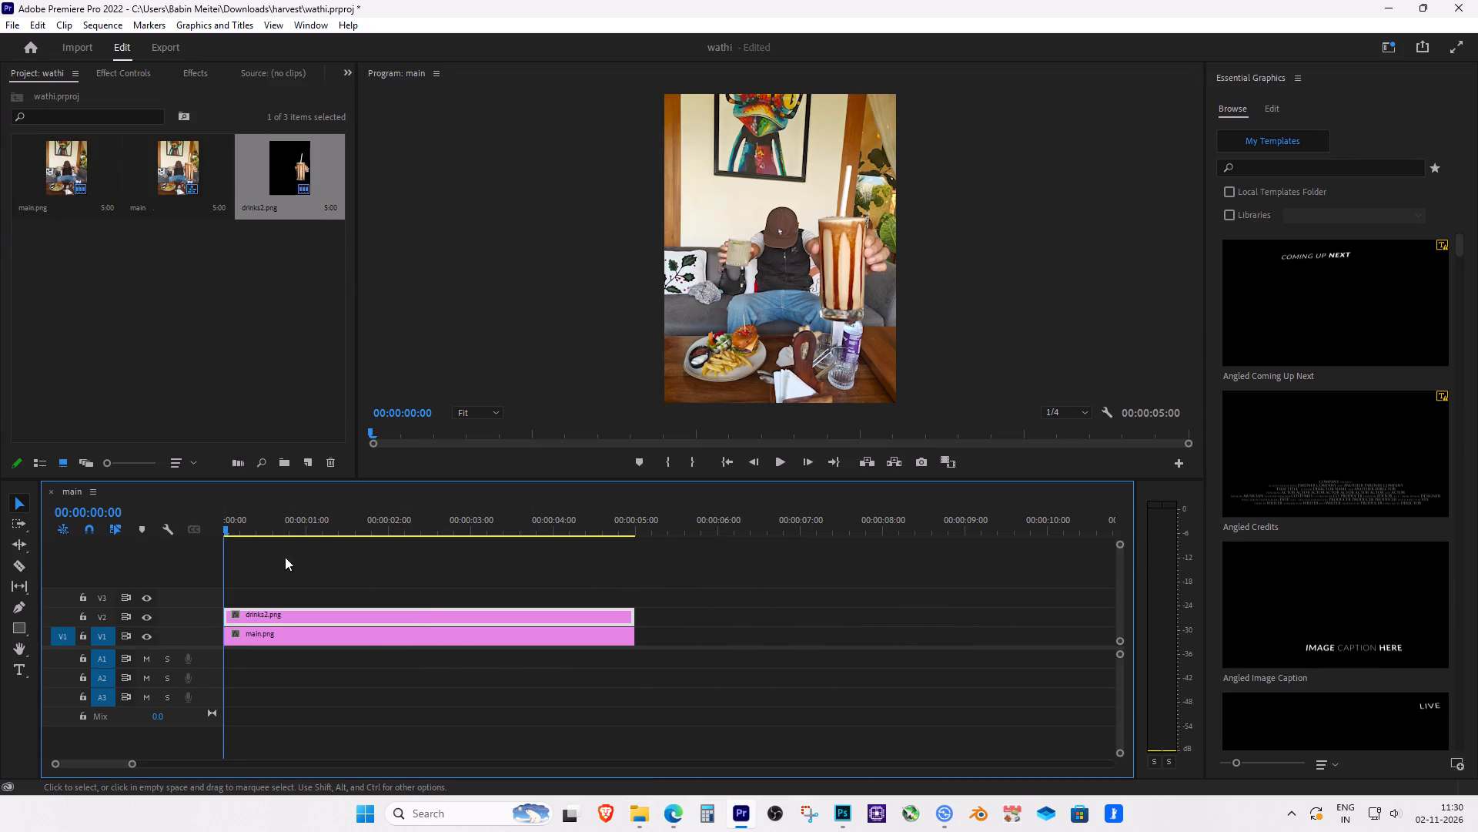
{"action": "left_click", "coordinate": [190, 78]}
{"action": "left_click", "coordinate": [133, 71]}
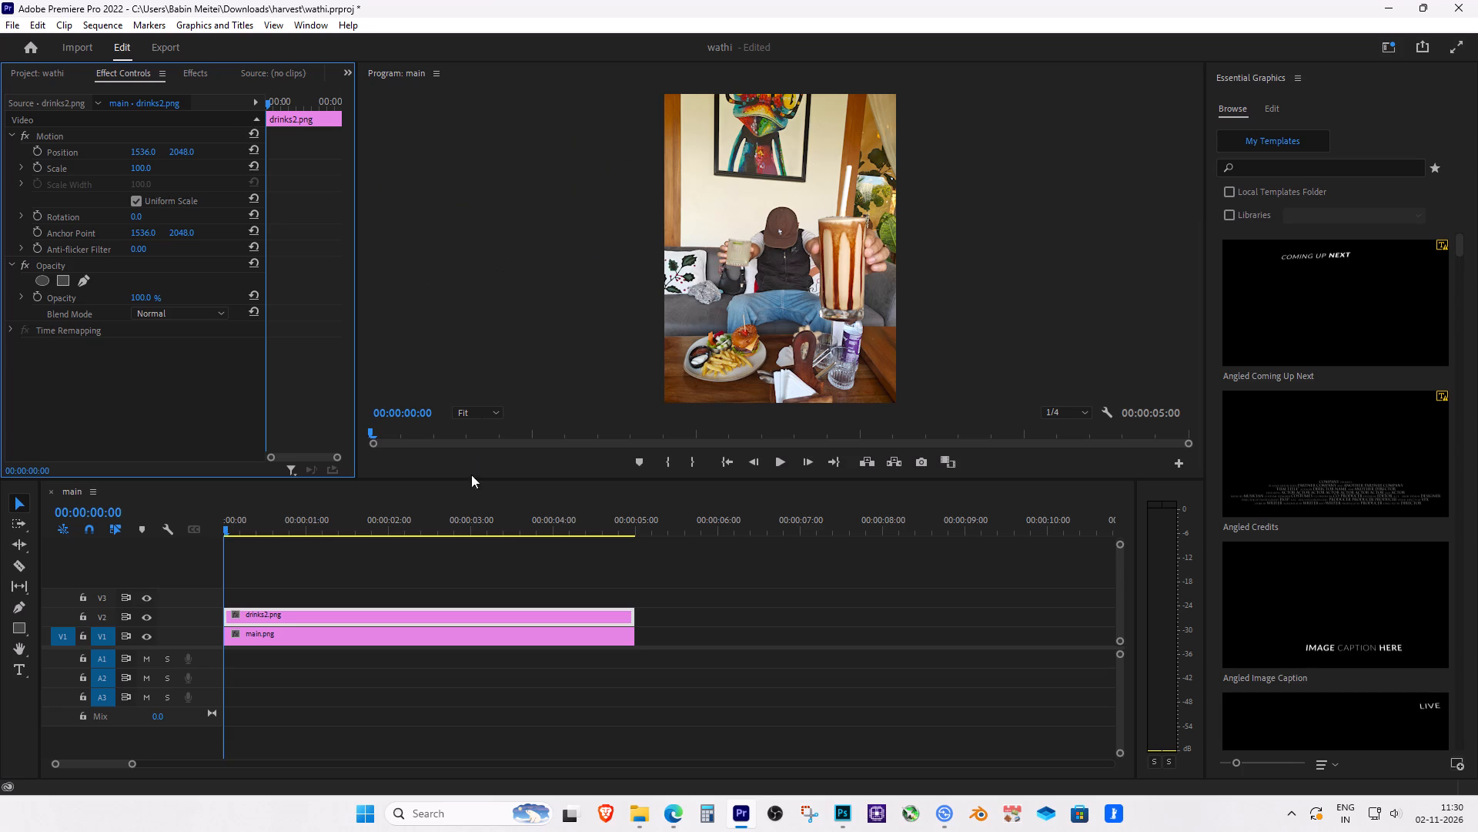
Enlarge the Program monitor preview by reducing the height of the timeline area.
{"action": "left_click_drag", "start_coordinate": [462, 480], "coordinate": [462, 492]}
{"action": "left_click_drag", "start_coordinate": [462, 492], "coordinate": [455, 562]}
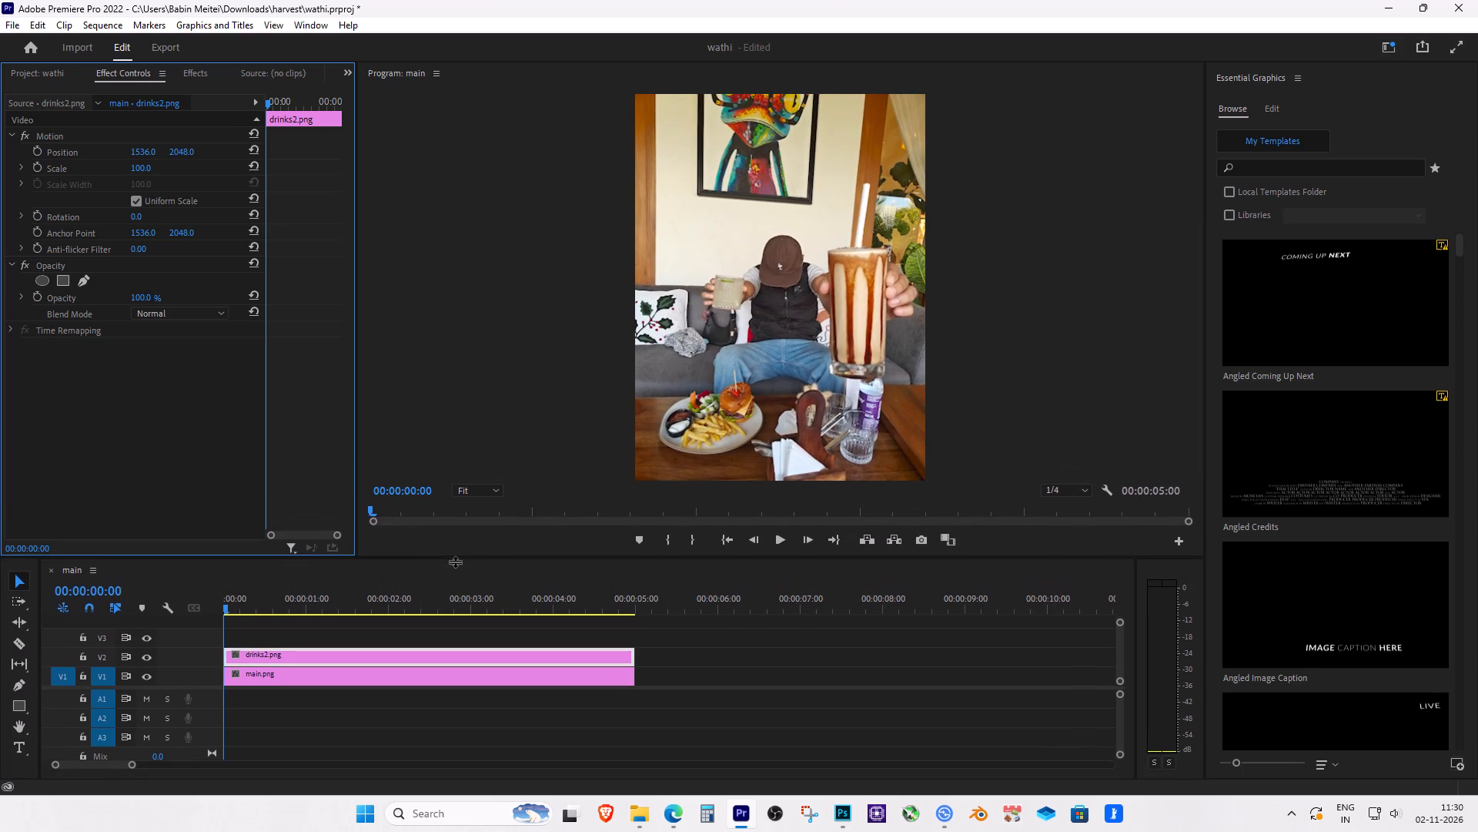
{"action": "left_click_drag", "start_coordinate": [455, 562], "coordinate": [453, 566]}
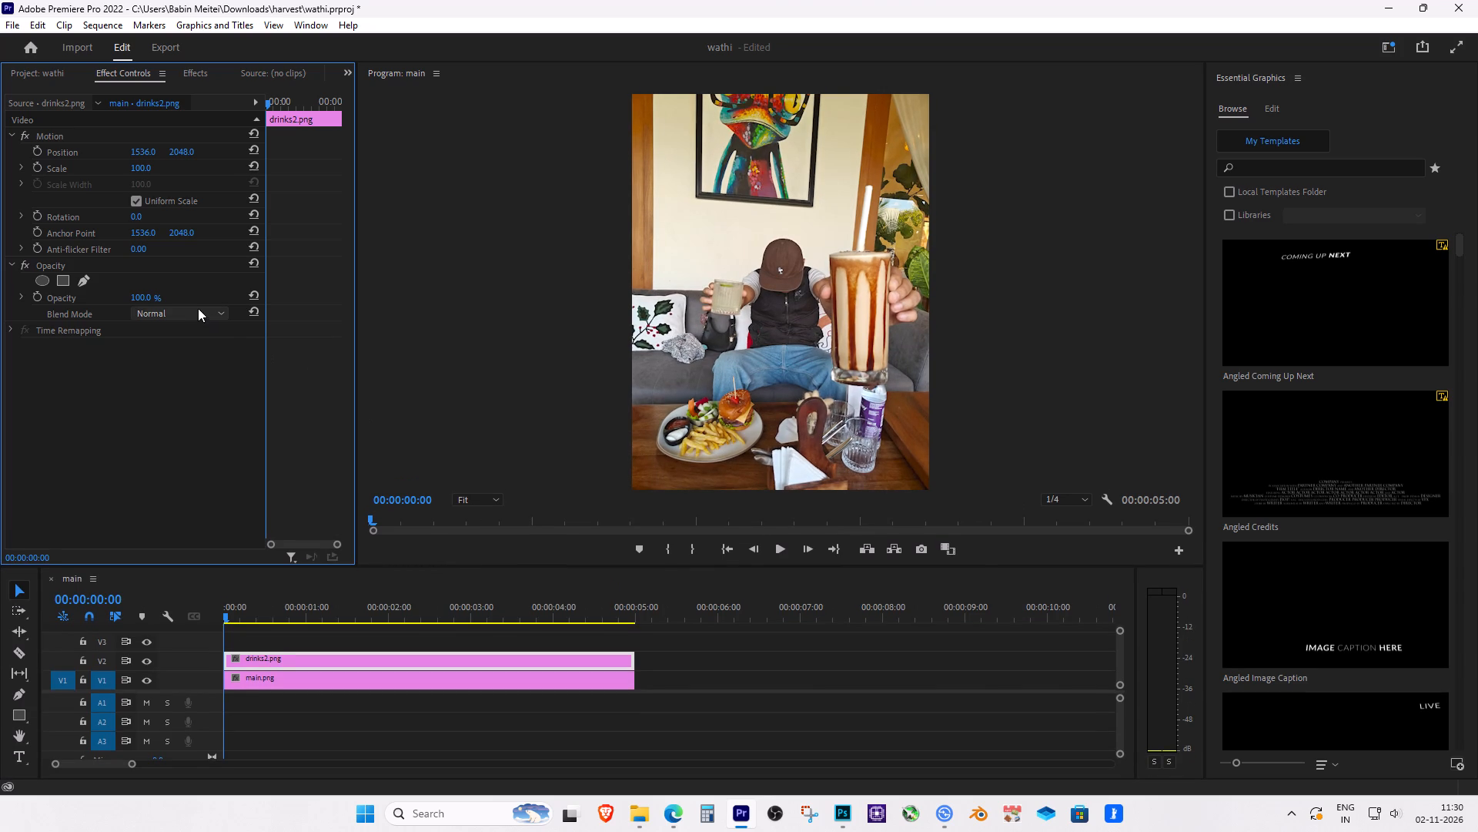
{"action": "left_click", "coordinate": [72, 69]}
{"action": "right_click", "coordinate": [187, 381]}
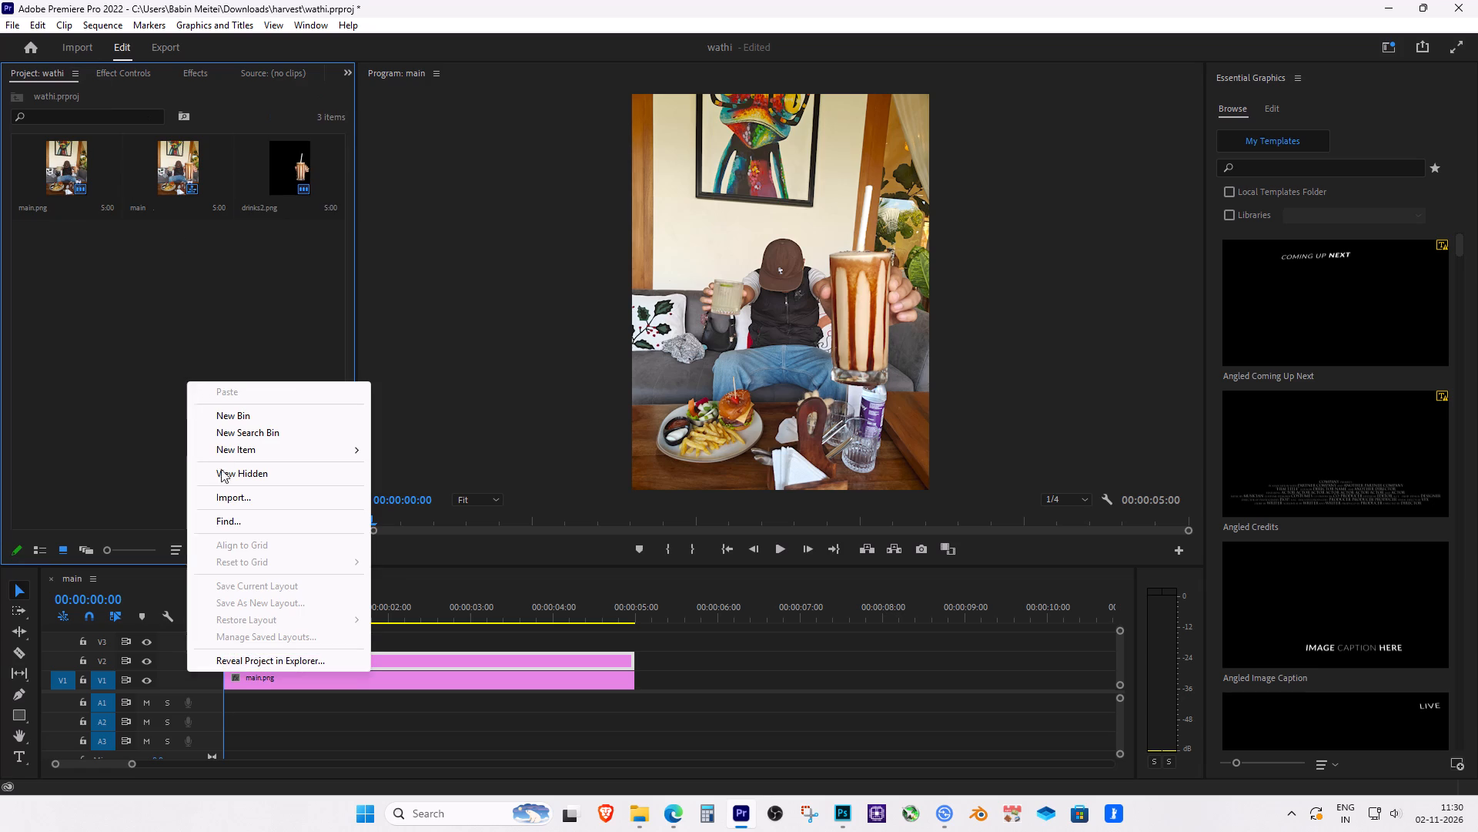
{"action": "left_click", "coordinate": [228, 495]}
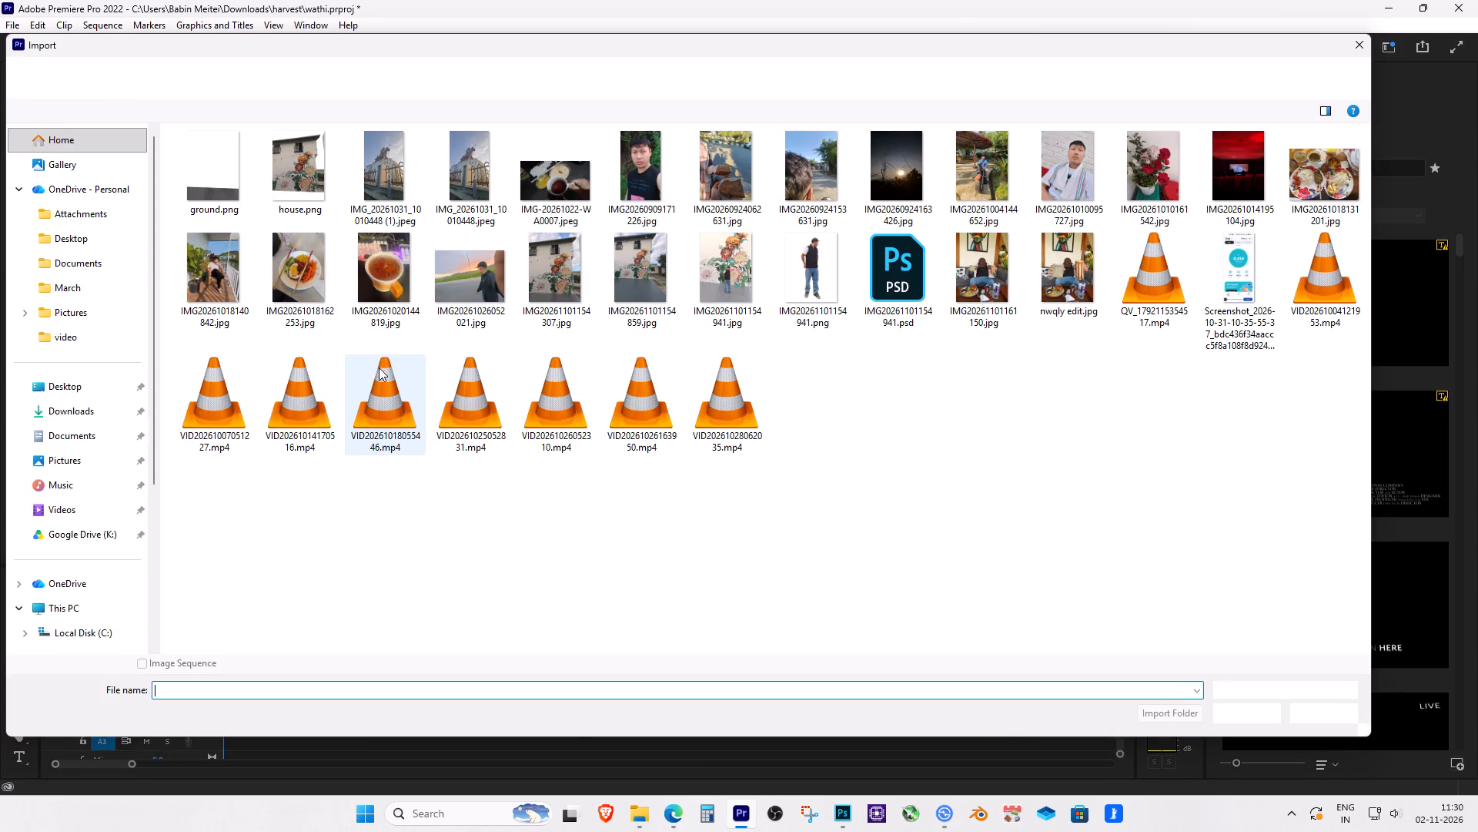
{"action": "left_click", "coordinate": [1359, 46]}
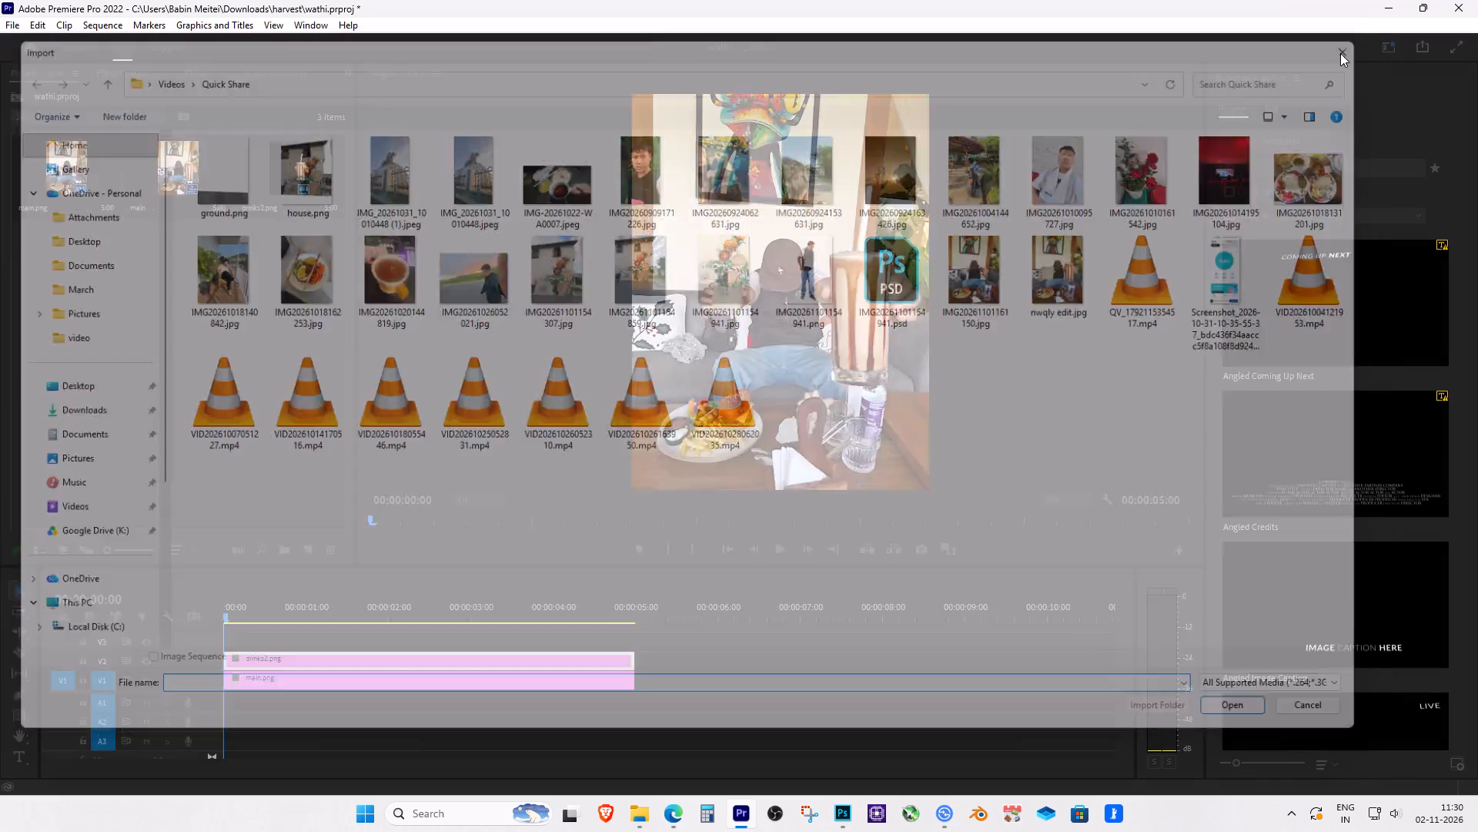
Add drinks1.png from the harvest folder to track V3, above drinks2.png at the start of the sequence.
{"action": "left_click", "coordinate": [649, 798]}
{"action": "left_click", "coordinate": [639, 806]}
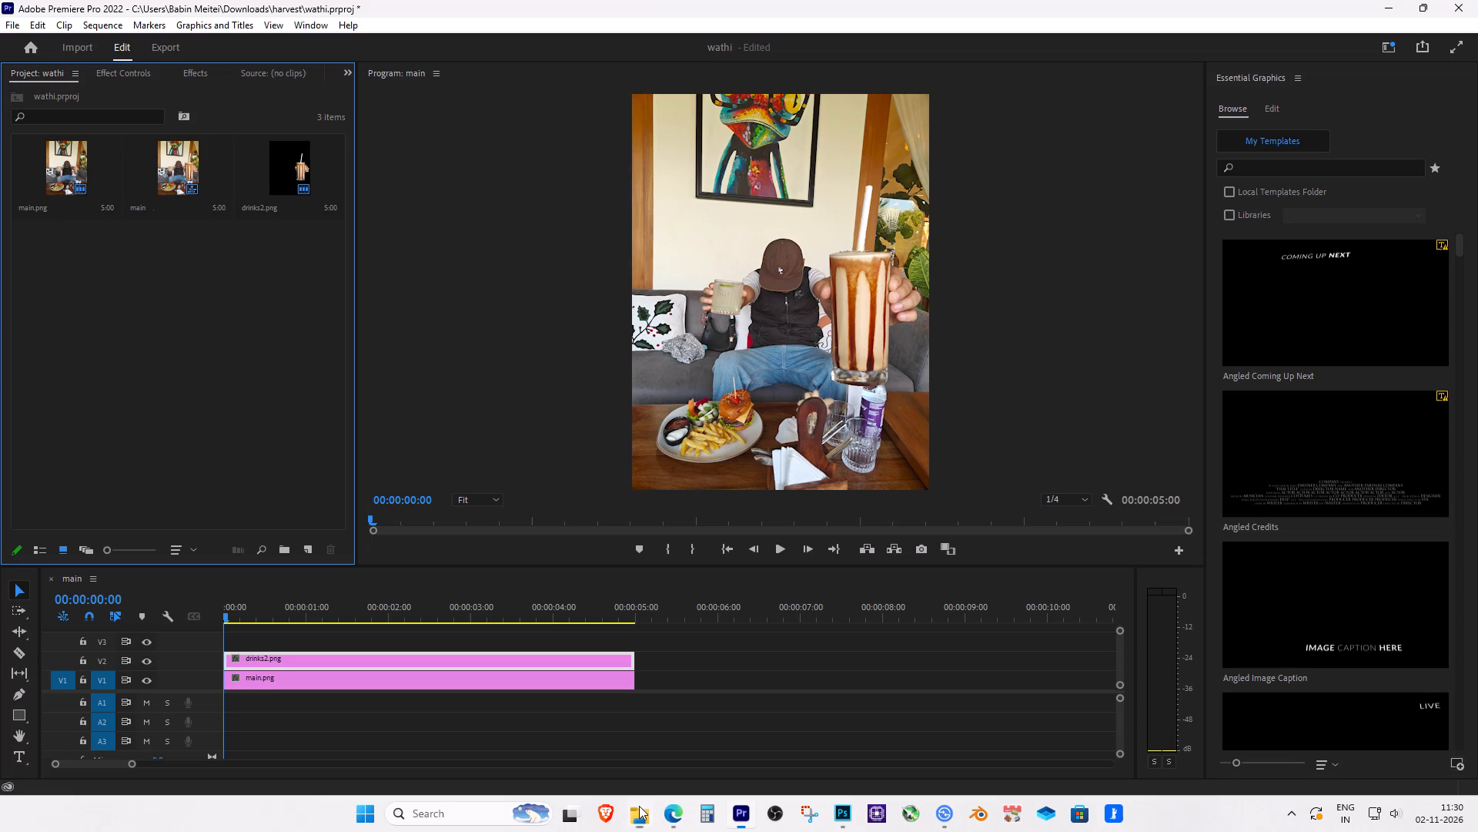
{"action": "left_click", "coordinate": [638, 806]}
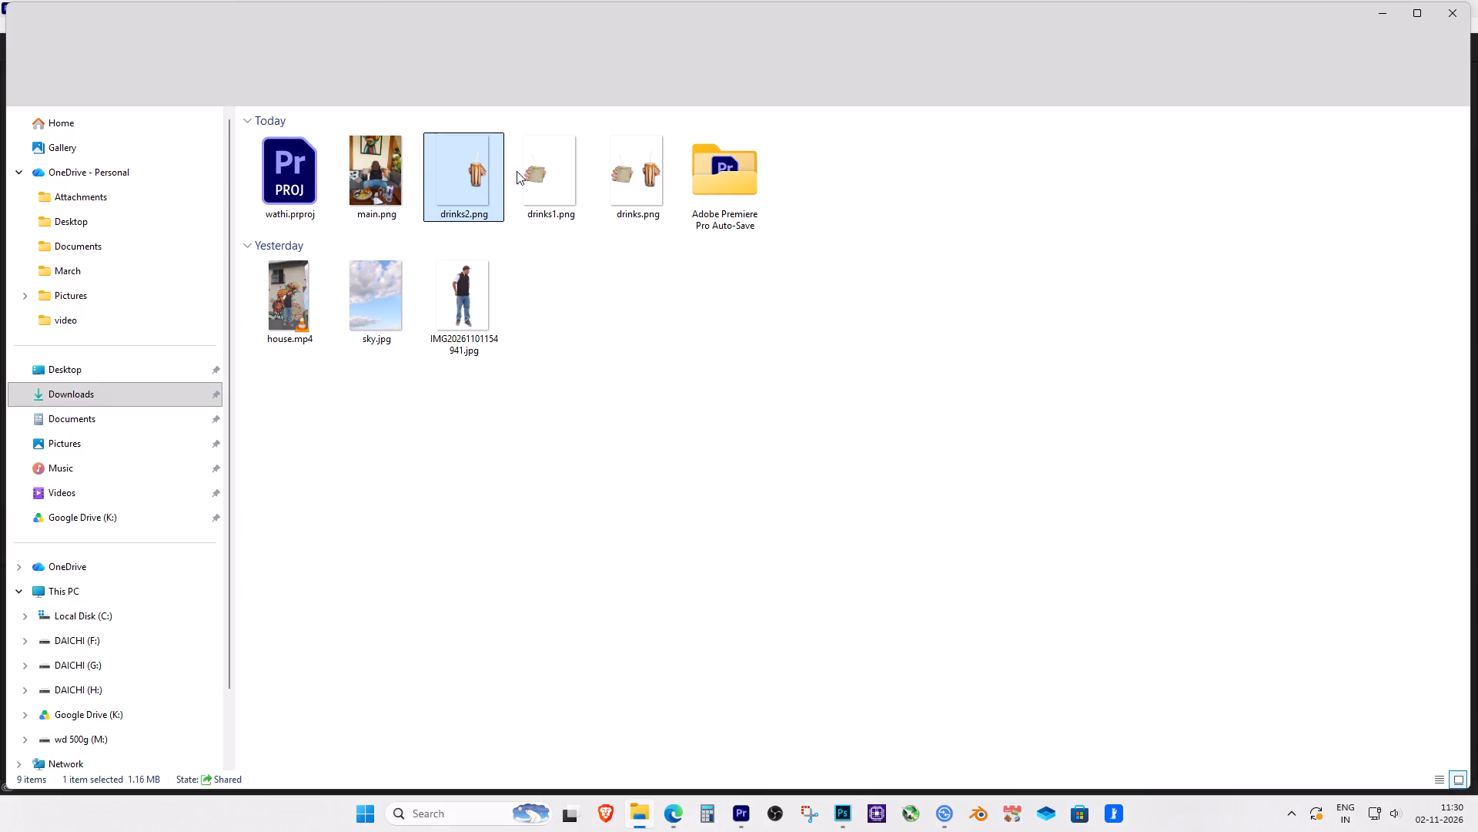
{"action": "left_click_drag", "start_coordinate": [540, 169], "coordinate": [818, 807]}
{"action": "left_click_drag", "start_coordinate": [818, 807], "coordinate": [343, 646]}
{"action": "left_click_drag", "start_coordinate": [343, 646], "coordinate": [189, 371]}
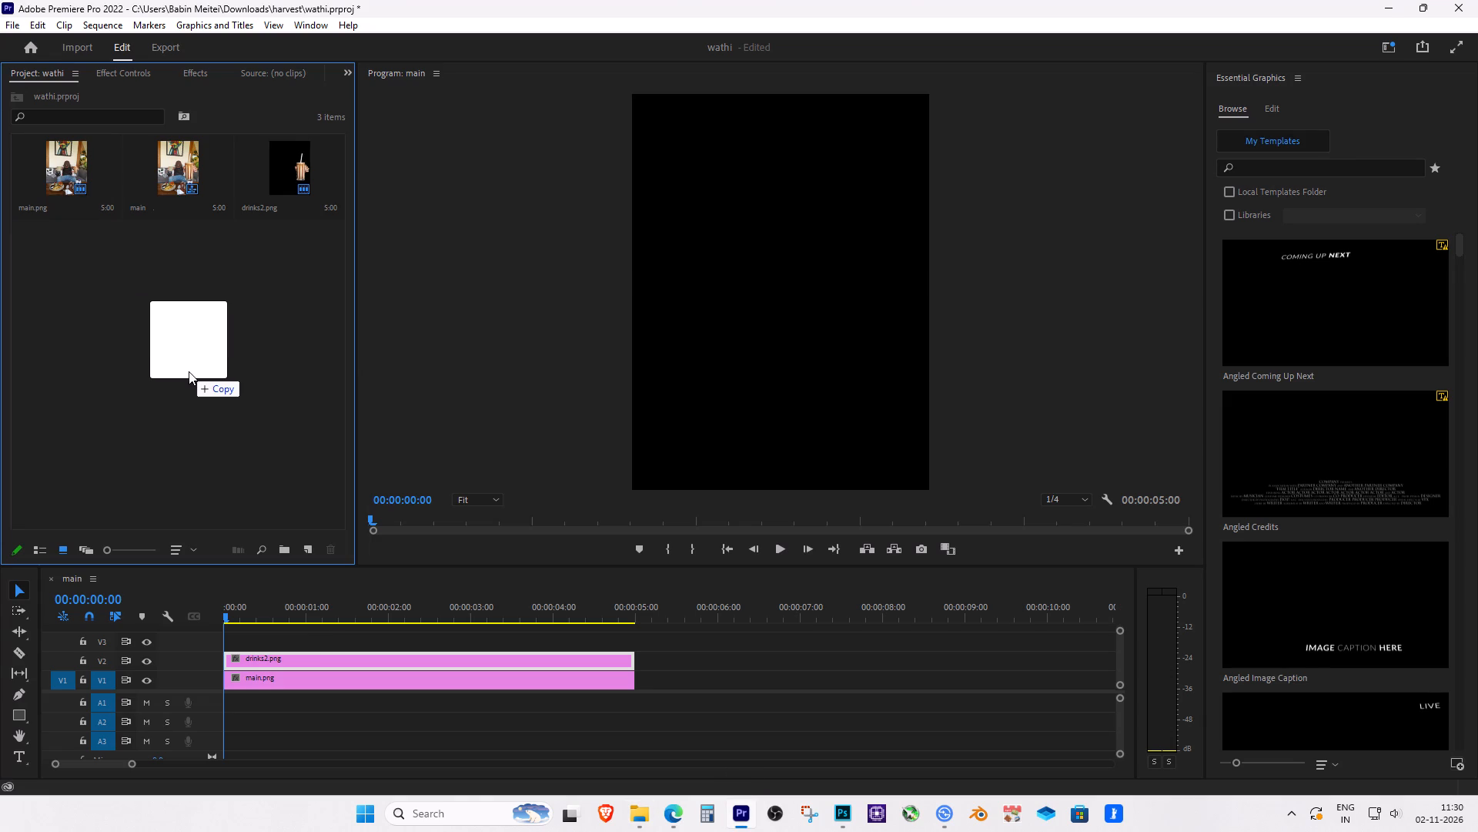
{"action": "left_click_drag", "start_coordinate": [189, 371], "coordinate": [224, 633]}
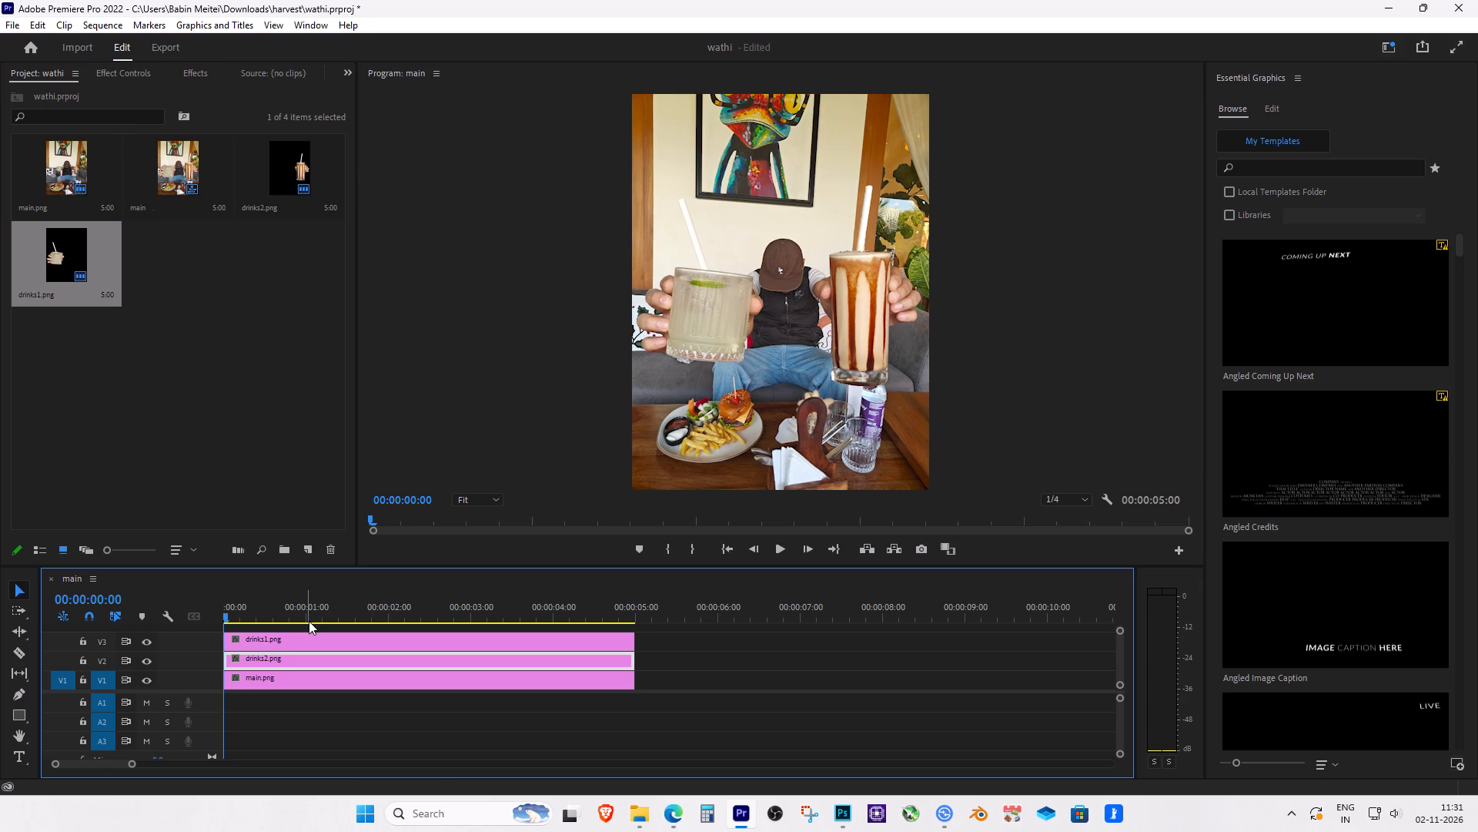
Animate the rotation of the drinks1.png clip on V3 with keyframes of 0° at the start and 9° at 00:00:02:06.
{"action": "left_click", "coordinate": [279, 636]}
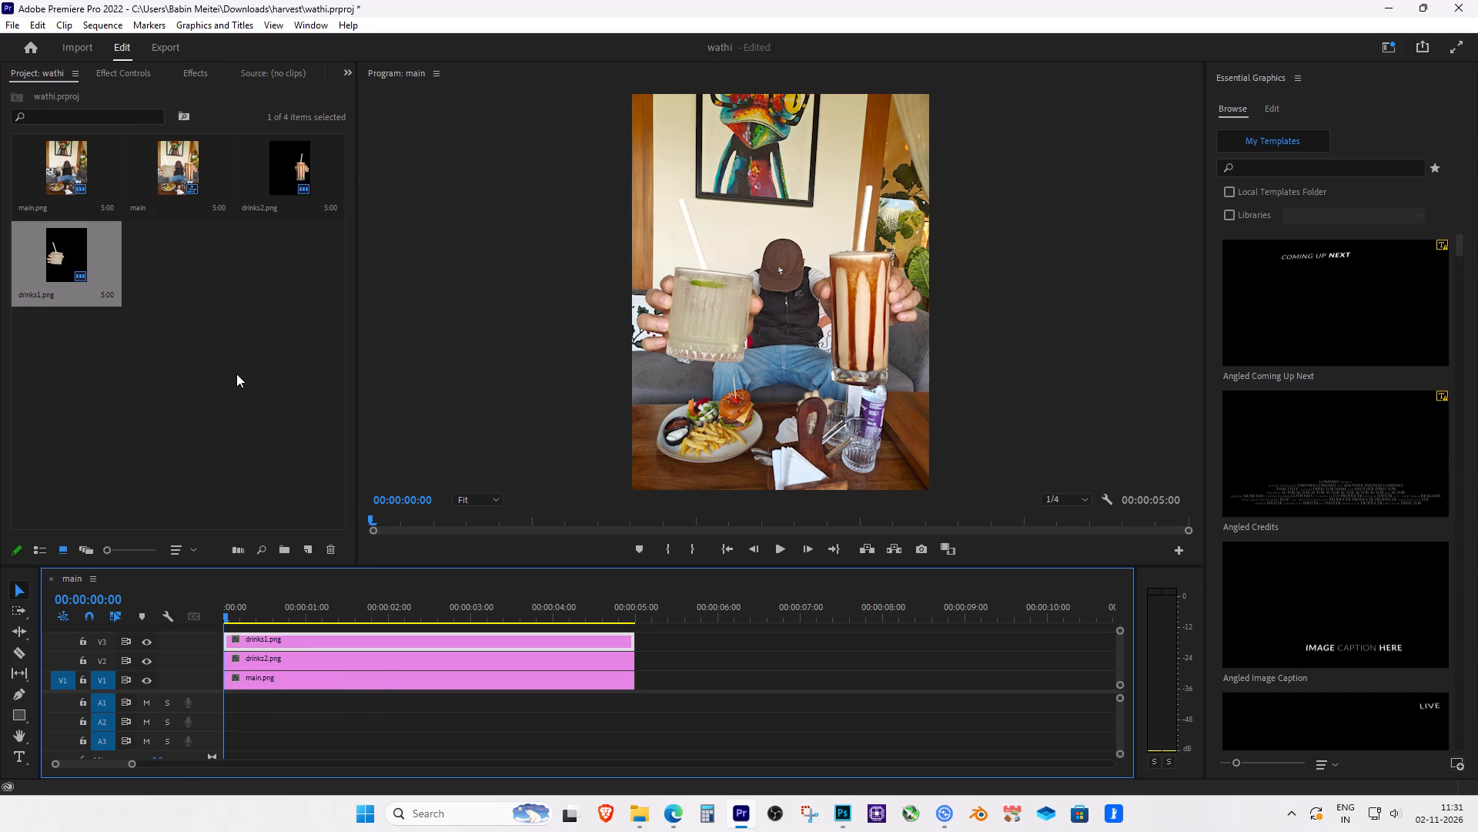
{"action": "left_click", "coordinate": [134, 74]}
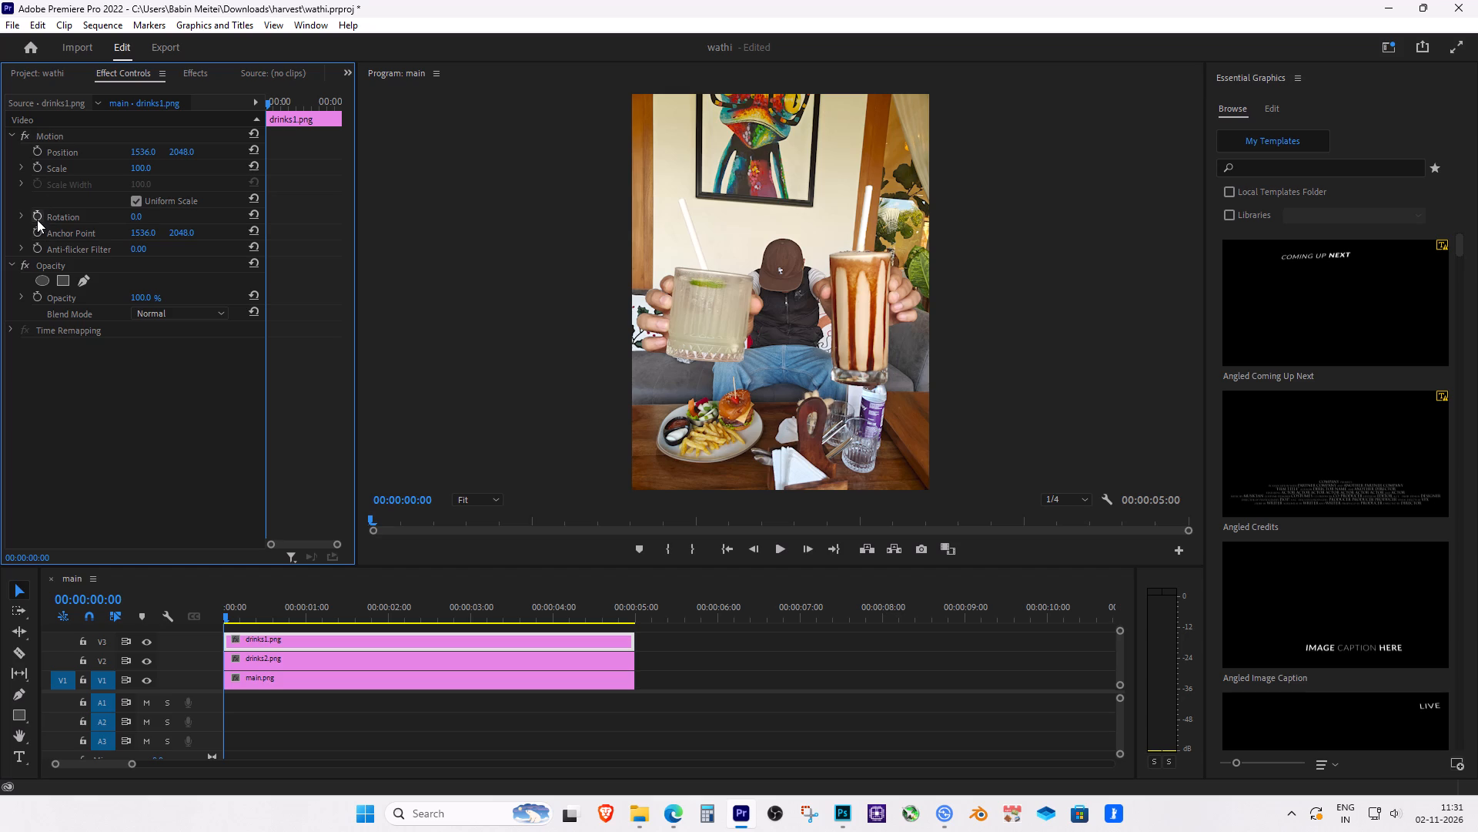
{"action": "left_click", "coordinate": [36, 217]}
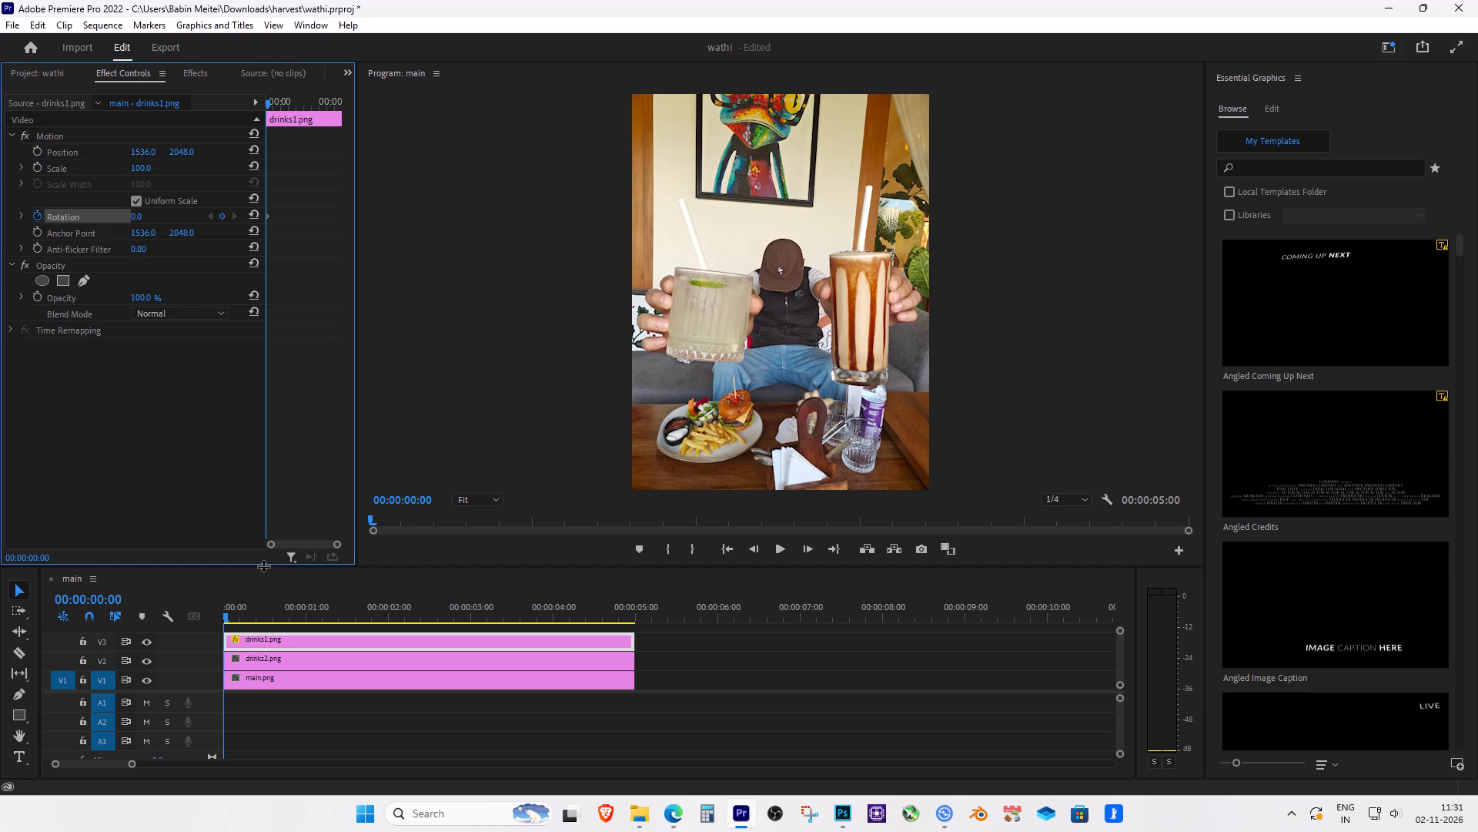
{"action": "left_click_drag", "start_coordinate": [226, 612], "coordinate": [412, 621]}
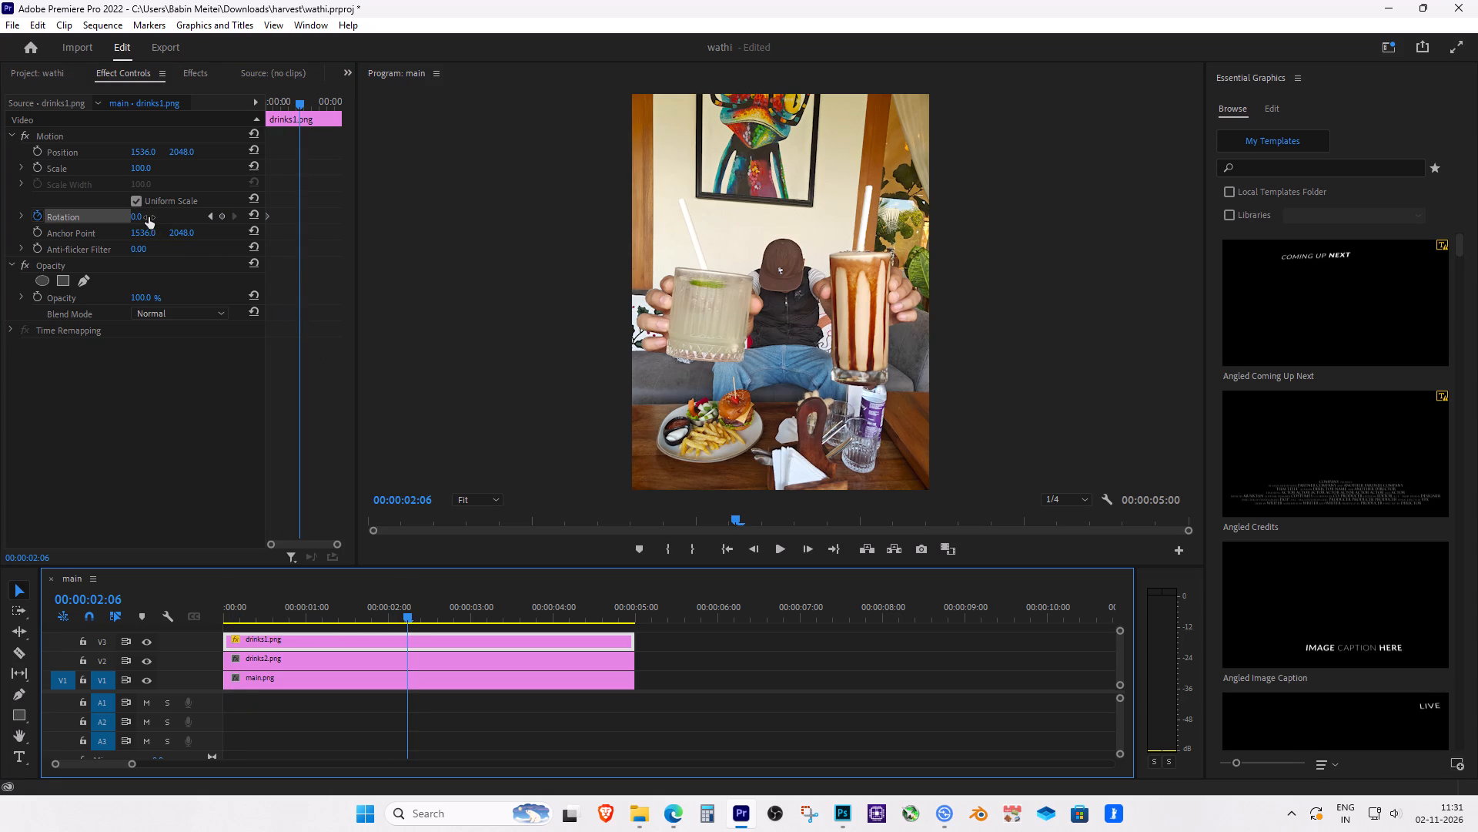
{"action": "left_click_drag", "start_coordinate": [141, 220], "coordinate": [176, 220]}
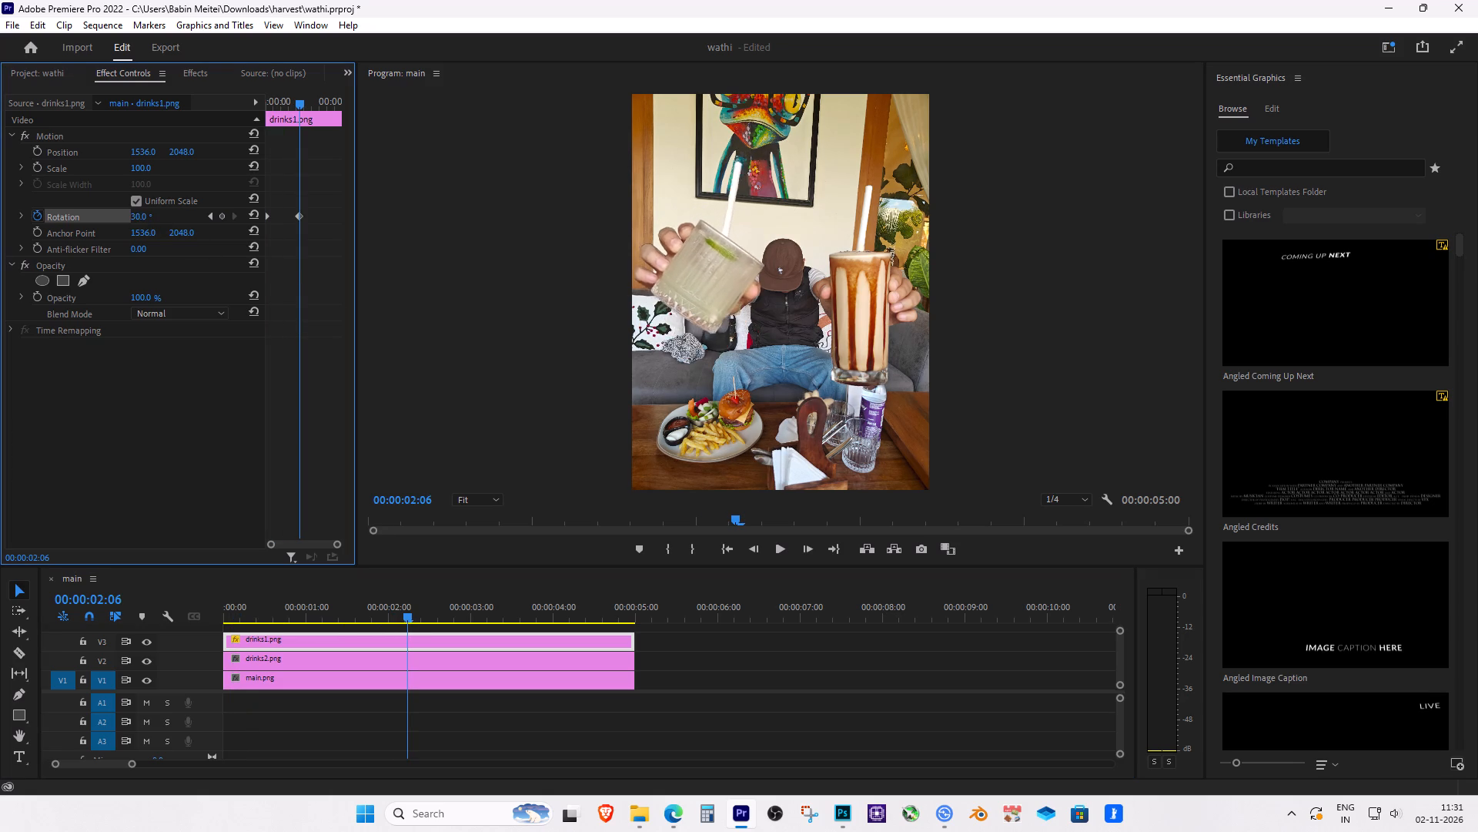
{"action": "left_click_drag", "start_coordinate": [176, 220], "coordinate": [168, 226]}
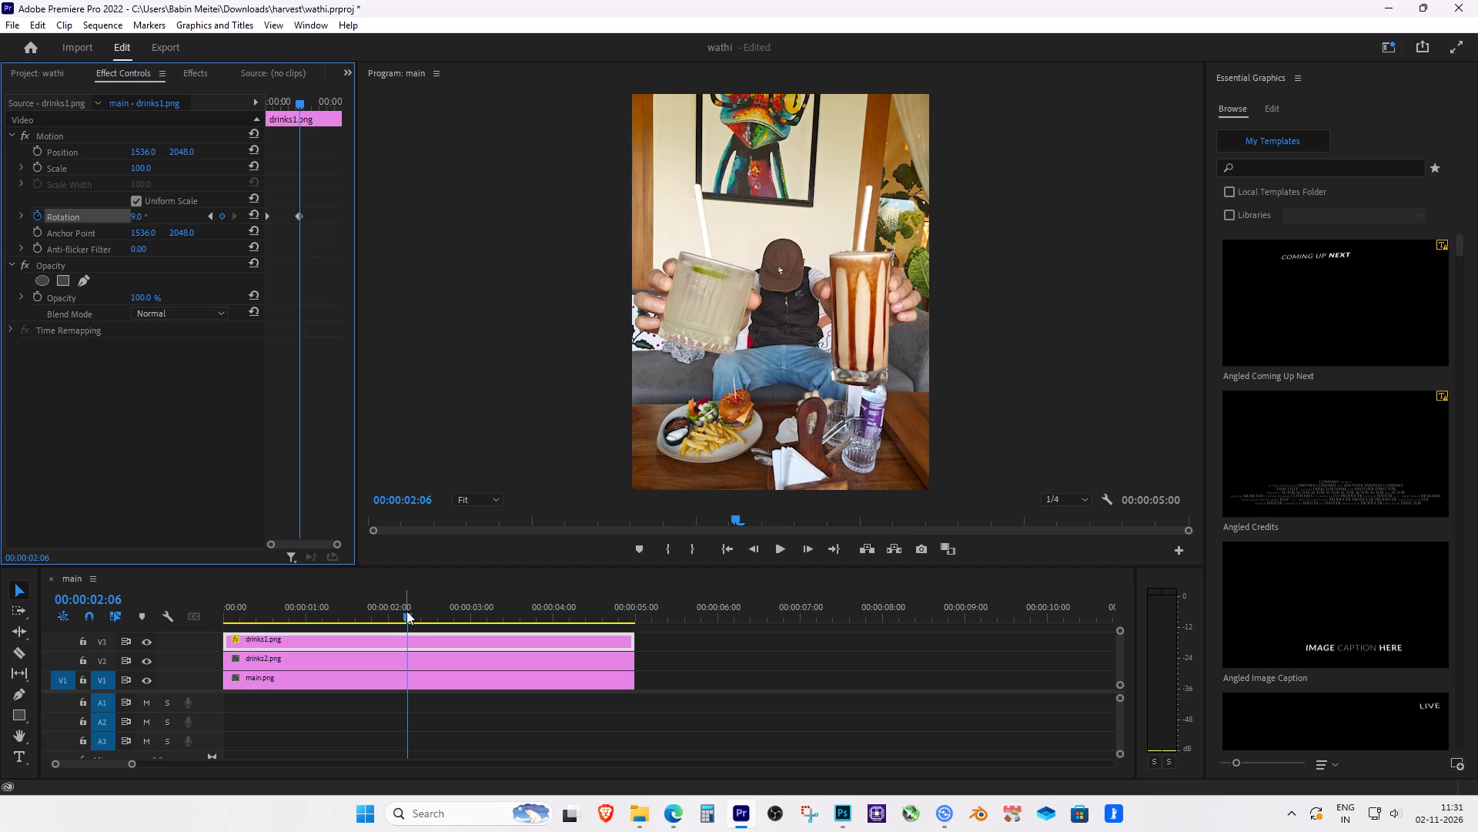
Add a rotation keyframe of -8° to the drinks1.png clip near its end, at 00:00:04:23.
{"action": "left_click_drag", "start_coordinate": [409, 612], "coordinate": [503, 613]}
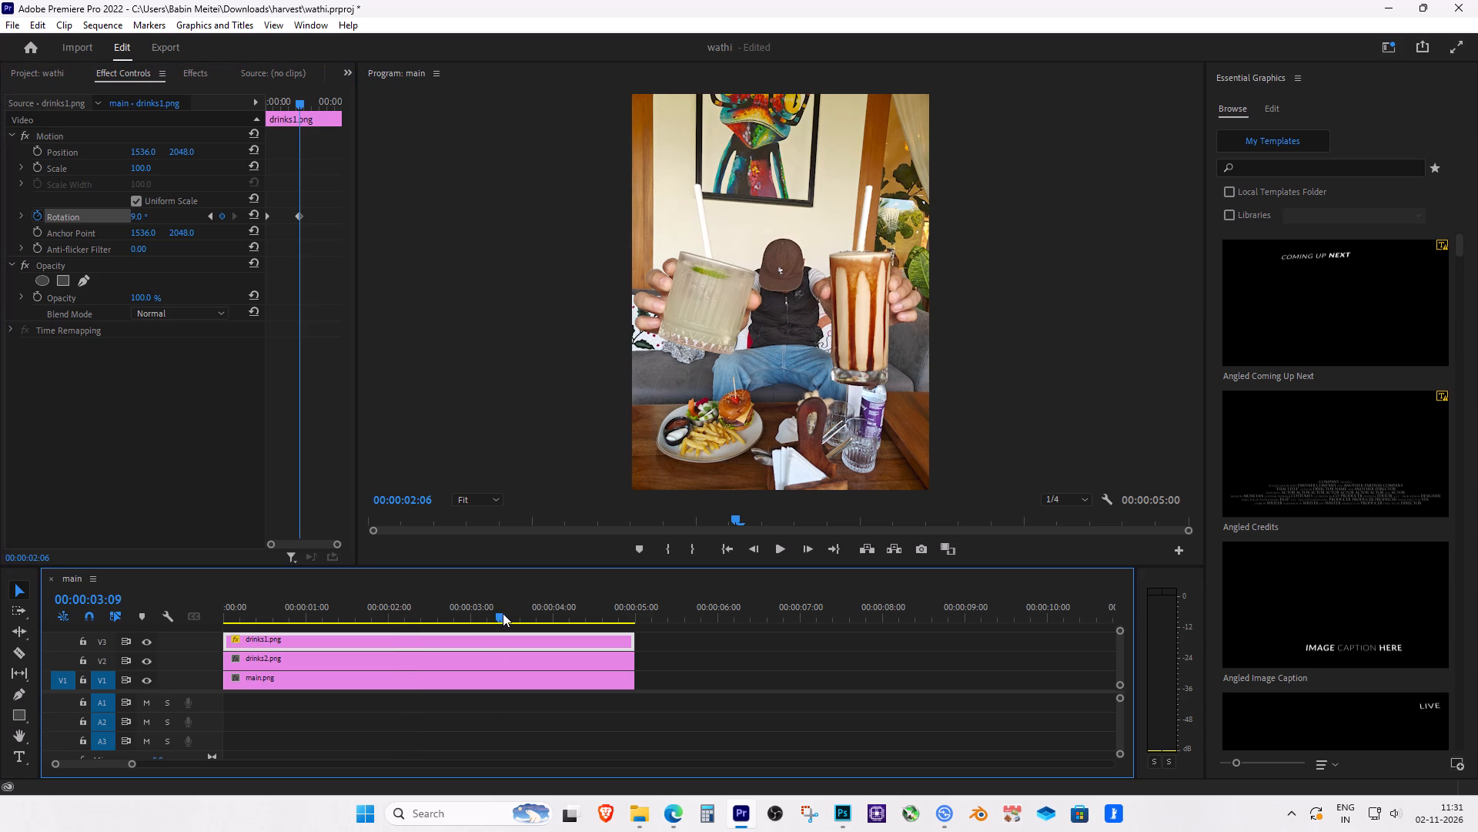
{"action": "left_click_drag", "start_coordinate": [503, 613], "coordinate": [628, 610]}
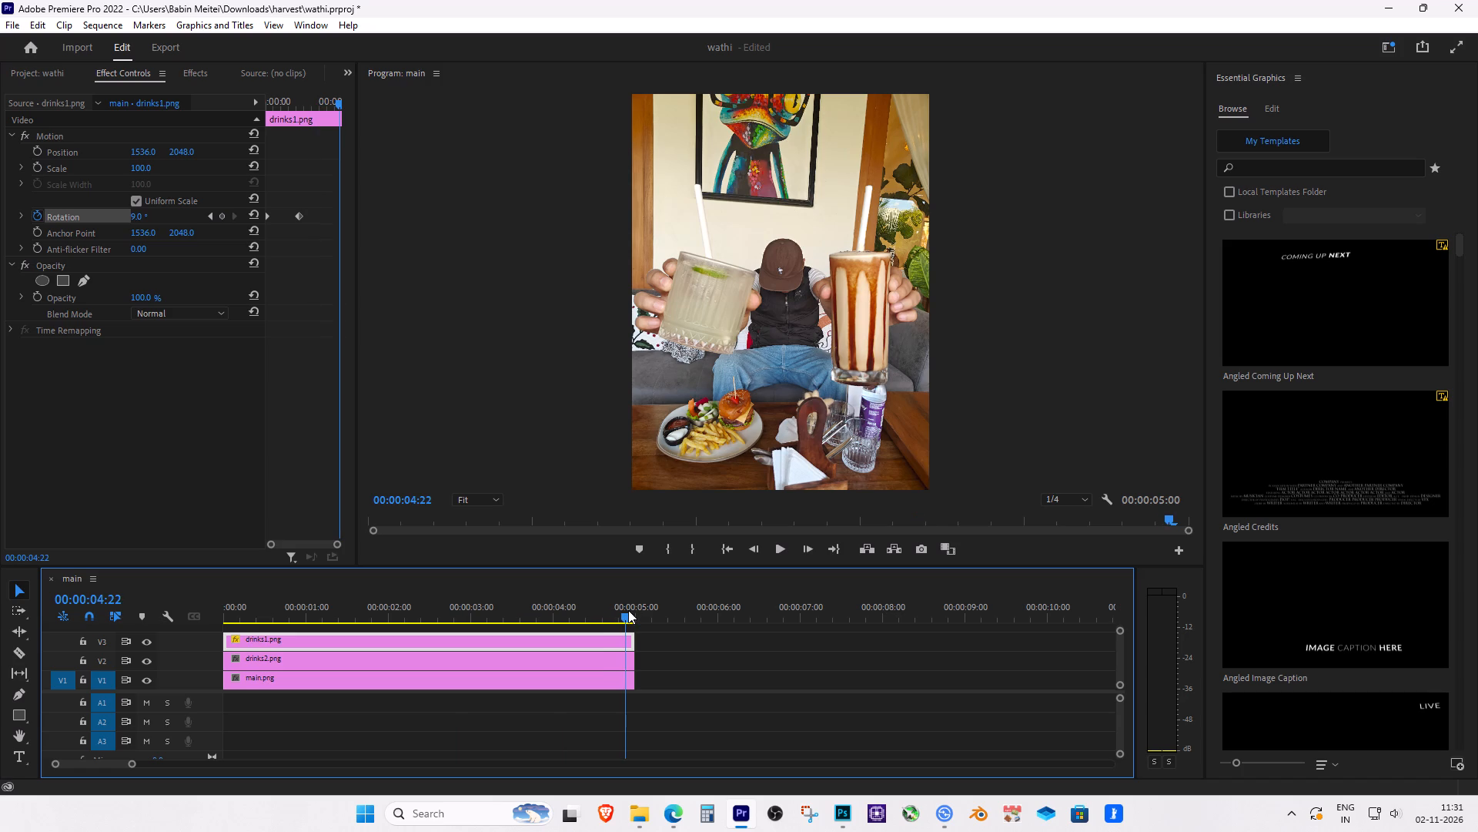
{"action": "left_click_drag", "start_coordinate": [628, 610], "coordinate": [631, 613]}
{"action": "left_click_drag", "start_coordinate": [141, 219], "coordinate": [161, 225]}
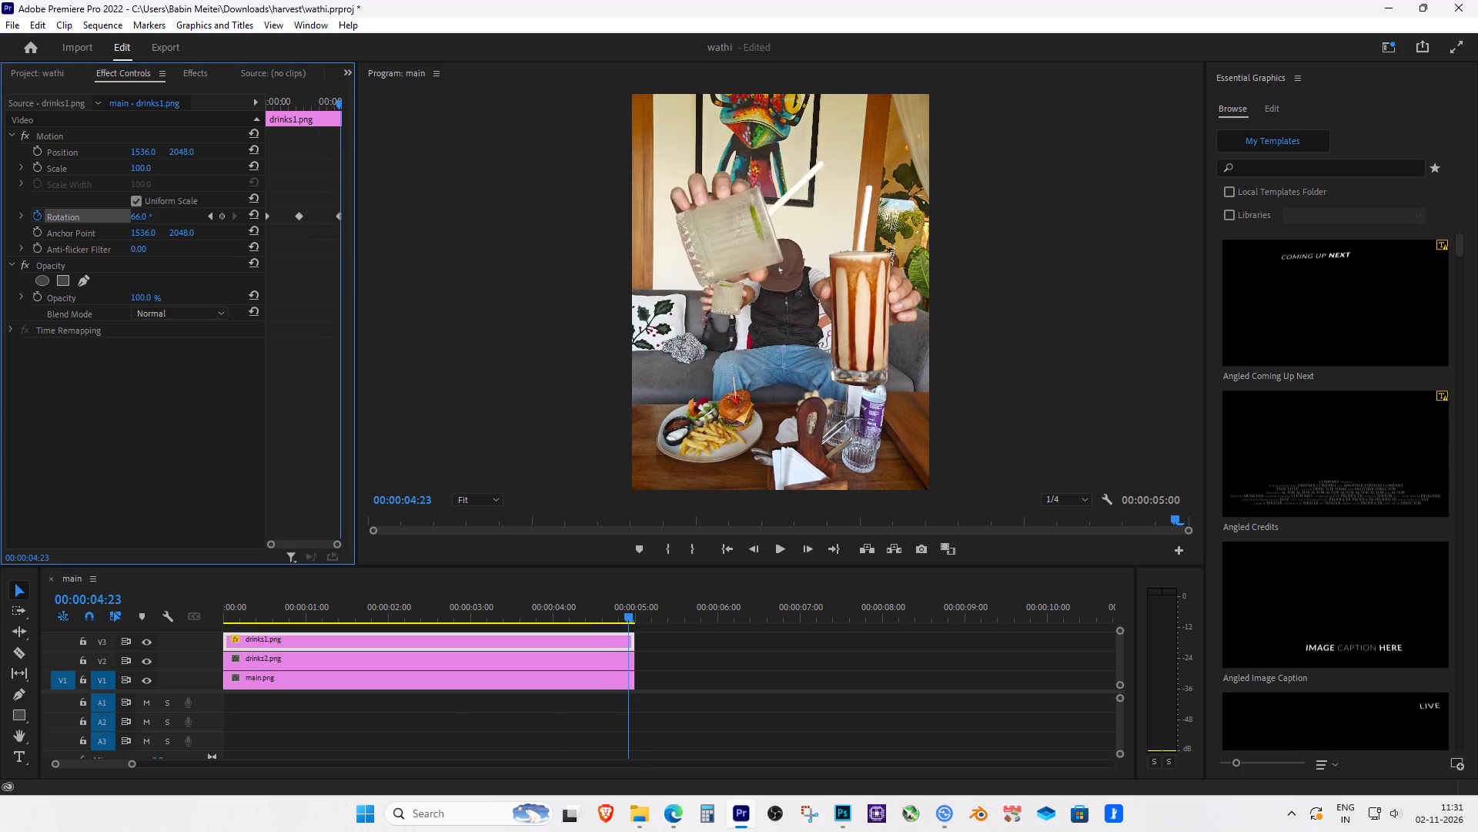
{"action": "left_click_drag", "start_coordinate": [161, 225], "coordinate": [106, 234]}
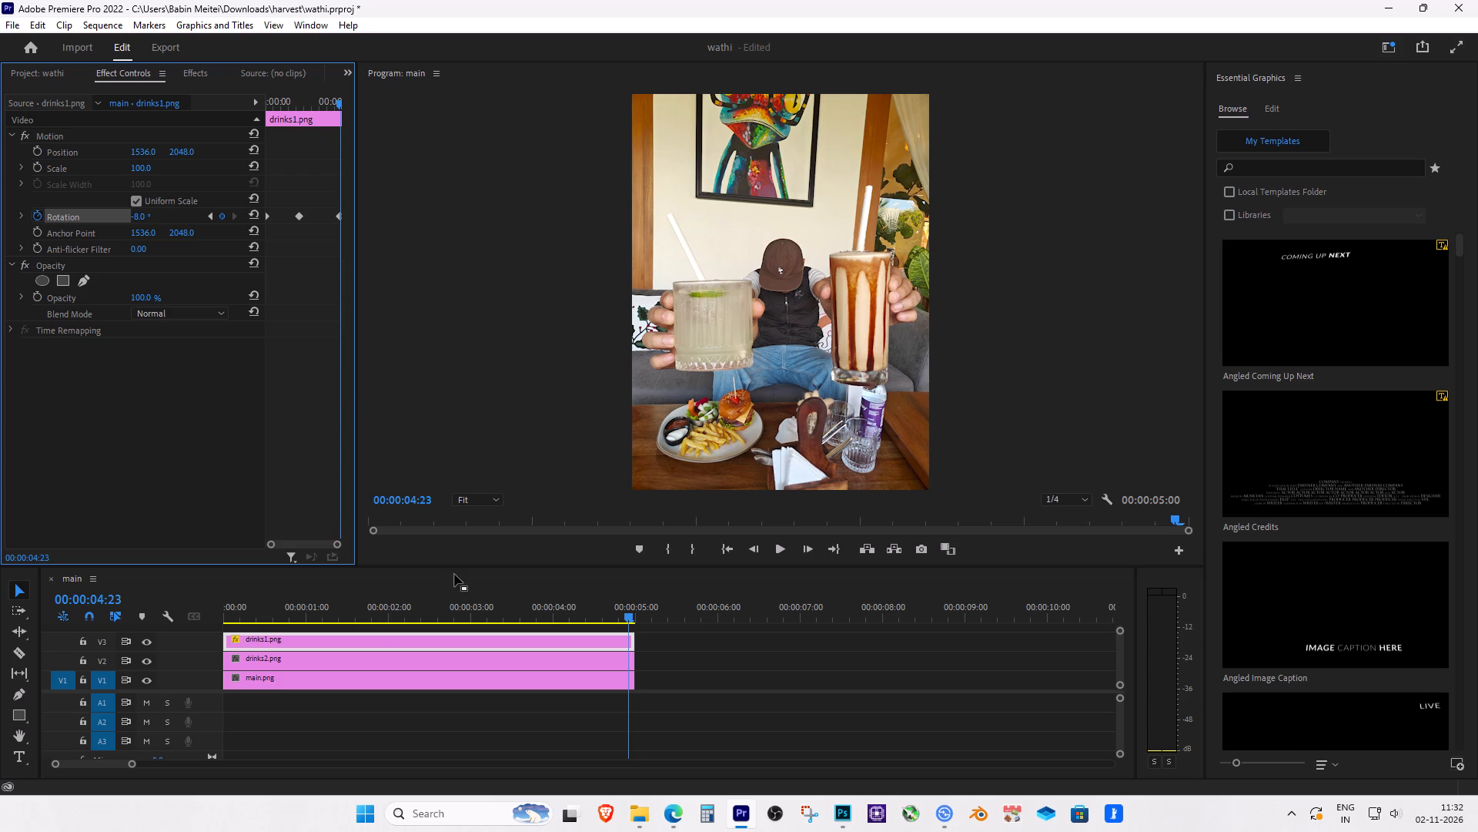
Play the sequence from the start to review the rotation of the drinks1.png clip.
{"action": "left_click_drag", "start_coordinate": [305, 605], "coordinate": [226, 612]}
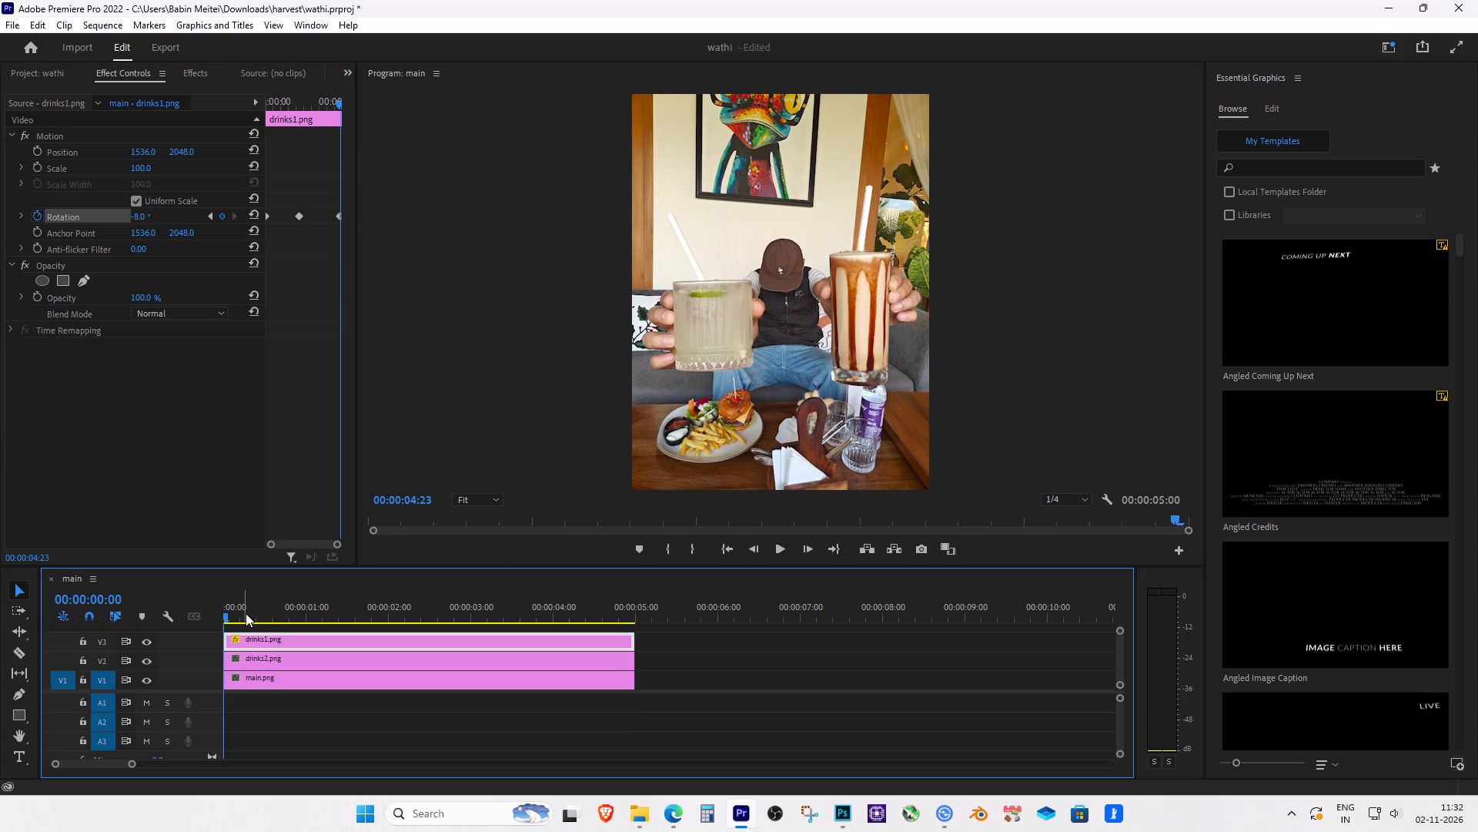
{"action": "key", "text": "space"}
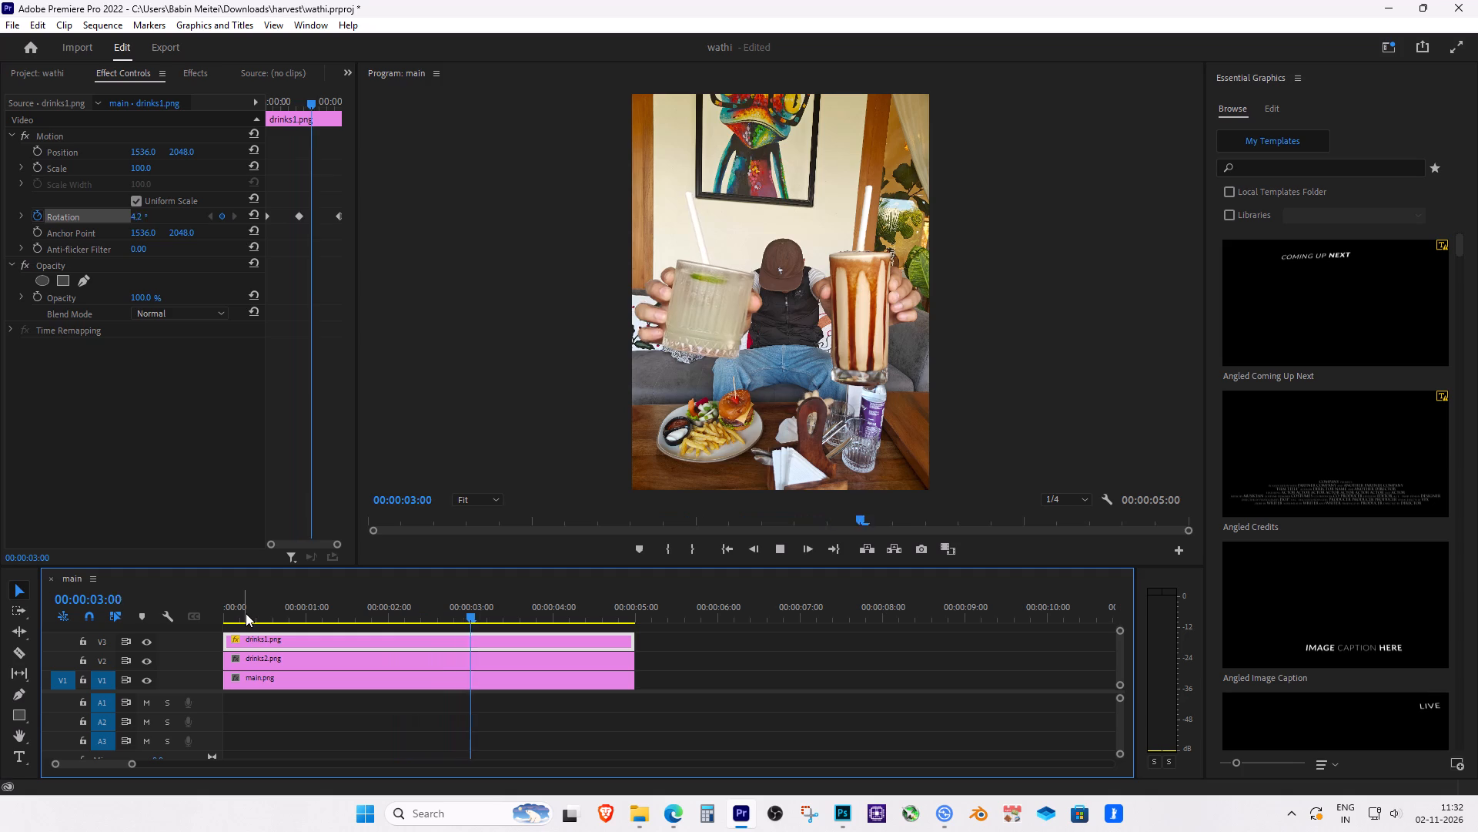
{"action": "key", "text": "space"}
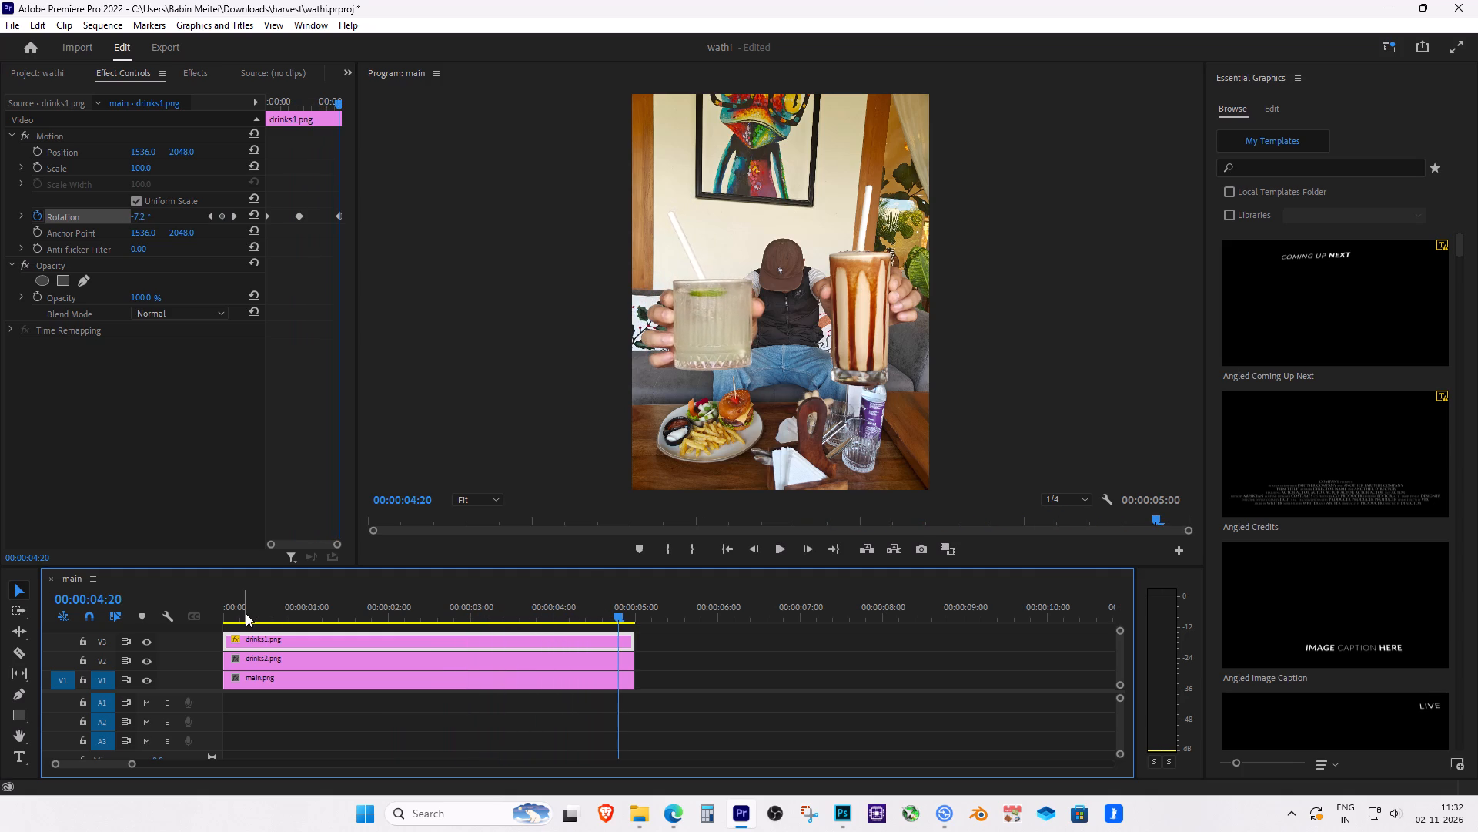
Retime the drinks1.png rotation, moving the middle keyframe to about 1 second and the last keyframe to about 00:00:02:06.
{"action": "left_click_drag", "start_coordinate": [622, 618], "coordinate": [582, 615]}
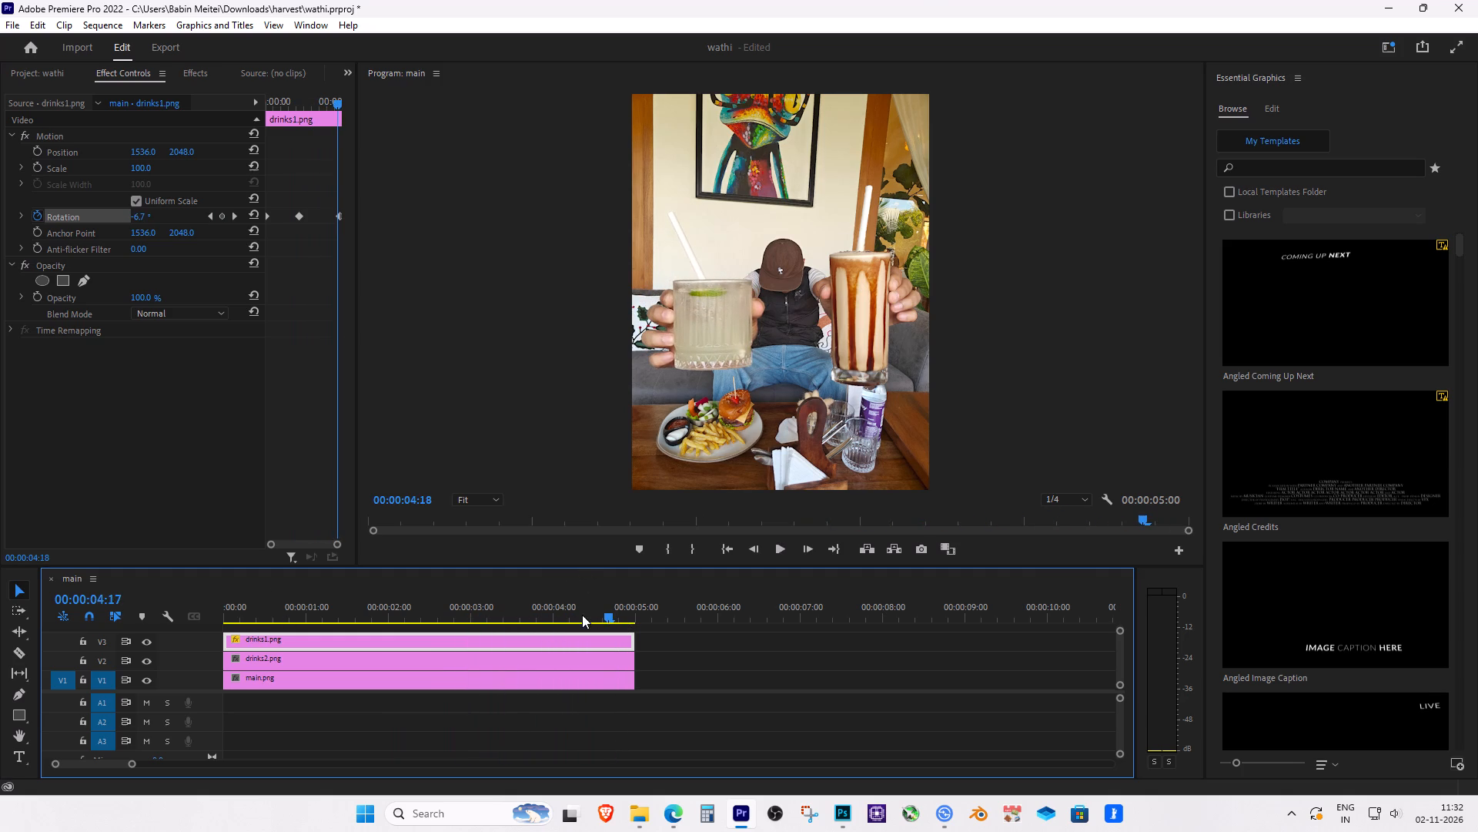
{"action": "left_click_drag", "start_coordinate": [582, 615], "coordinate": [547, 609]}
{"action": "left_click_drag", "start_coordinate": [305, 225], "coordinate": [295, 219]}
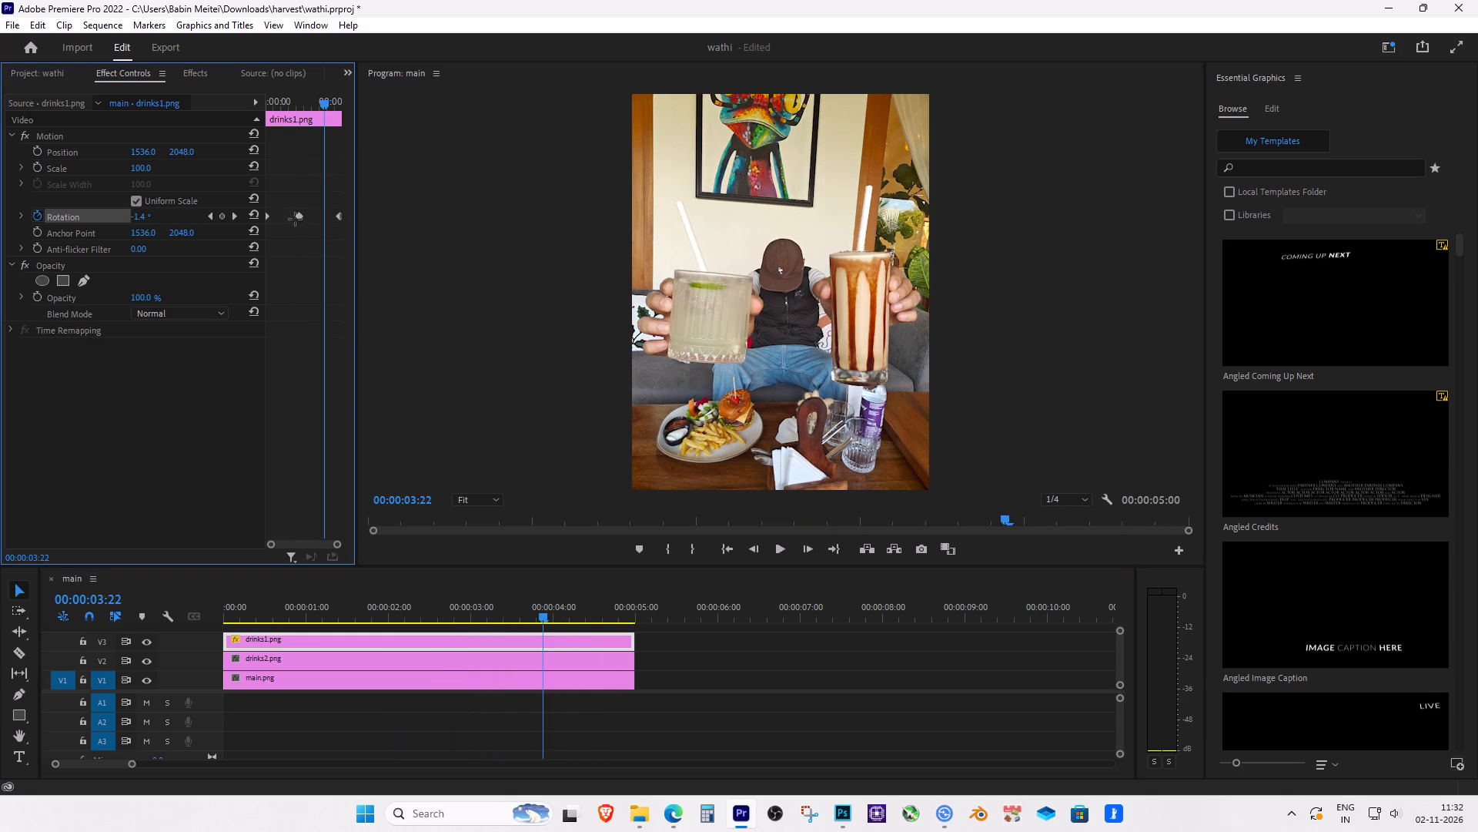
{"action": "left_click_drag", "start_coordinate": [295, 219], "coordinate": [288, 204]}
{"action": "left_click_drag", "start_coordinate": [298, 216], "coordinate": [285, 214]}
{"action": "left_click_drag", "start_coordinate": [285, 214], "coordinate": [283, 214]}
{"action": "left_click_drag", "start_coordinate": [338, 213], "coordinate": [309, 215]}
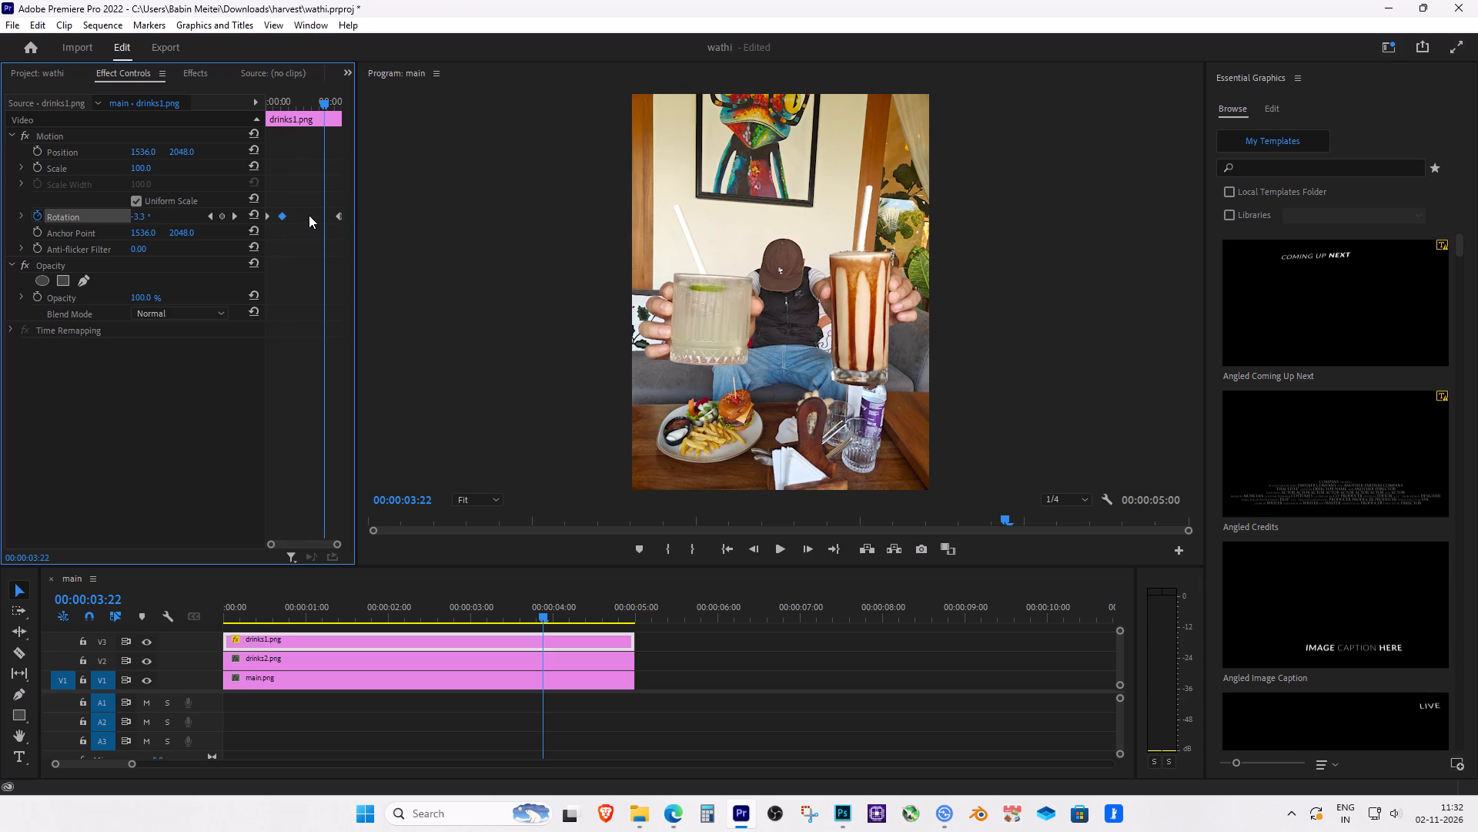
{"action": "left_click_drag", "start_coordinate": [309, 215], "coordinate": [299, 214]}
Copy all three rotation keyframes of the drinks1.png clip and paste them at 00:00:02:23.
{"action": "left_click_drag", "start_coordinate": [310, 236], "coordinate": [270, 199]}
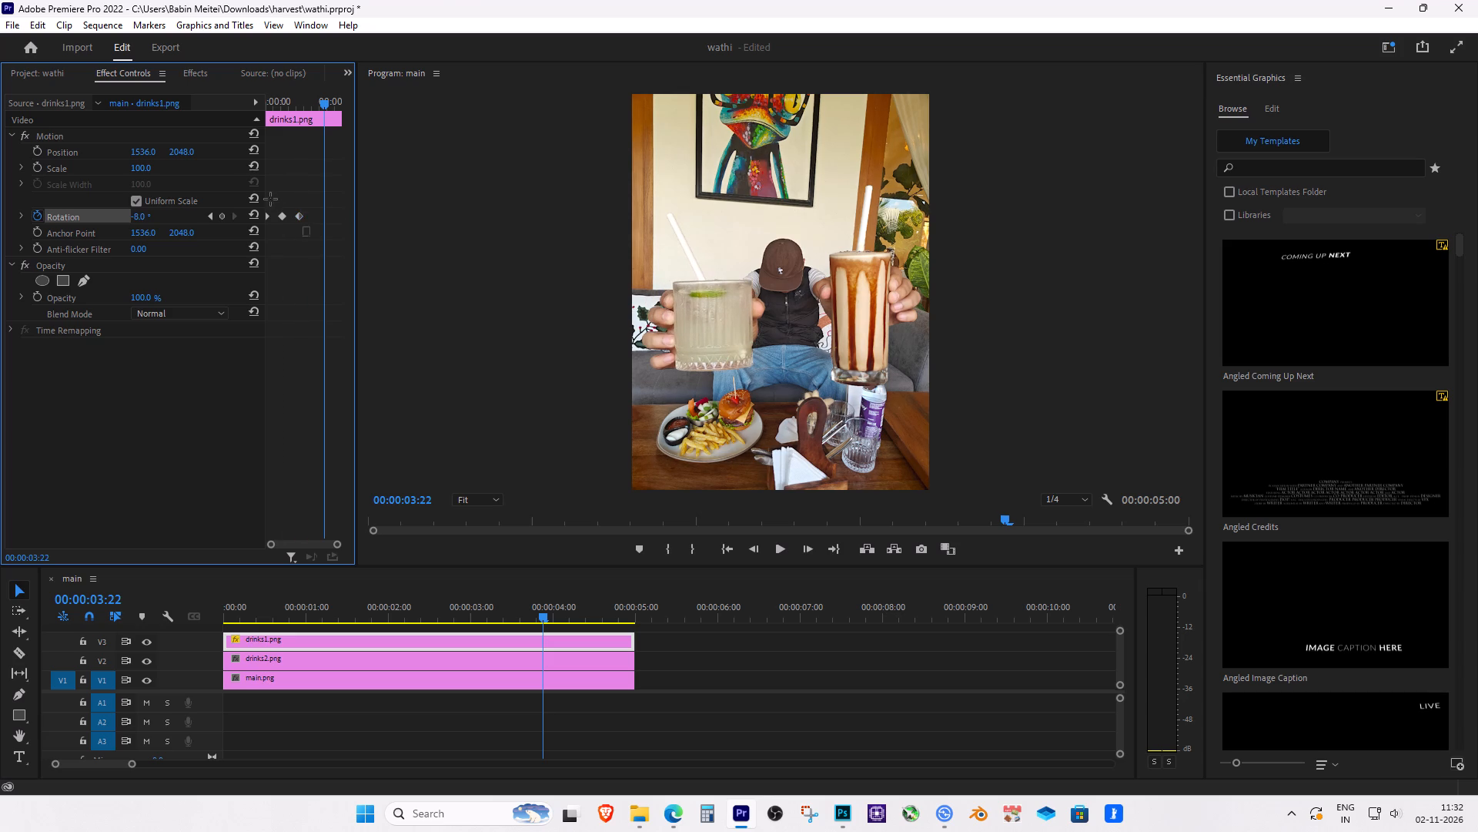
{"action": "left_click_drag", "start_coordinate": [270, 199], "coordinate": [260, 195]}
{"action": "right_click", "coordinate": [289, 220]}
{"action": "left_click", "coordinate": [323, 274]}
{"action": "left_click_drag", "start_coordinate": [323, 101], "coordinate": [309, 105]}
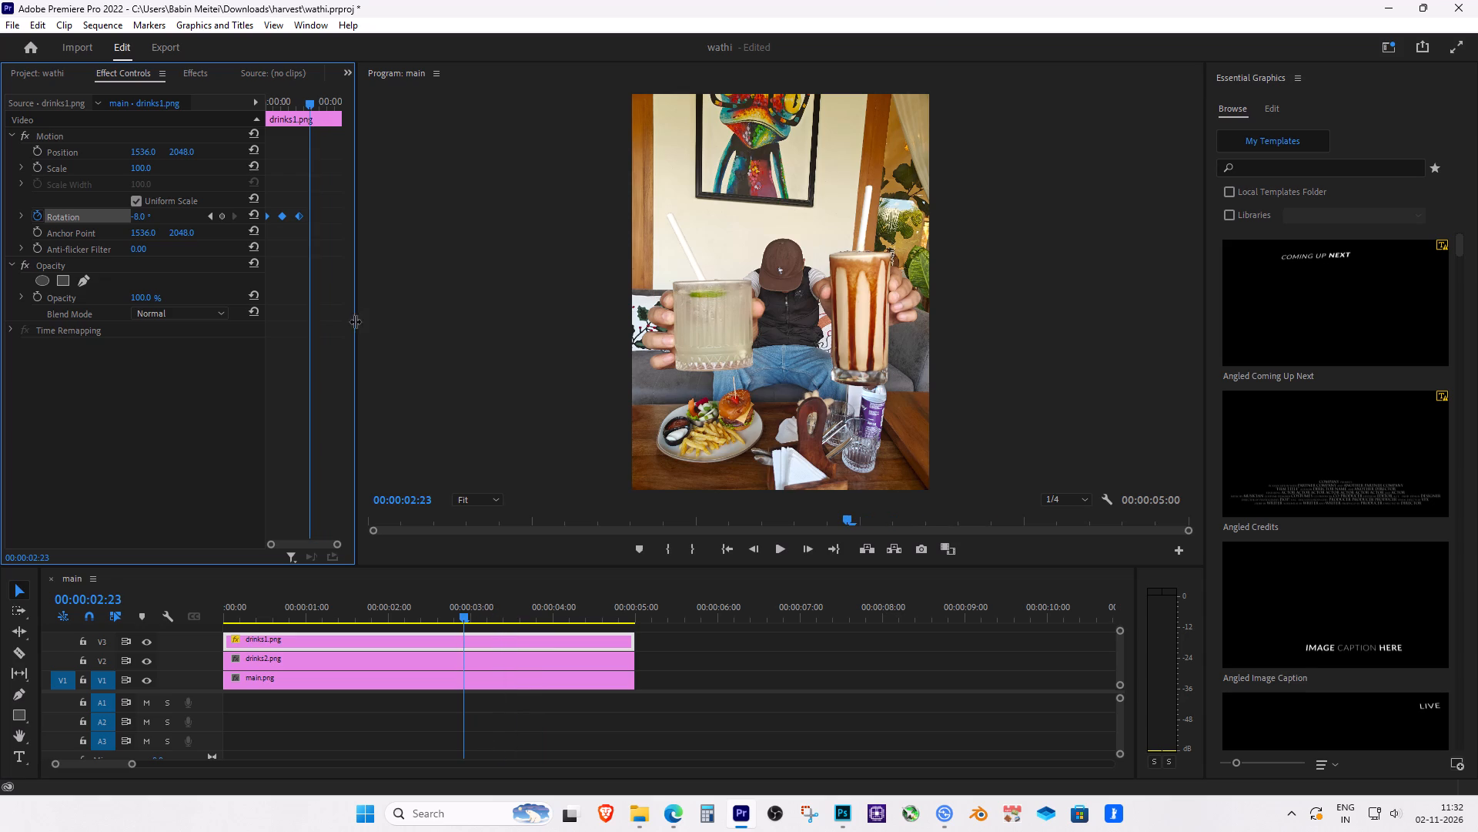
{"action": "key", "text": "ctrl+v"}
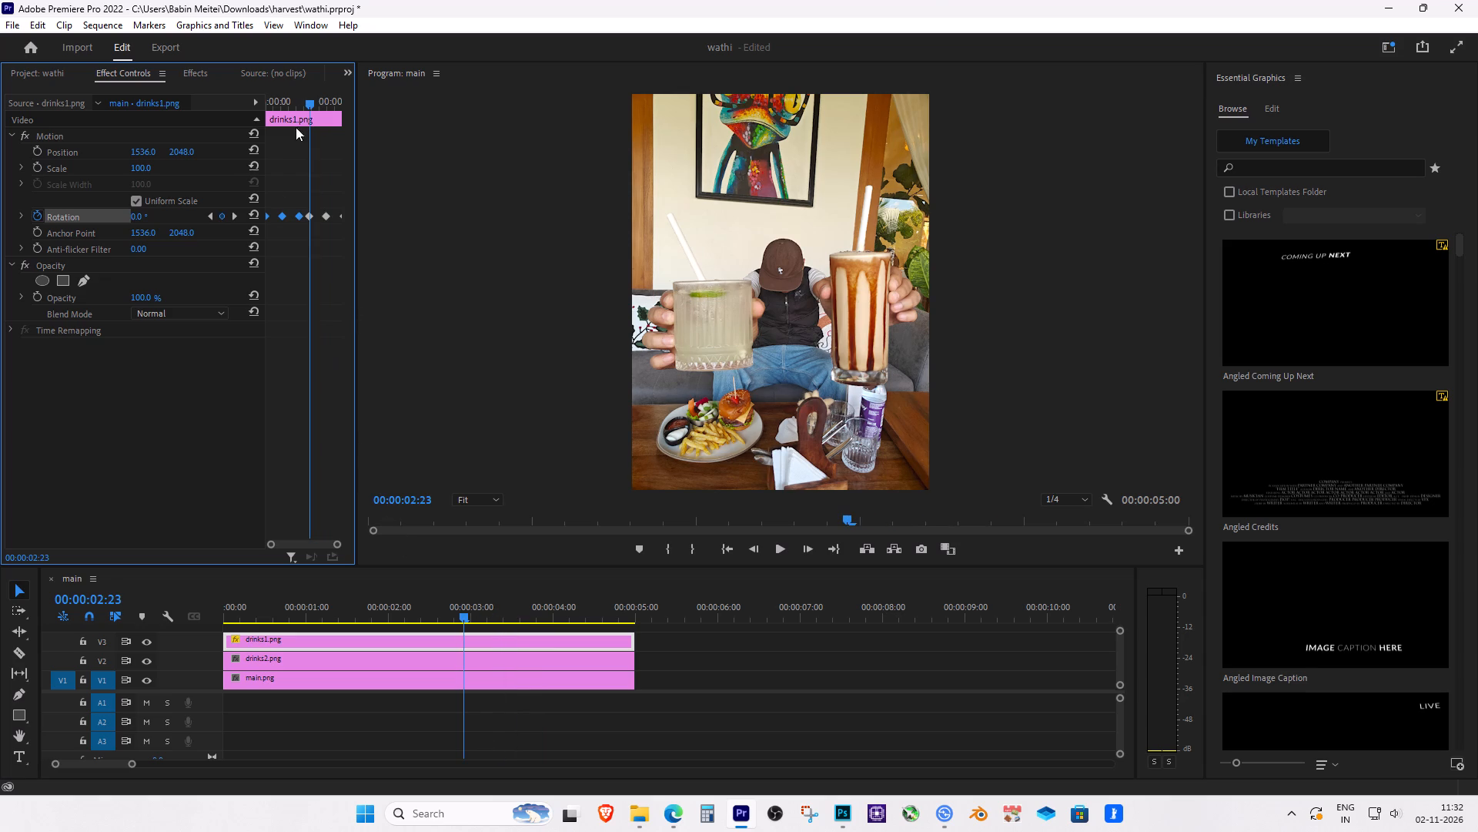
Play the sequence from the start twice to review the repeated rotation of the drinks1.png clip.
{"action": "left_click_drag", "start_coordinate": [306, 99], "coordinate": [214, 109]}
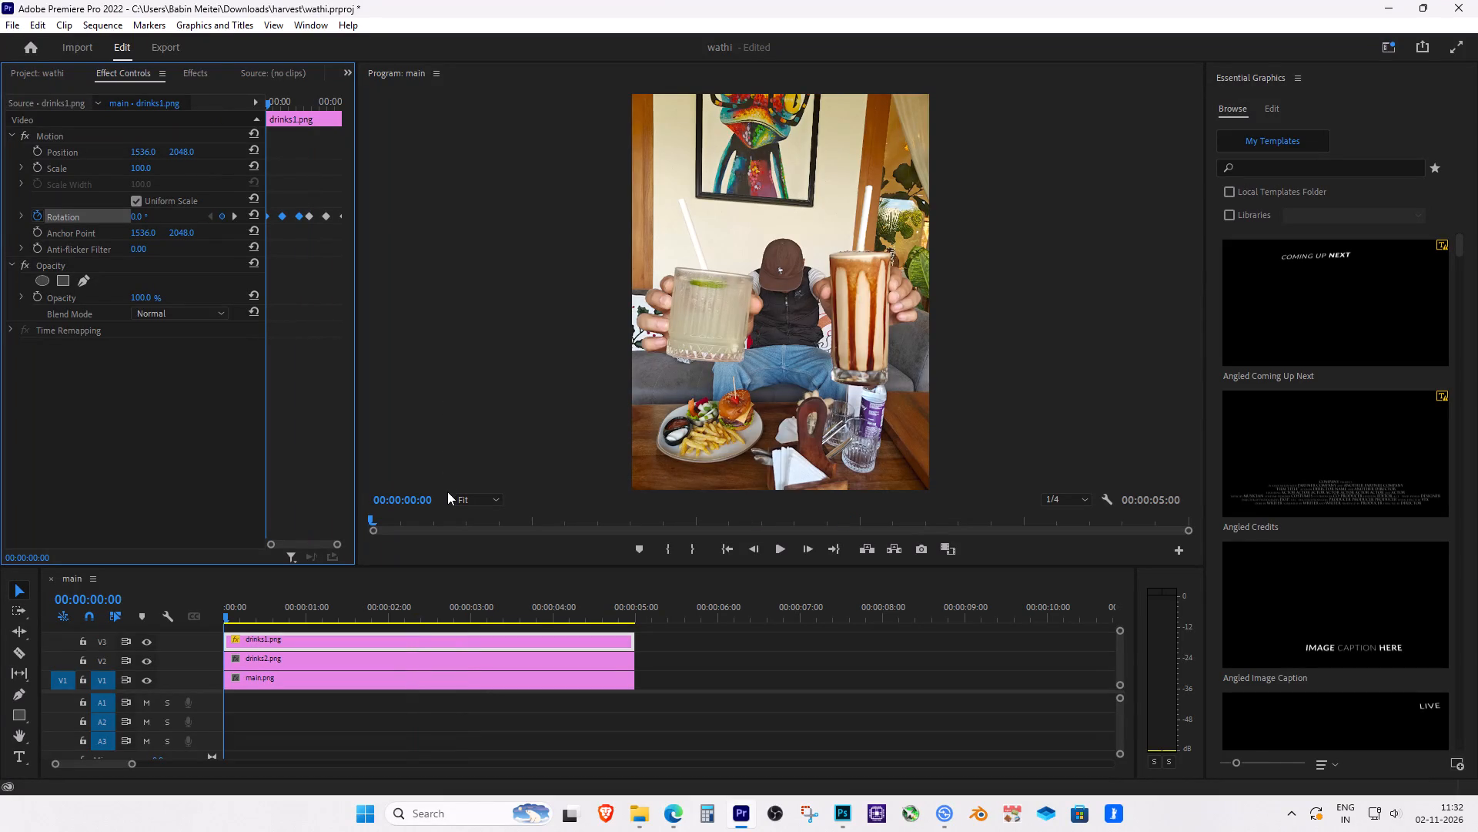
{"action": "key", "text": "space"}
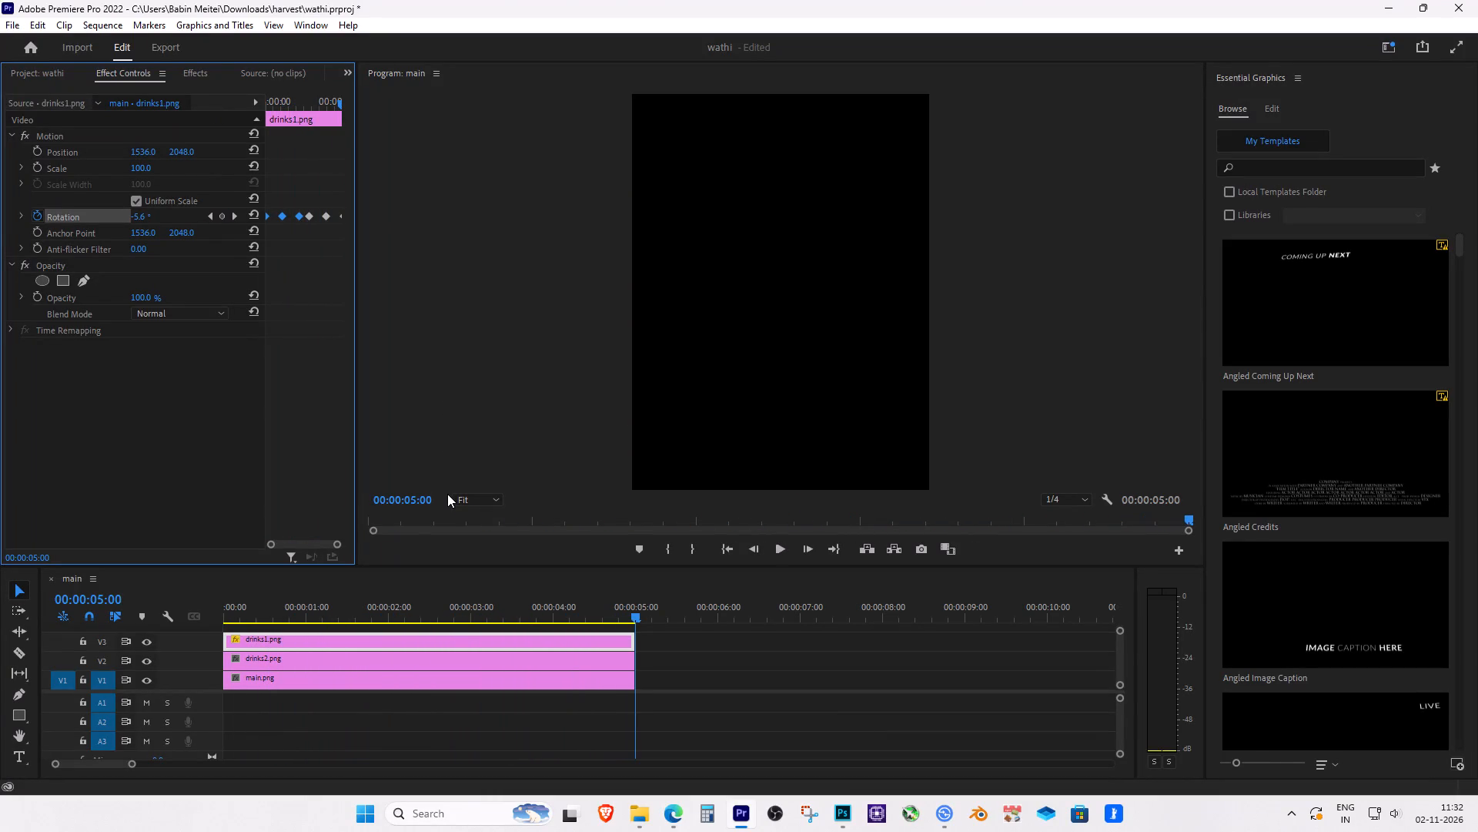
{"action": "left_click_drag", "start_coordinate": [329, 608], "coordinate": [206, 611]}
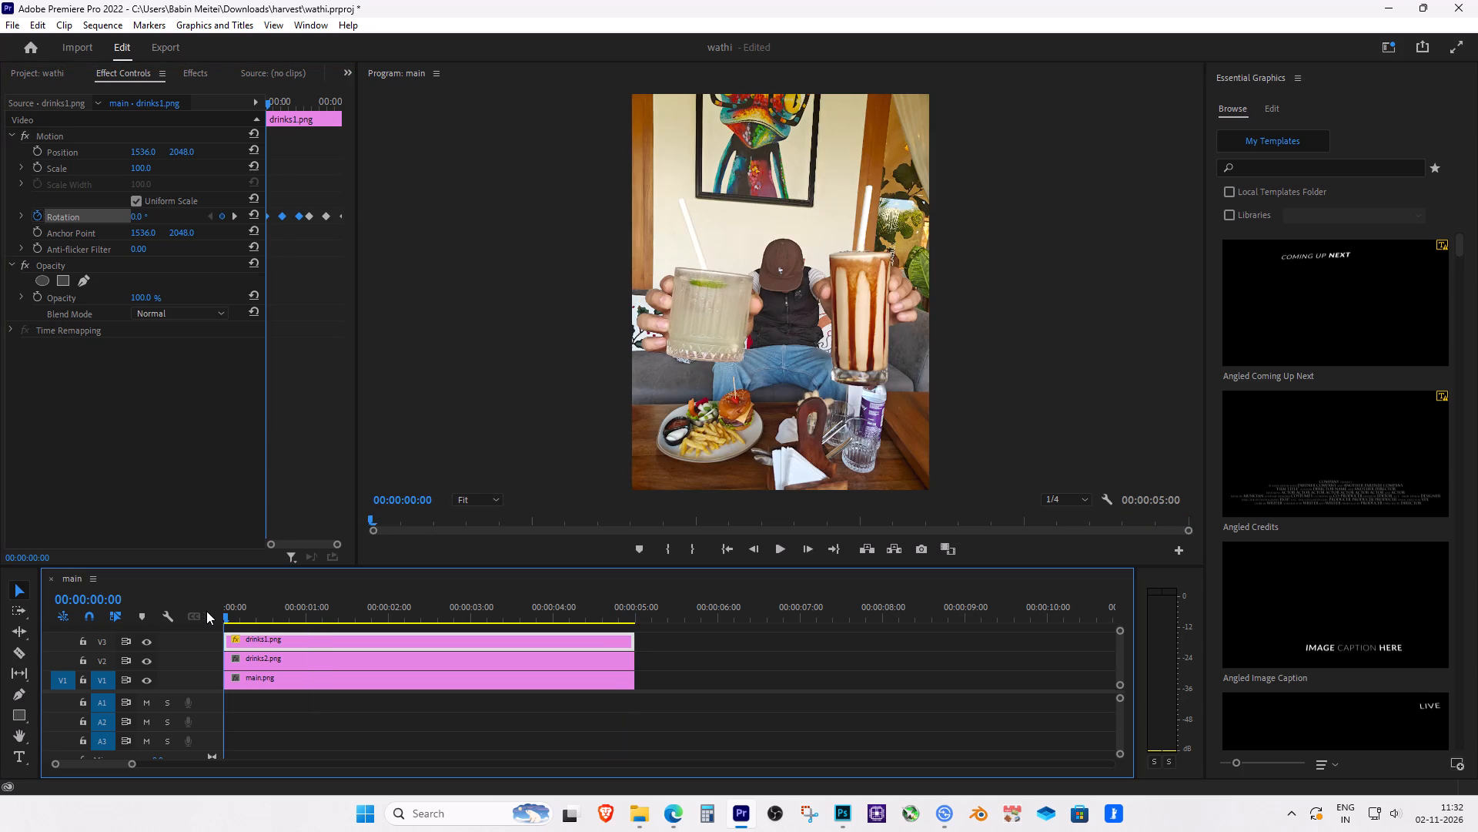
{"action": "left_click_drag", "start_coordinate": [206, 611], "coordinate": [201, 611]}
{"action": "key", "text": "space"}
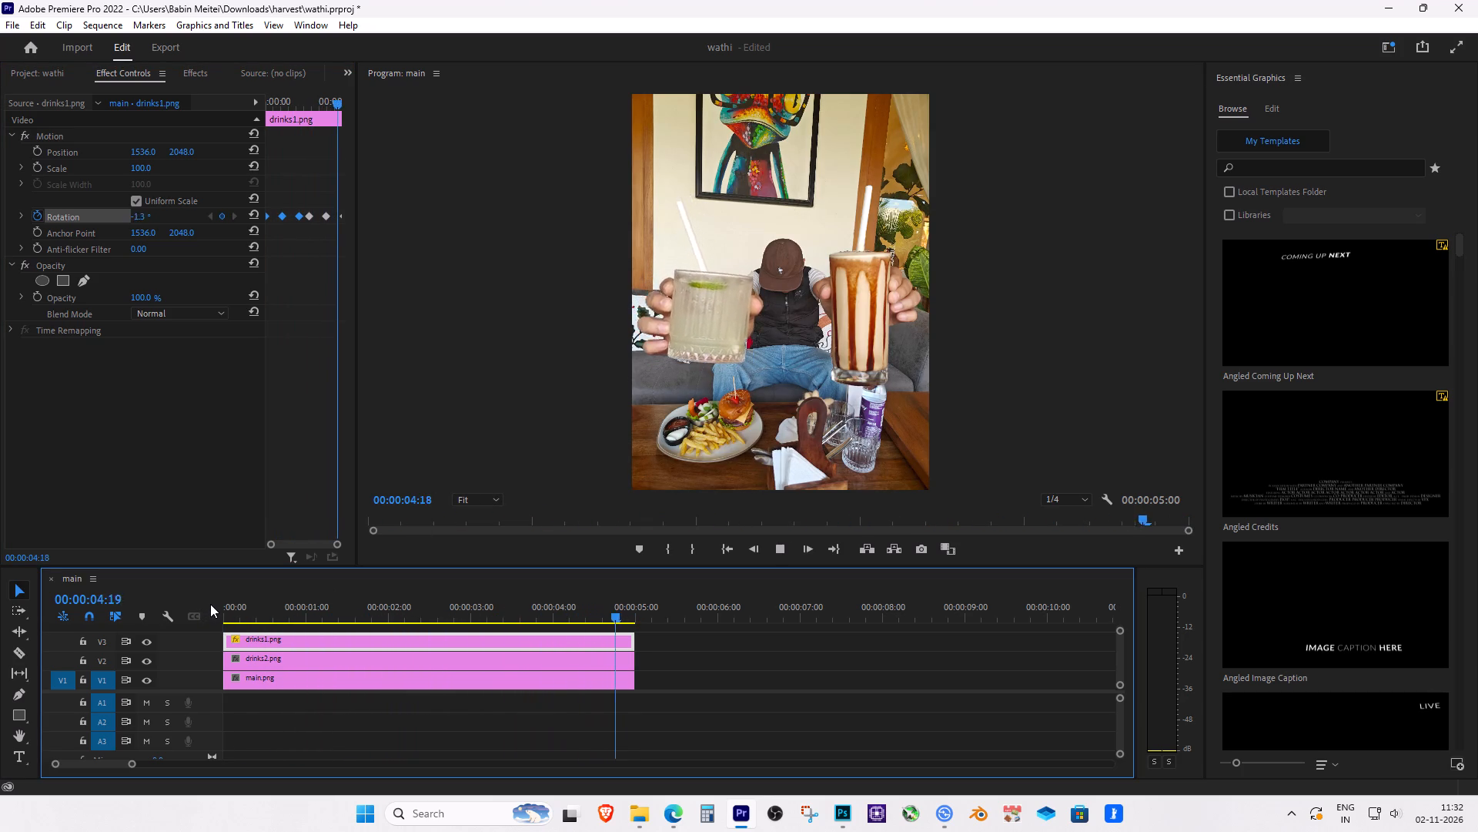
Scrub back and forth through the sequence to review the repeated rotation of the drinks1.png clip.
{"action": "left_click_drag", "start_coordinate": [330, 614], "coordinate": [262, 612]}
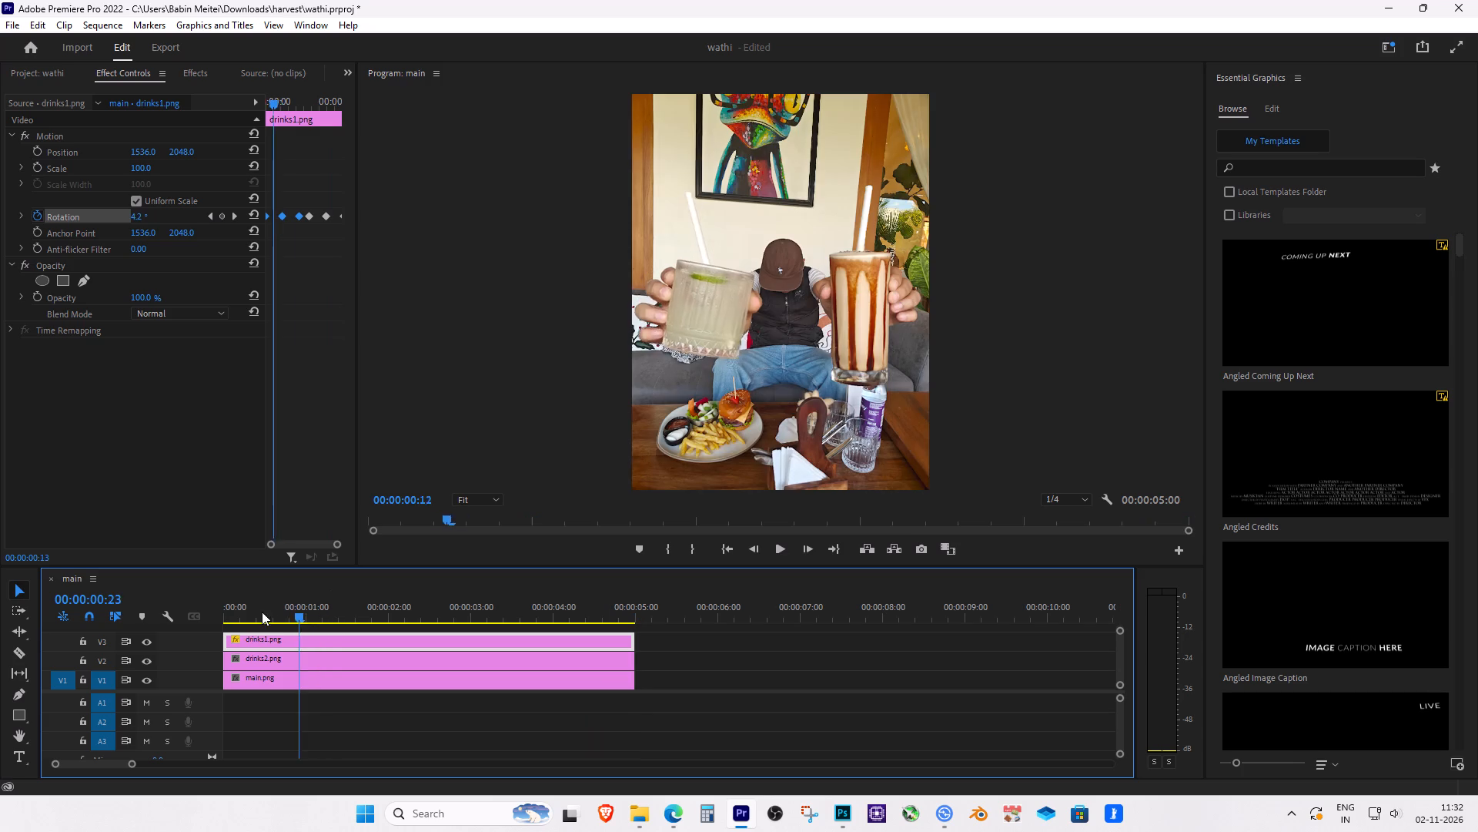
{"action": "left_click_drag", "start_coordinate": [262, 612], "coordinate": [313, 598]}
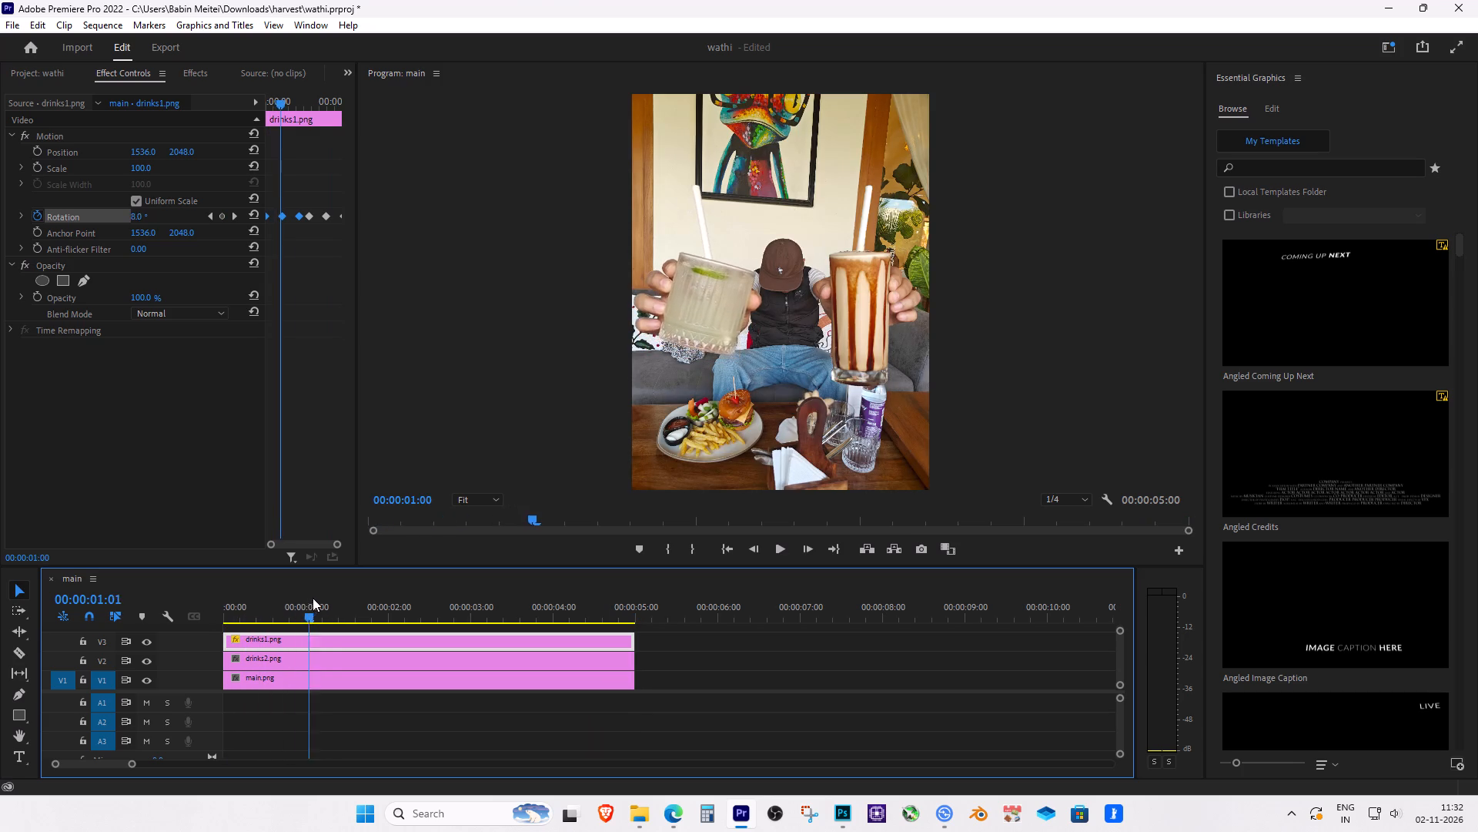
{"action": "left_click_drag", "start_coordinate": [313, 598], "coordinate": [347, 590]}
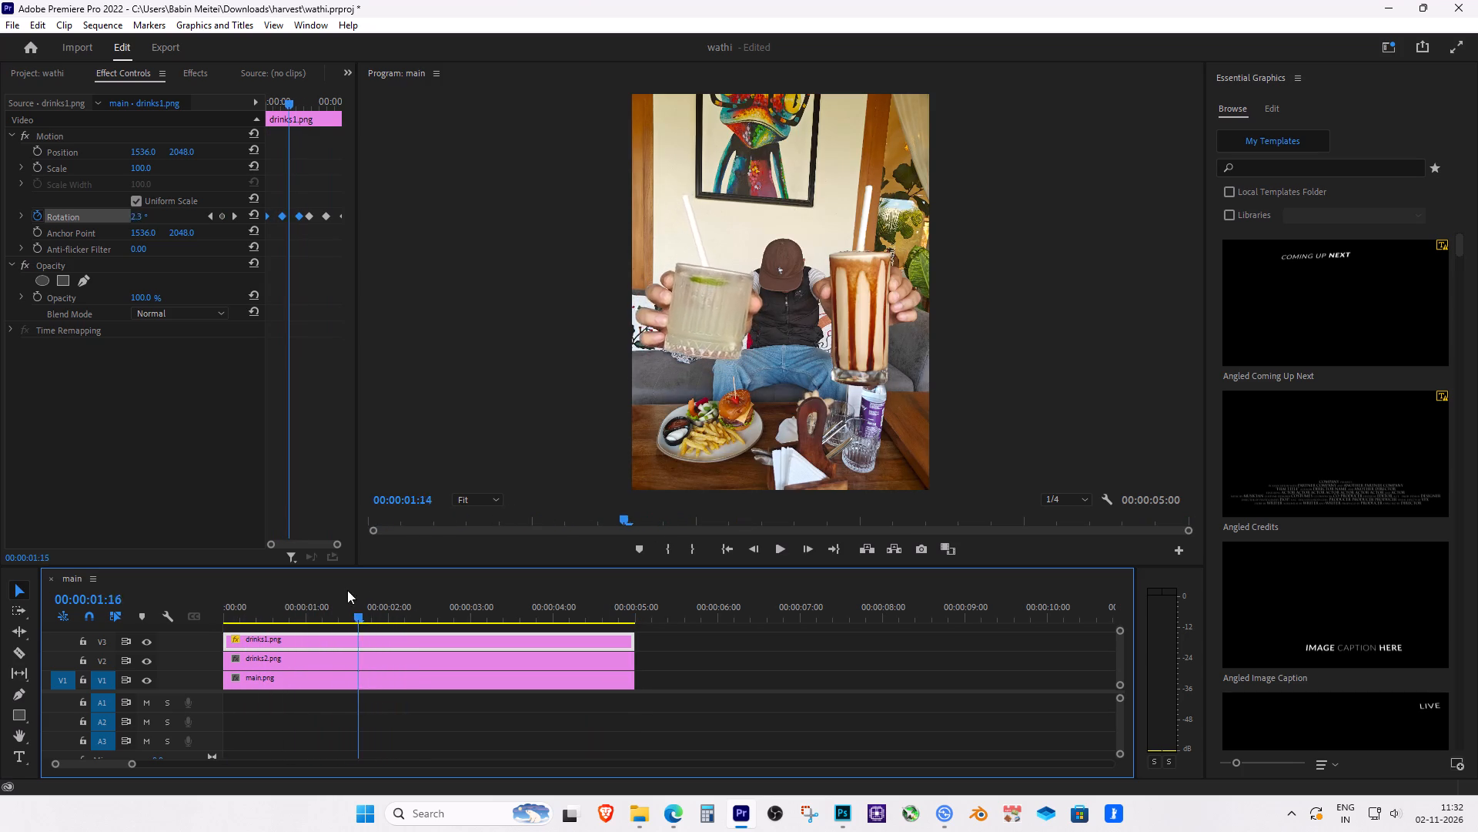
{"action": "left_click_drag", "start_coordinate": [347, 590], "coordinate": [299, 575]}
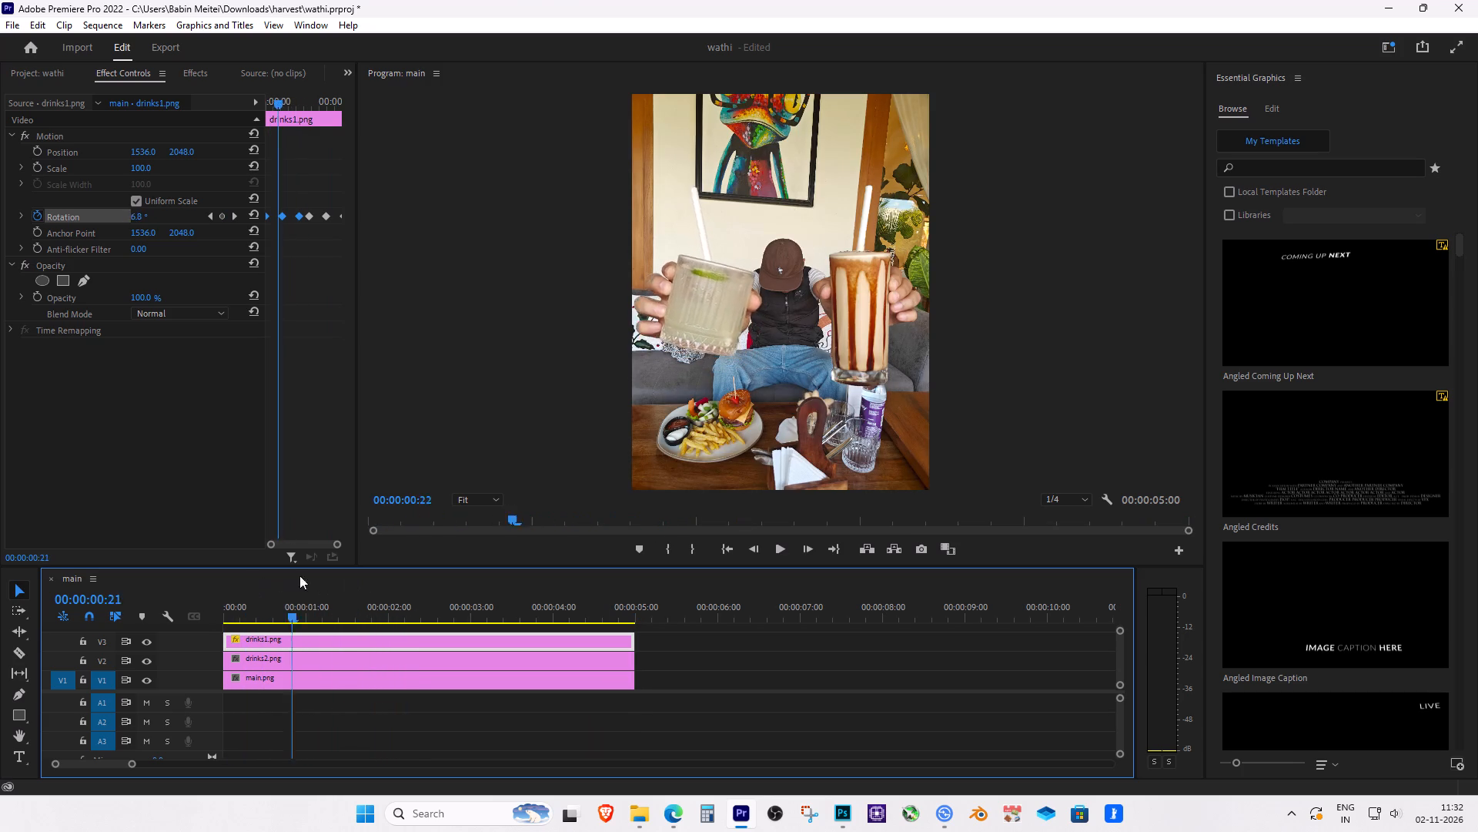
{"action": "left_click_drag", "start_coordinate": [299, 575], "coordinate": [374, 578]}
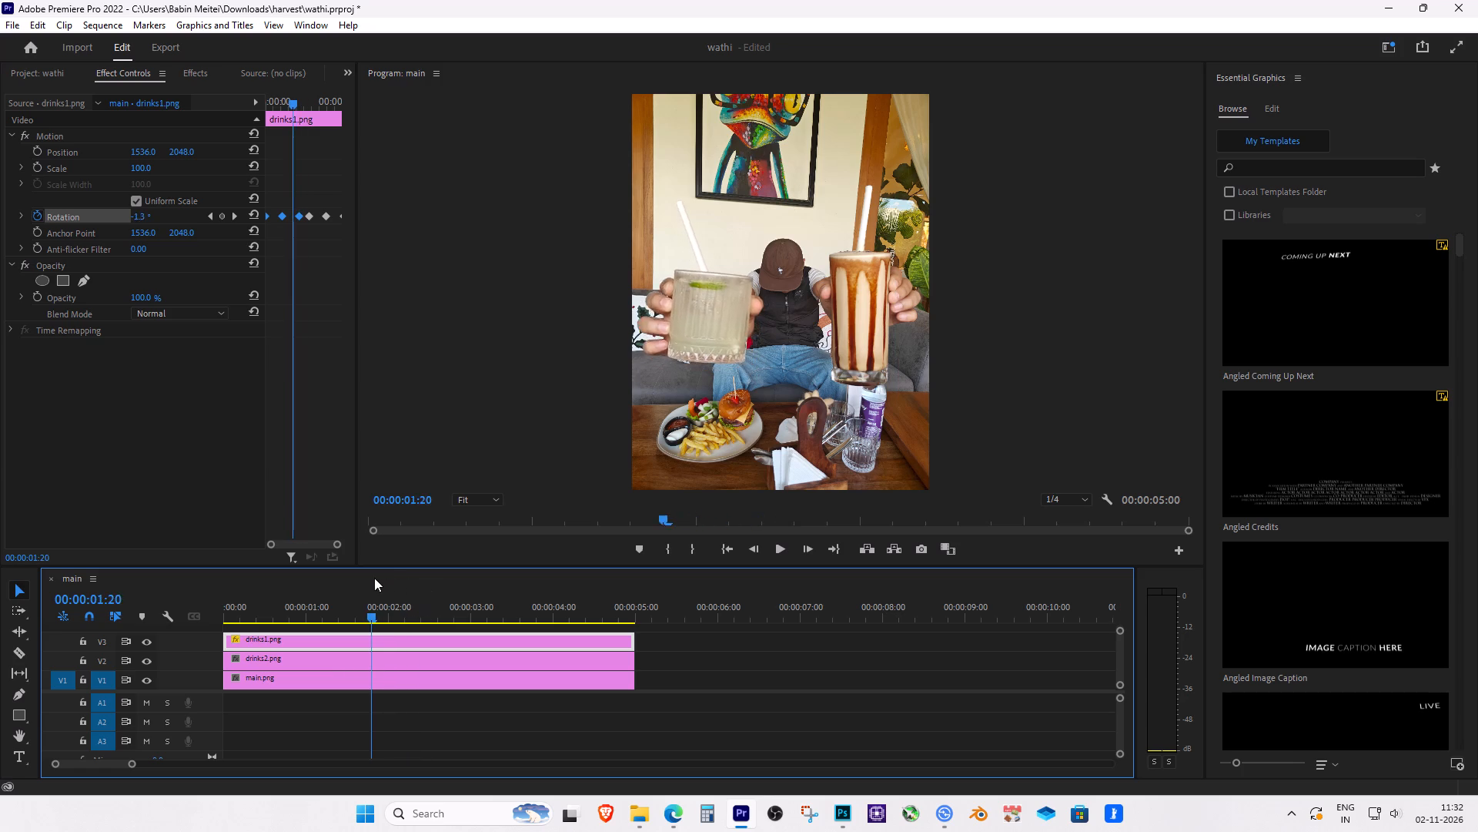
{"action": "left_click_drag", "start_coordinate": [374, 578], "coordinate": [600, 580]}
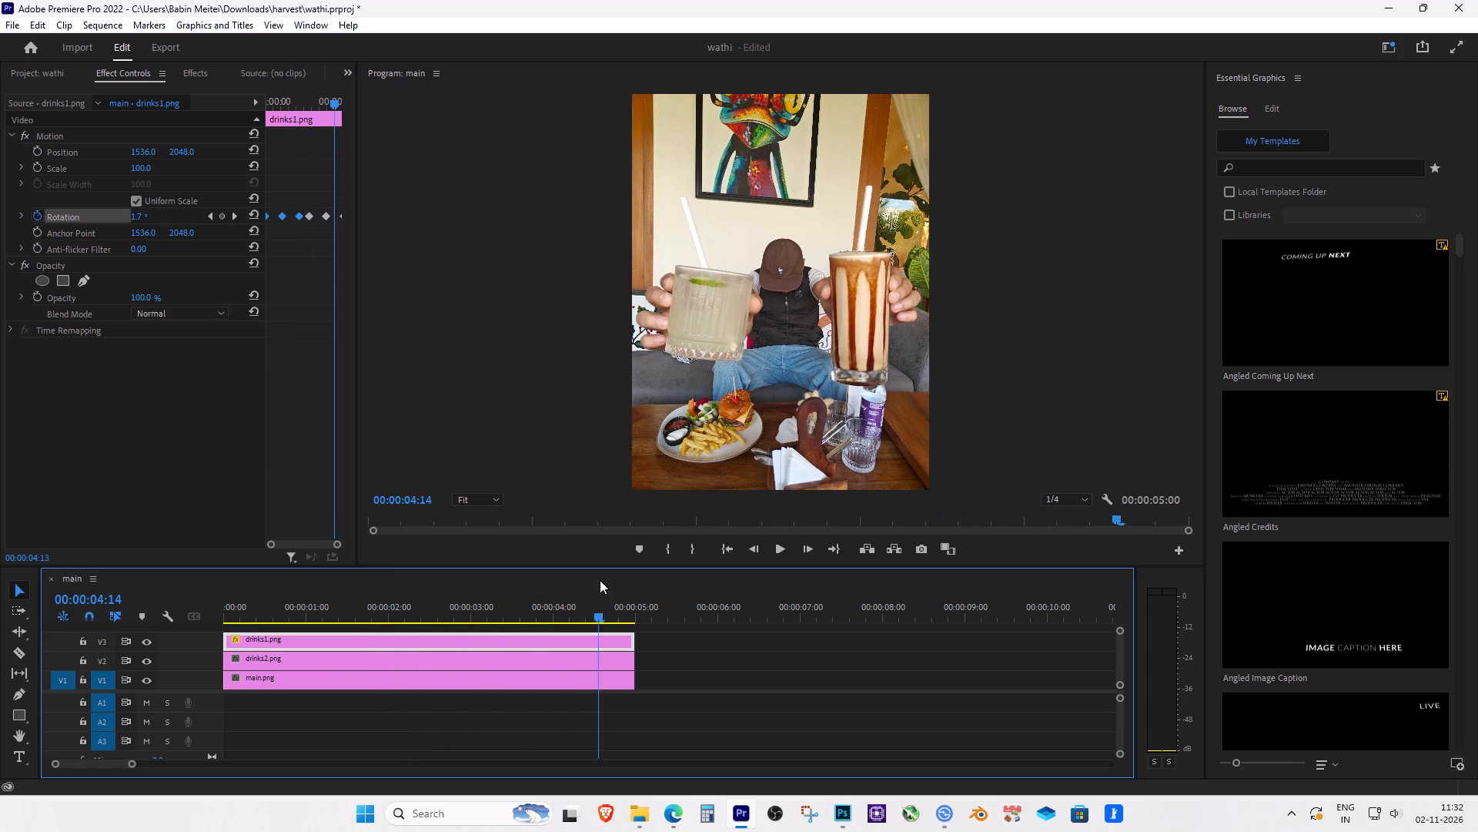
{"action": "left_click_drag", "start_coordinate": [600, 580], "coordinate": [579, 580]}
Enable rotation keyframing on the drinks2.png clip at 00:00:00:00, with the rotation at 0.0°.
{"action": "left_click", "coordinate": [507, 662]}
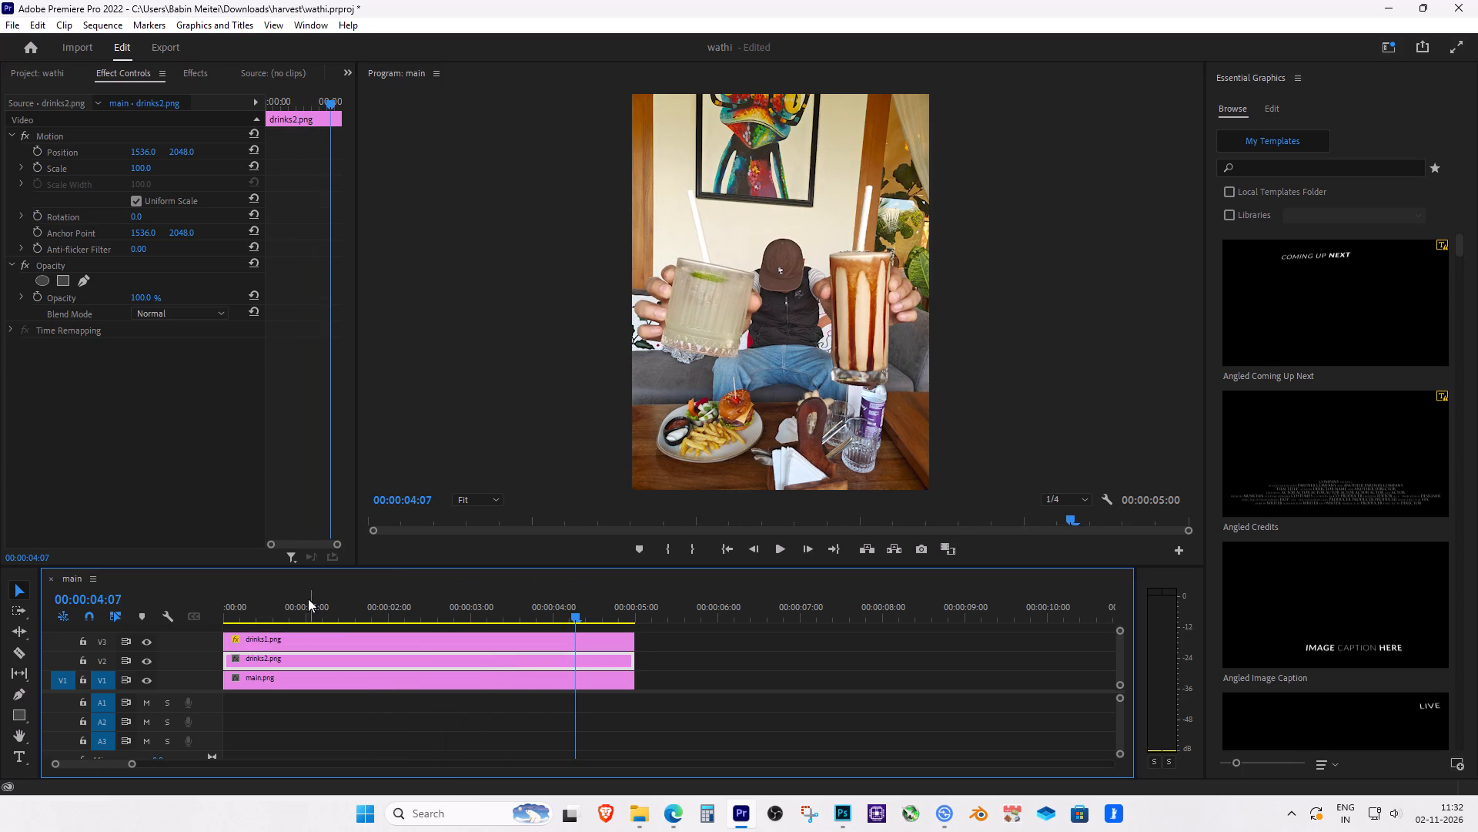
{"action": "left_click_drag", "start_coordinate": [308, 599], "coordinate": [205, 595]}
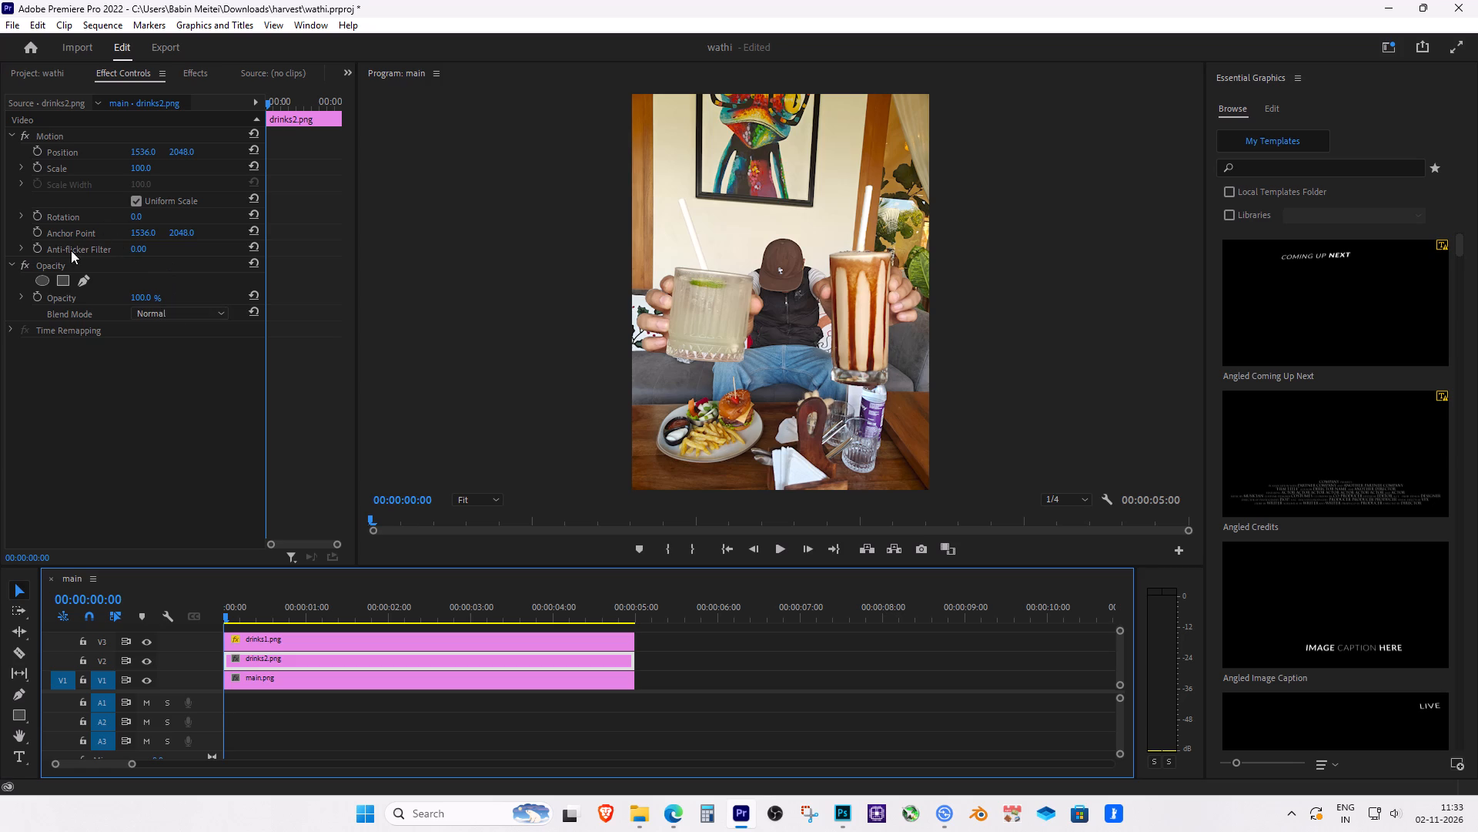
{"action": "left_click", "coordinate": [36, 218]}
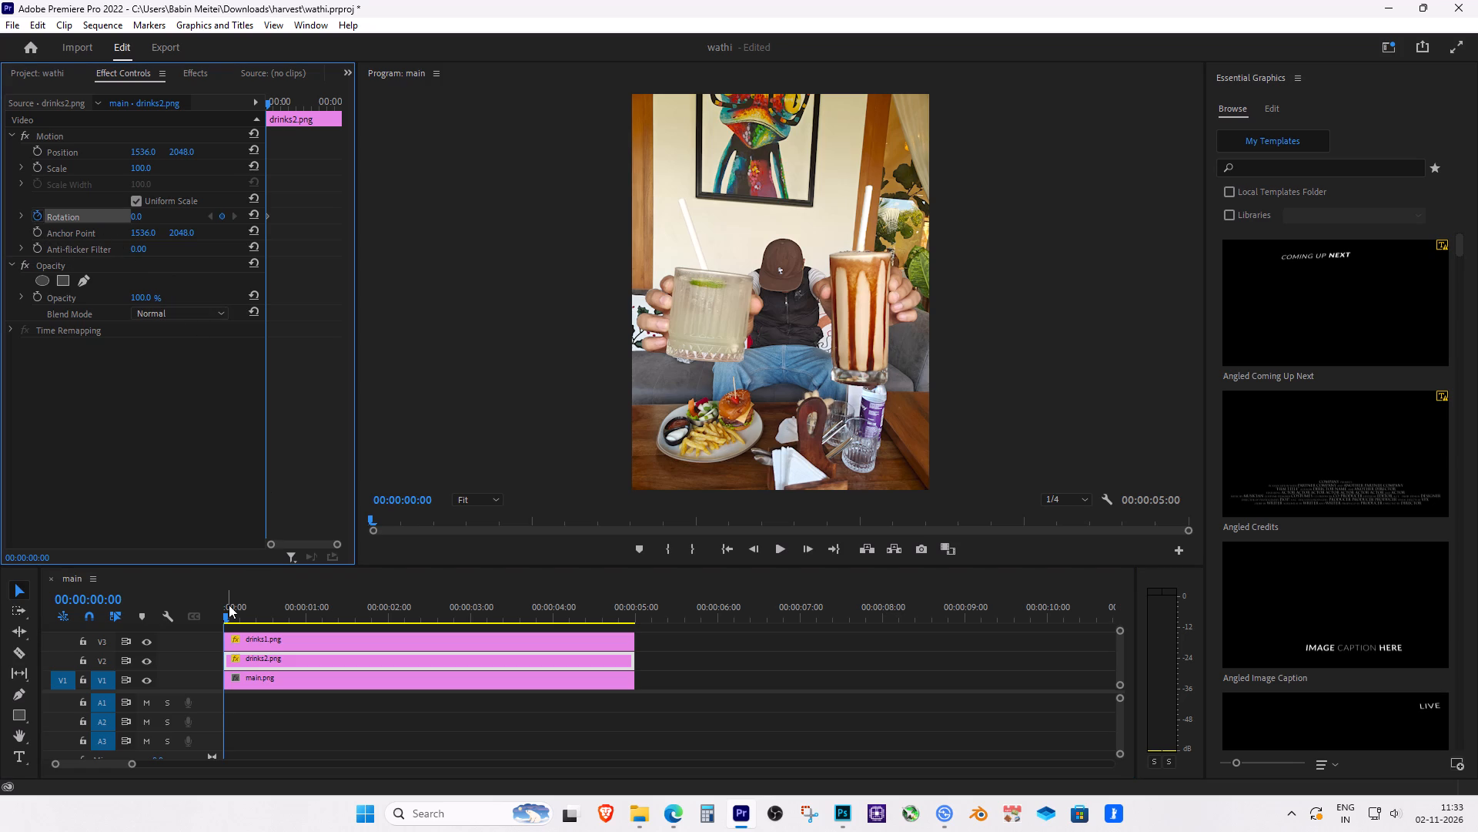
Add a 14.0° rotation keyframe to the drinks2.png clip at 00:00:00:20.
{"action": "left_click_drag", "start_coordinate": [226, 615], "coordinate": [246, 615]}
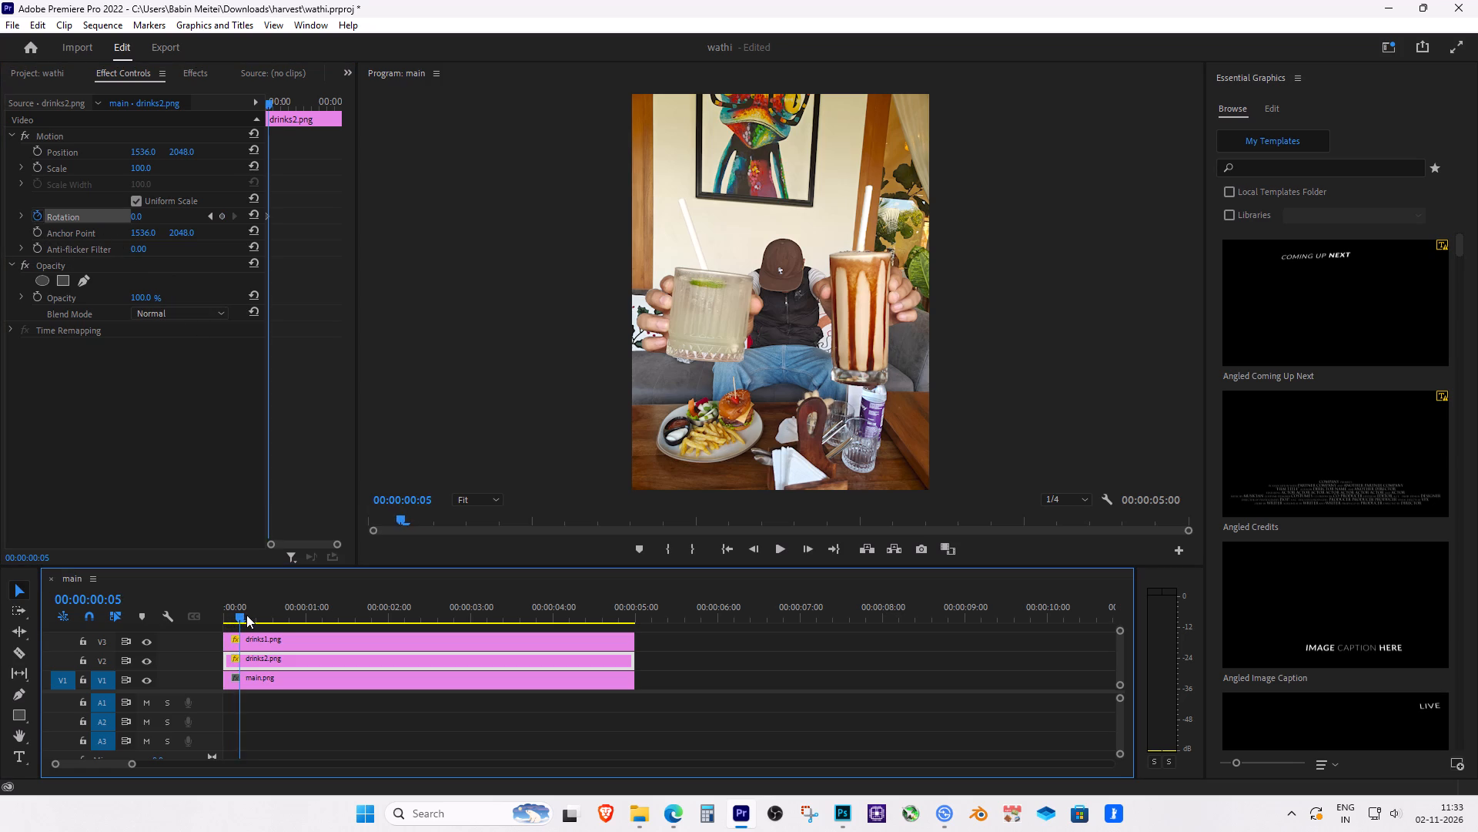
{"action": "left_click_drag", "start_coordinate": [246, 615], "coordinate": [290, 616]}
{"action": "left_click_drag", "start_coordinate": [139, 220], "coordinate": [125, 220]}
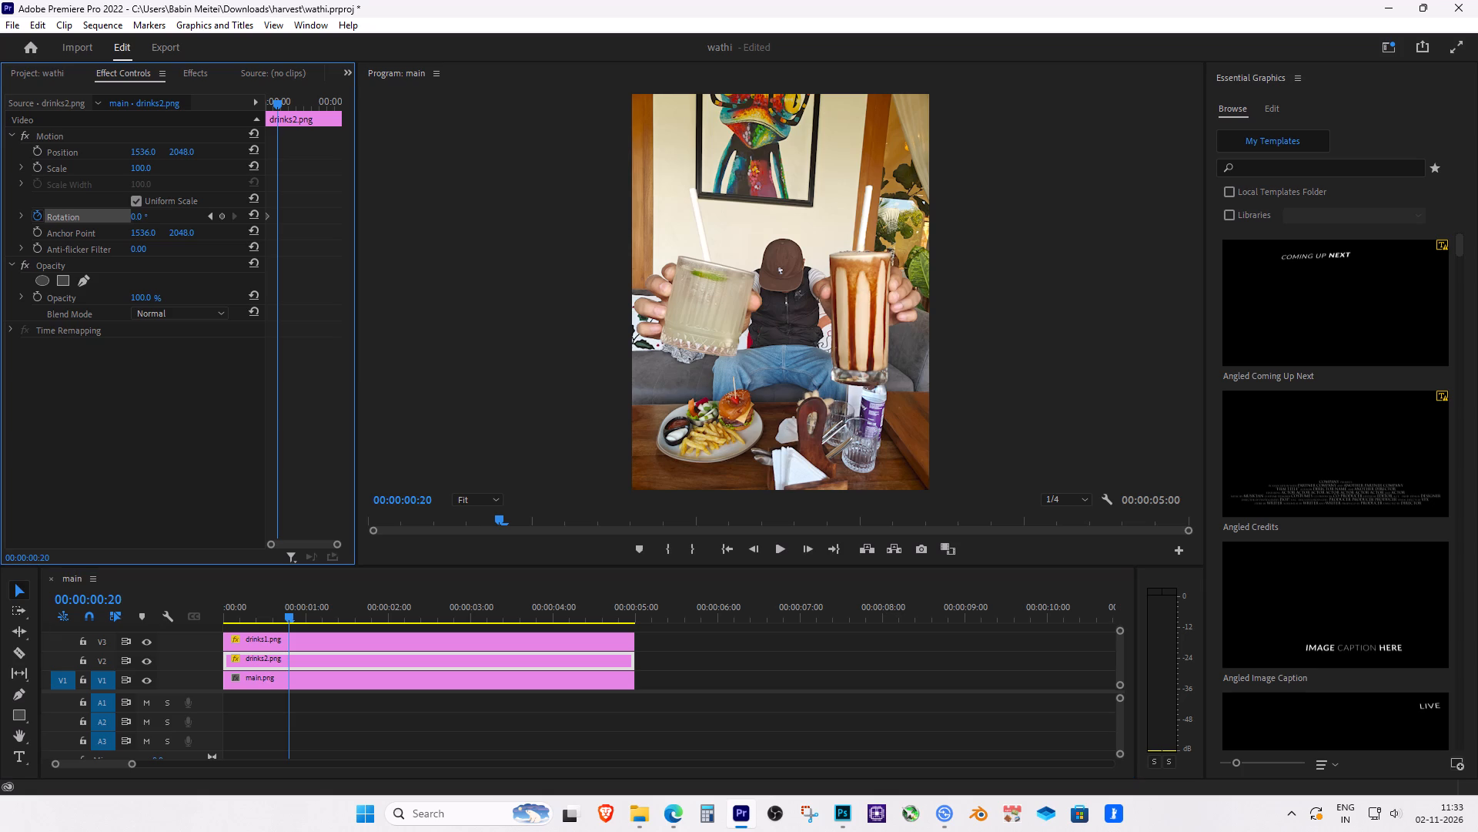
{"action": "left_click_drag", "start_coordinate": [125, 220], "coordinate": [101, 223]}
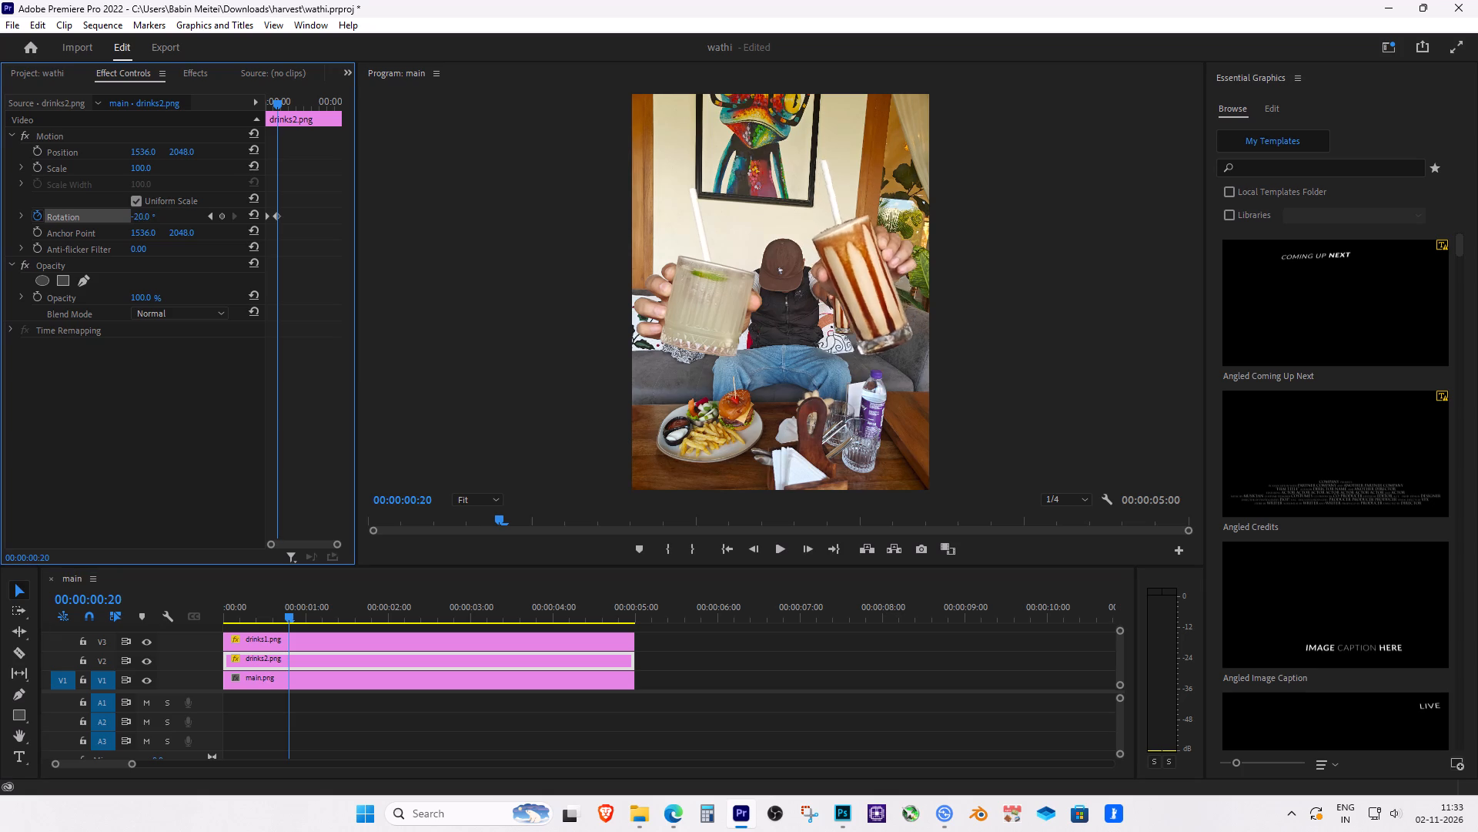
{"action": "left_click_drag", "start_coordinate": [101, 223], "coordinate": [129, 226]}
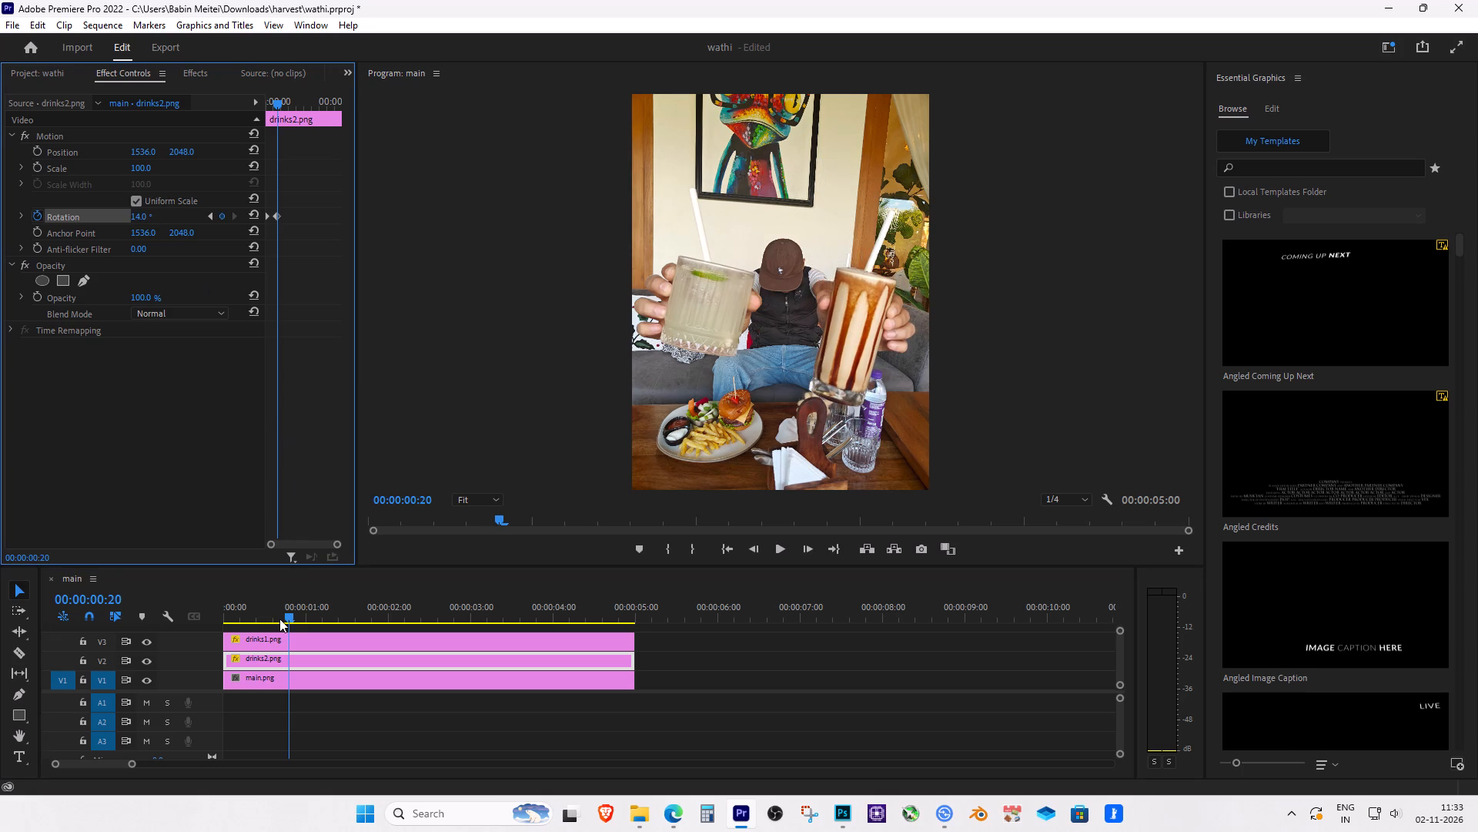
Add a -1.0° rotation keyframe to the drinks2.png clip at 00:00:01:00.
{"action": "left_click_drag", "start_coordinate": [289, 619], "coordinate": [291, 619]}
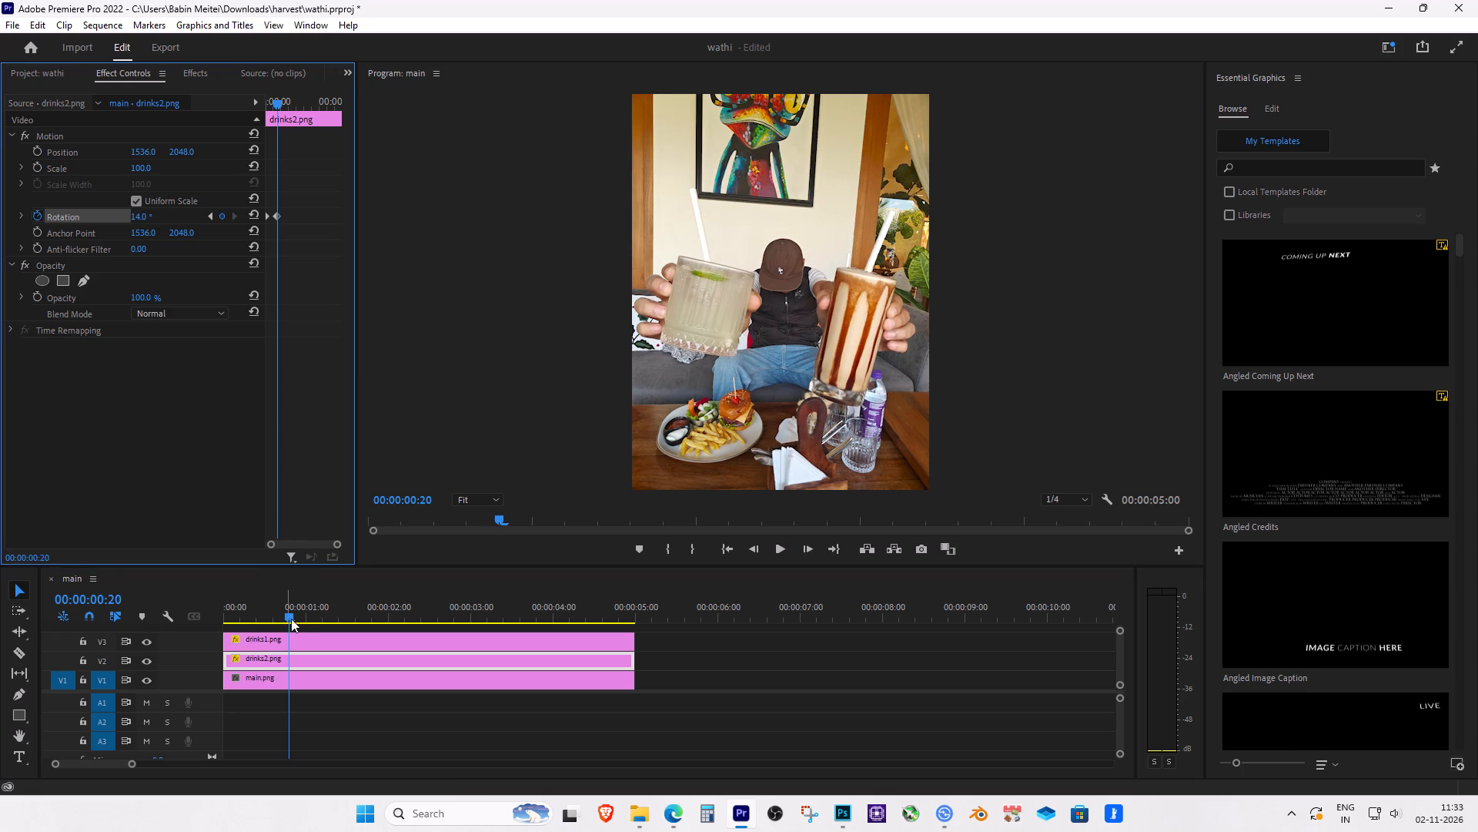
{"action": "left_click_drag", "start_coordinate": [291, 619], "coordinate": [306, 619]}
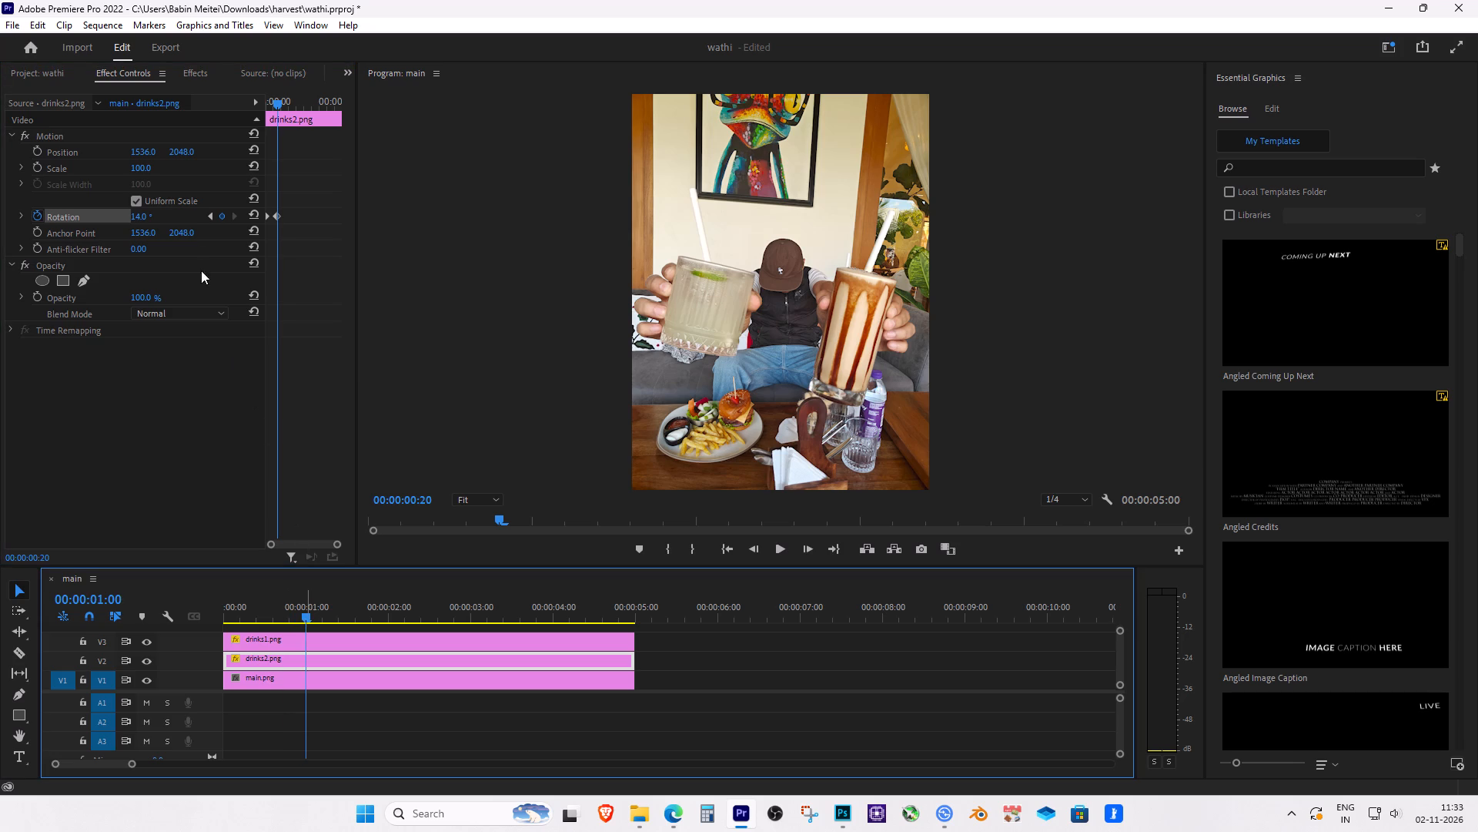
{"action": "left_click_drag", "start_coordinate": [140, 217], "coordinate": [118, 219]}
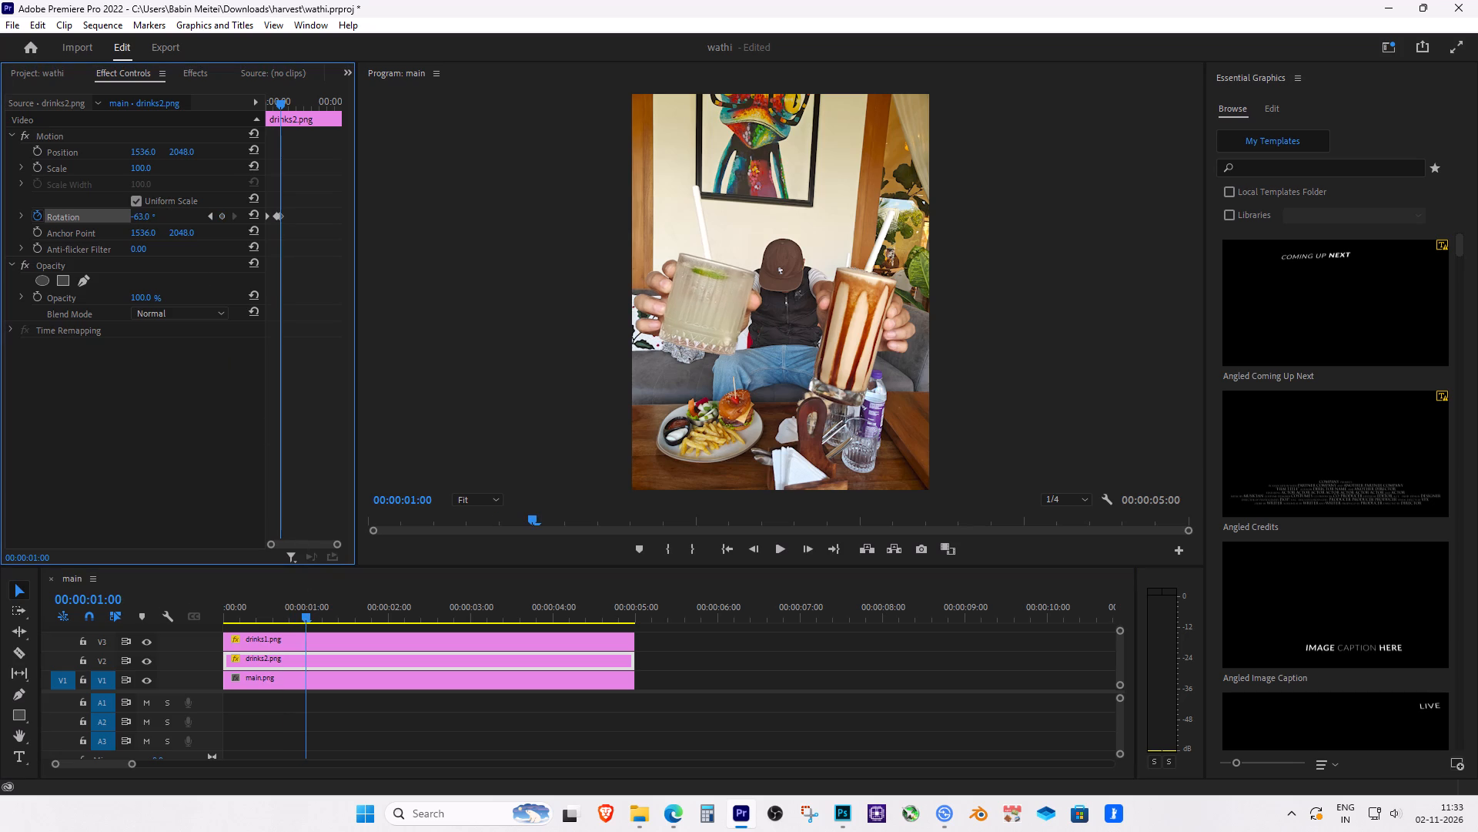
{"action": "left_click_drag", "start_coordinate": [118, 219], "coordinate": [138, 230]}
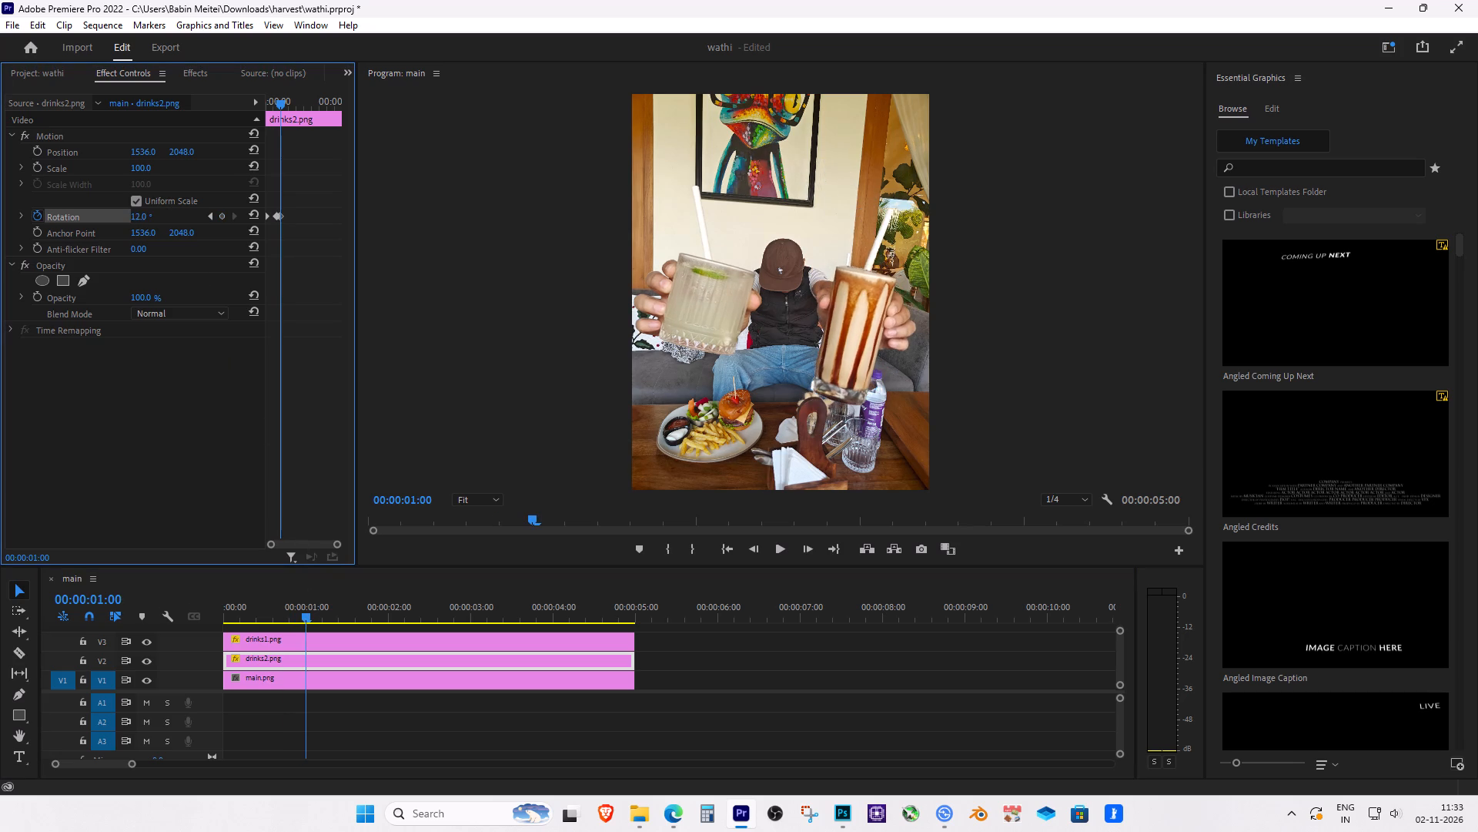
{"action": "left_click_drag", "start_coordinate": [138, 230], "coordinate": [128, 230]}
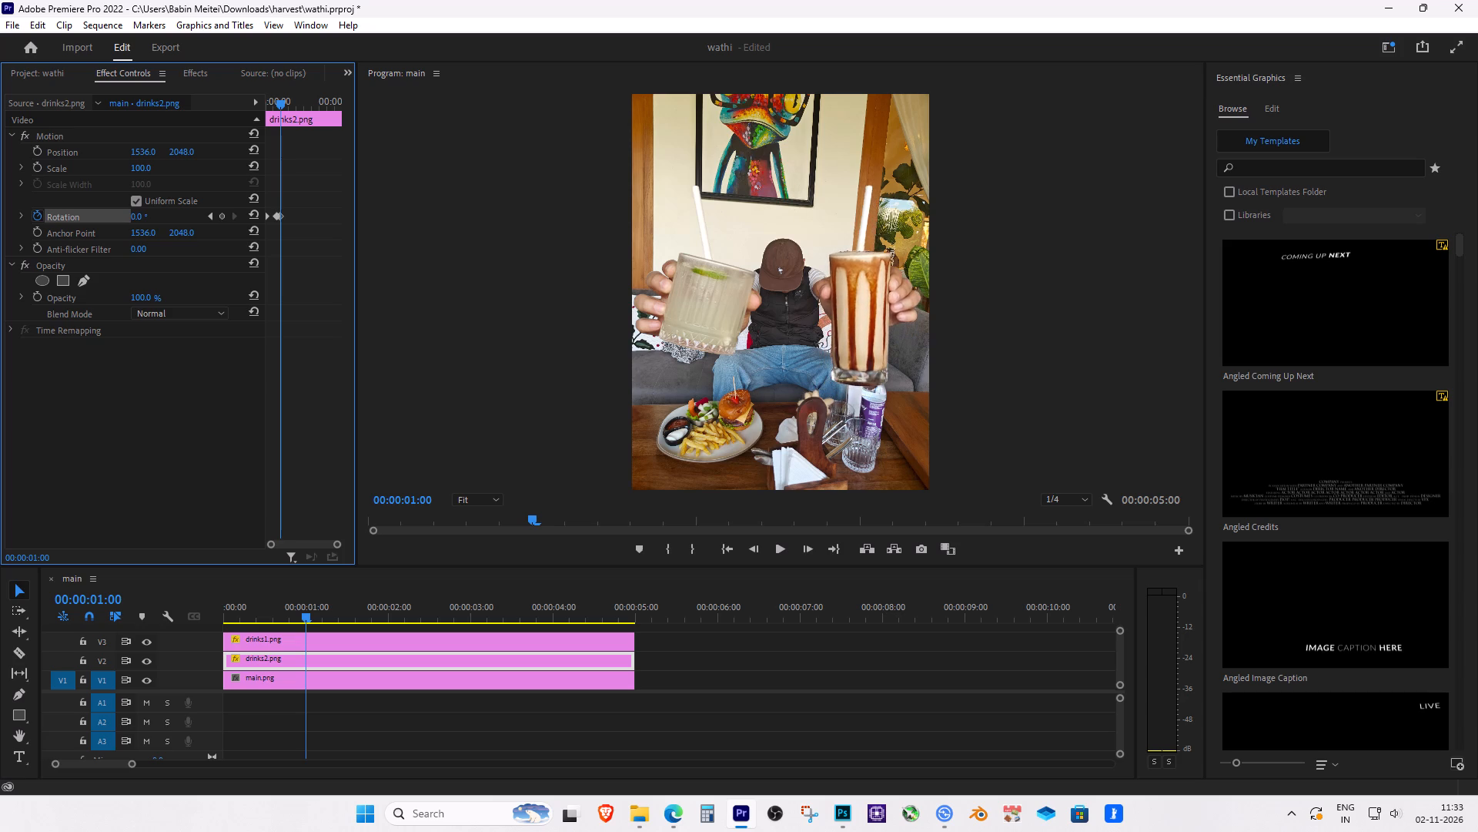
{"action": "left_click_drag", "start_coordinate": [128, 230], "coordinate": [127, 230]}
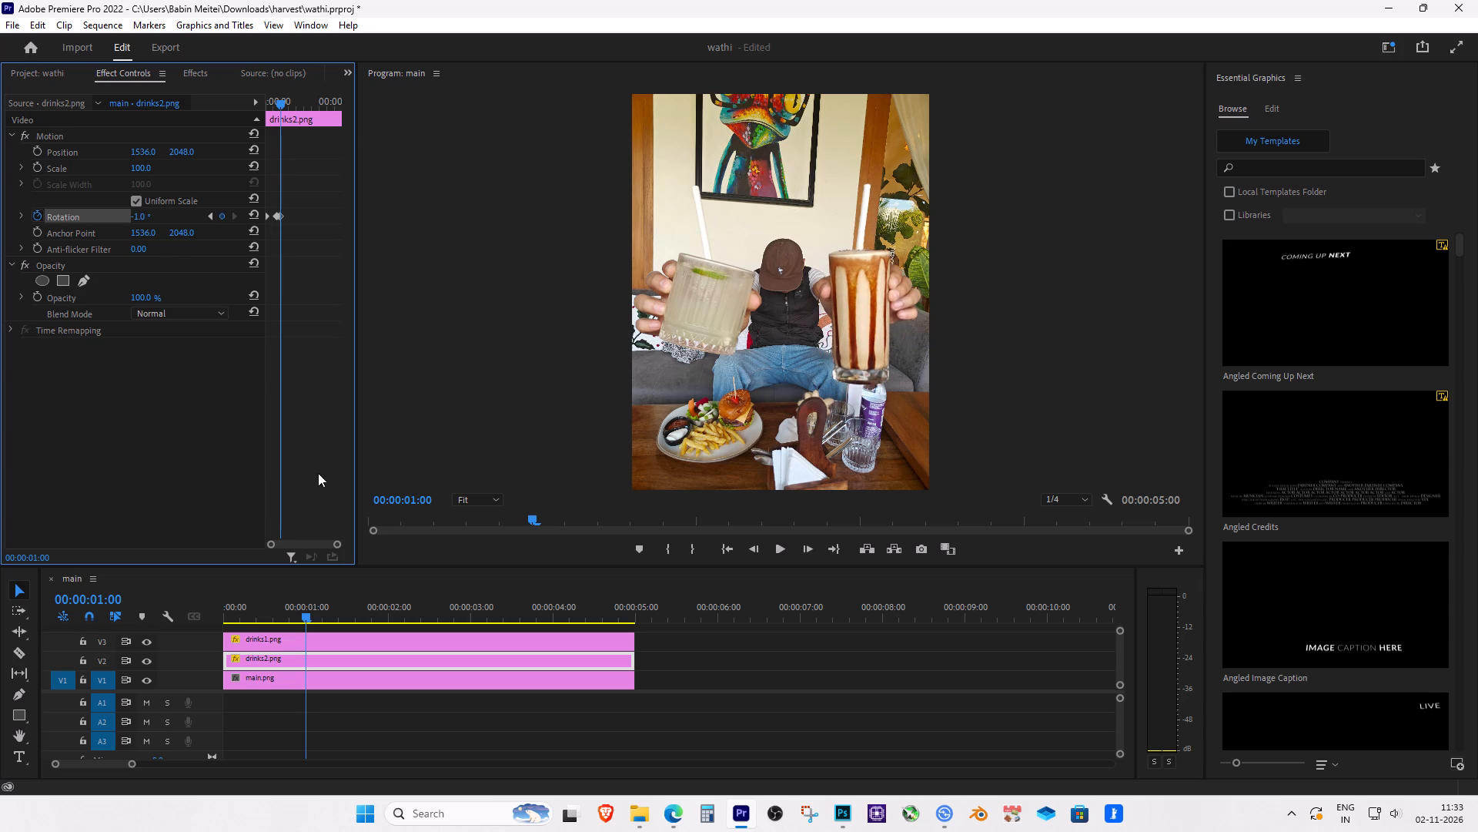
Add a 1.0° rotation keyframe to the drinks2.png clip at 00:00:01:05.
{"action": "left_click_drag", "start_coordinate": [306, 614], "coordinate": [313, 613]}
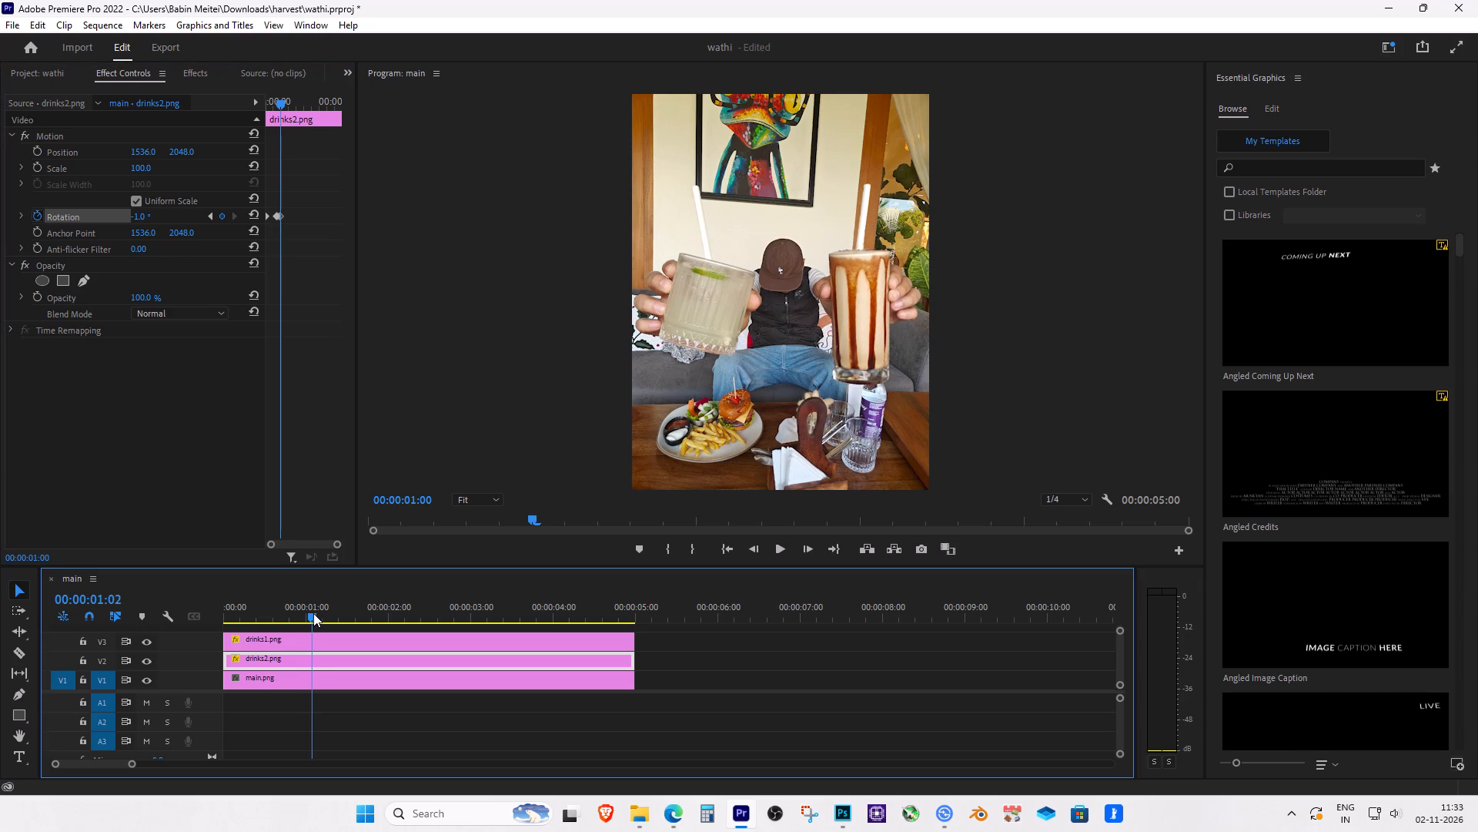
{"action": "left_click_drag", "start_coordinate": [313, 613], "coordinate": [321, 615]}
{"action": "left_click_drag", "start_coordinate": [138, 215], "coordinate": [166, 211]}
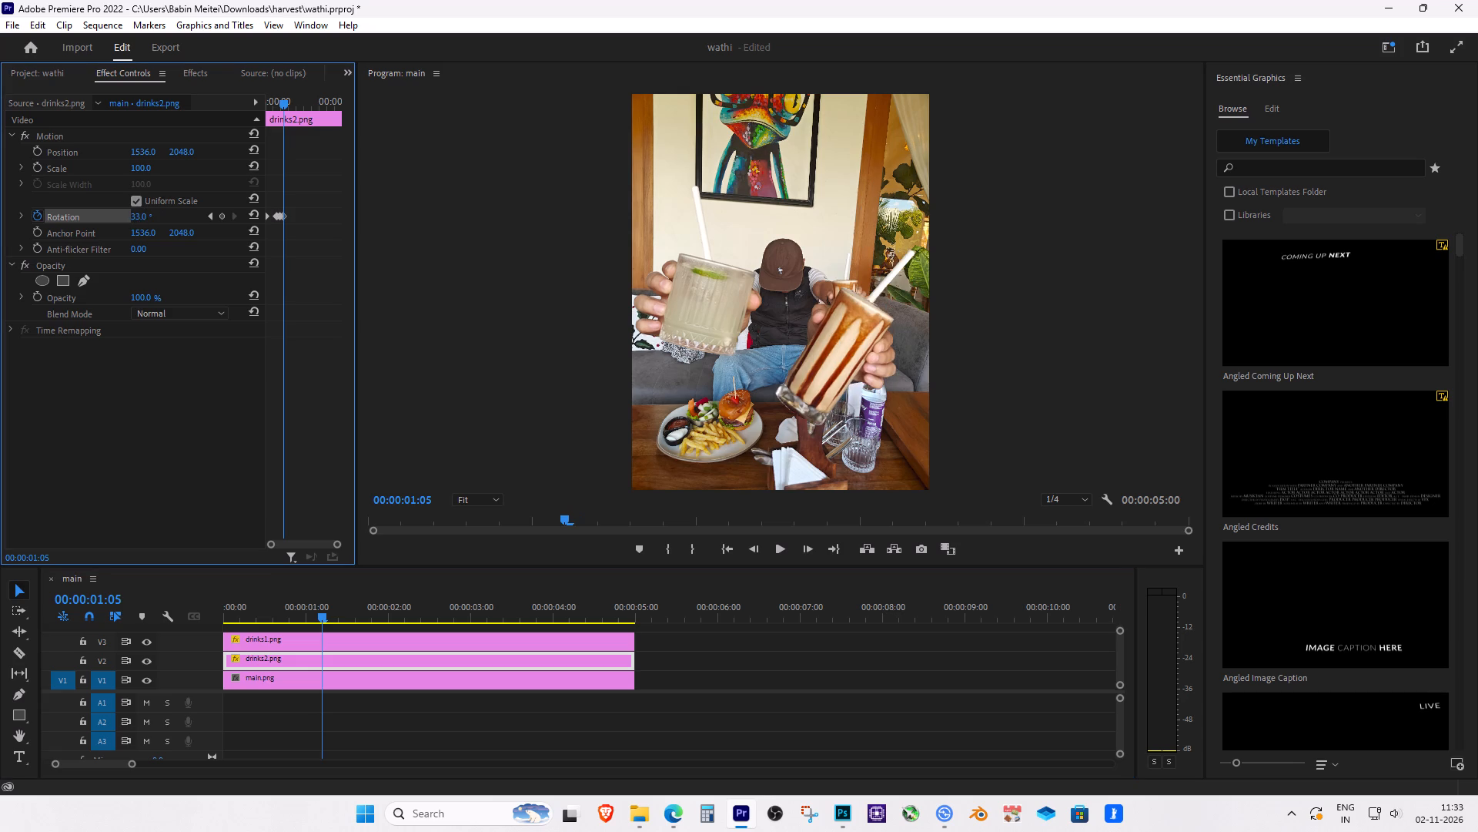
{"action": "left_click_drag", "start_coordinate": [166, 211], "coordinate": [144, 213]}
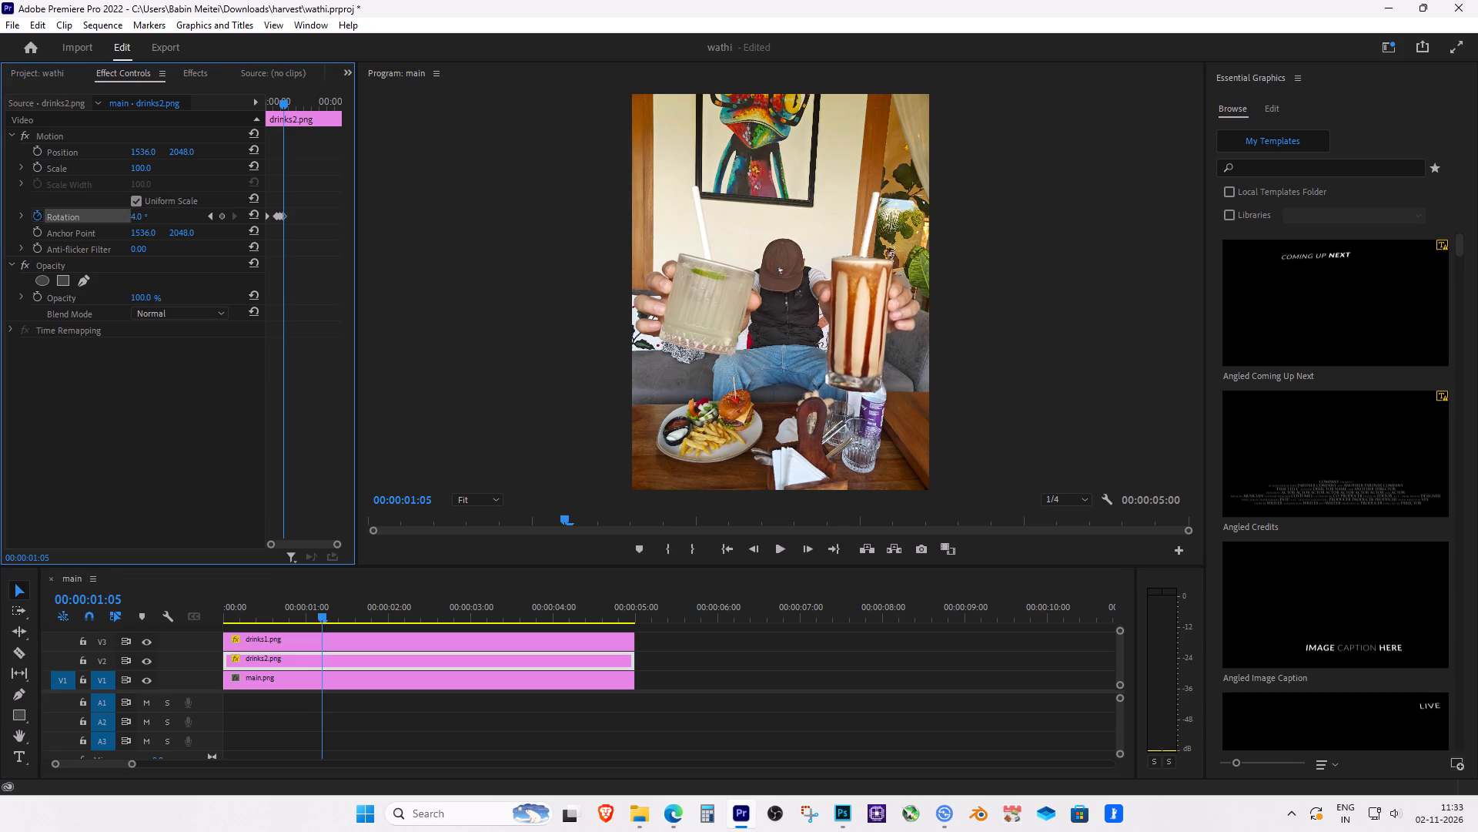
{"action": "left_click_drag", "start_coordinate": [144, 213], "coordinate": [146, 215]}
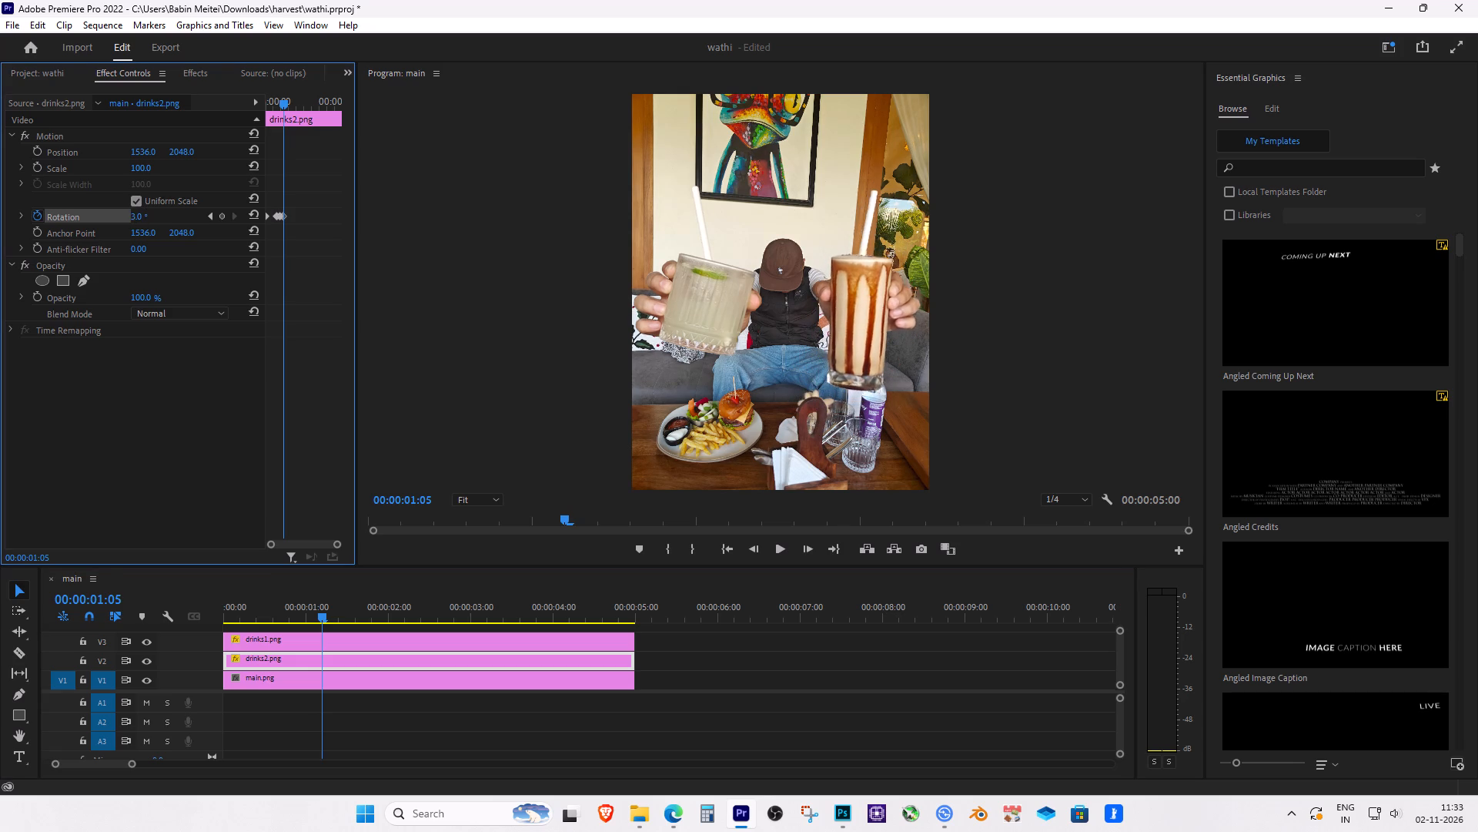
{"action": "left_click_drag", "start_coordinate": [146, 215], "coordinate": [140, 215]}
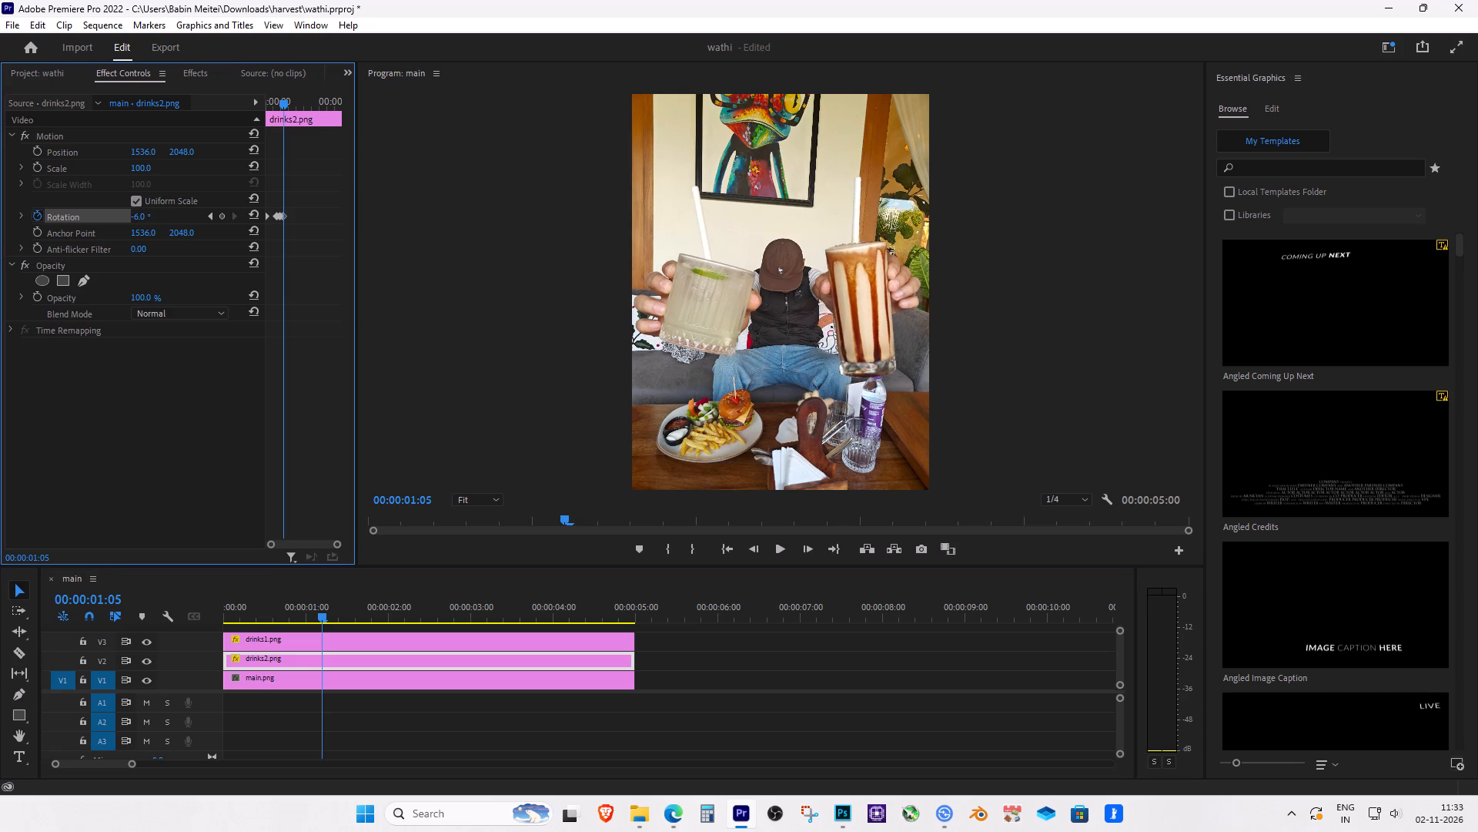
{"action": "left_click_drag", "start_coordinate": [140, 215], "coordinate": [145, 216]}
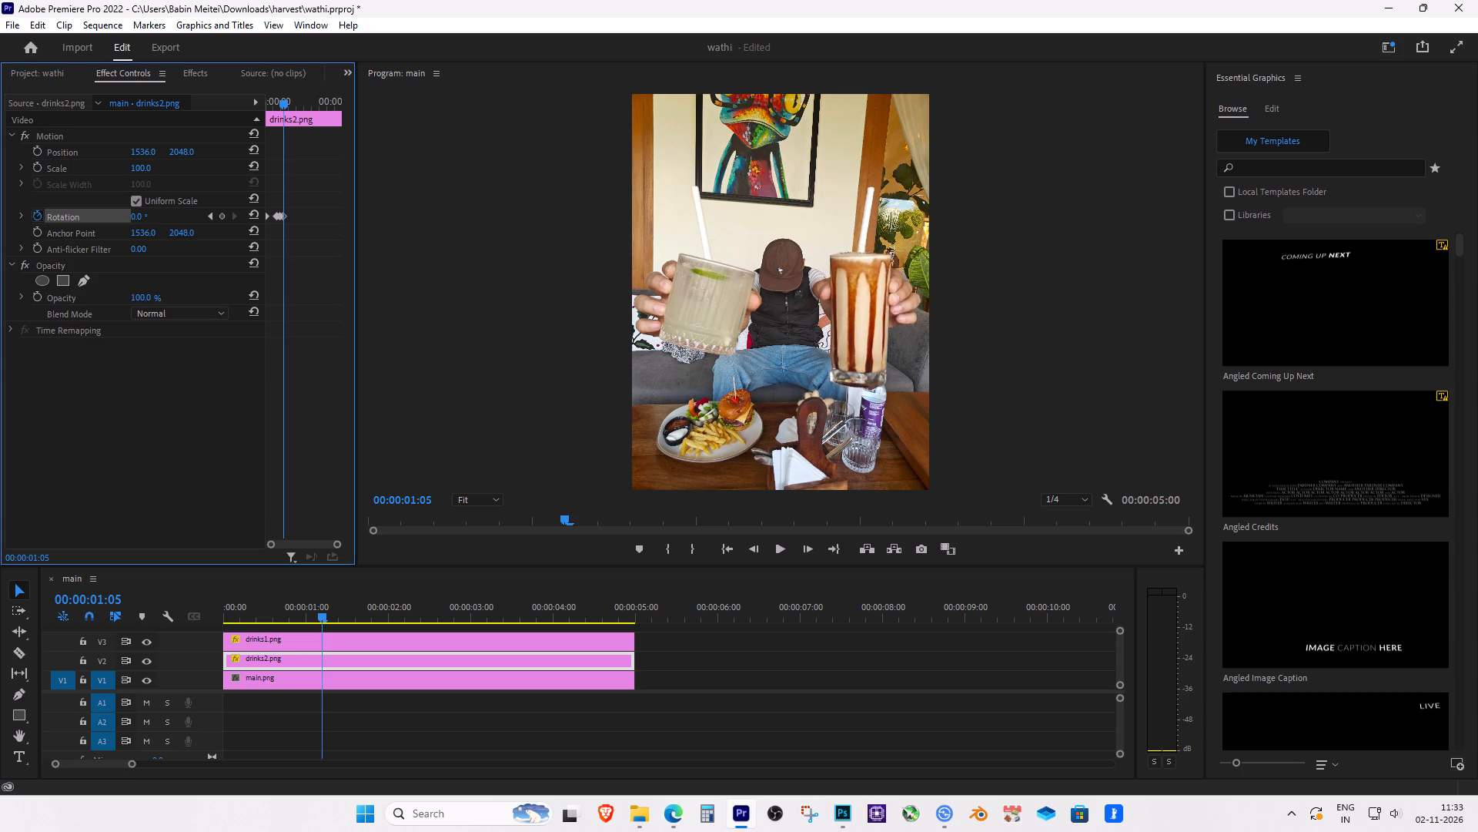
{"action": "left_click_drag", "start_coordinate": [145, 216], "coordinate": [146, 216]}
Scrub through the opening of the sequence to review the rotation of the drinks2.png clip.
{"action": "left_click_drag", "start_coordinate": [322, 616], "coordinate": [303, 616]}
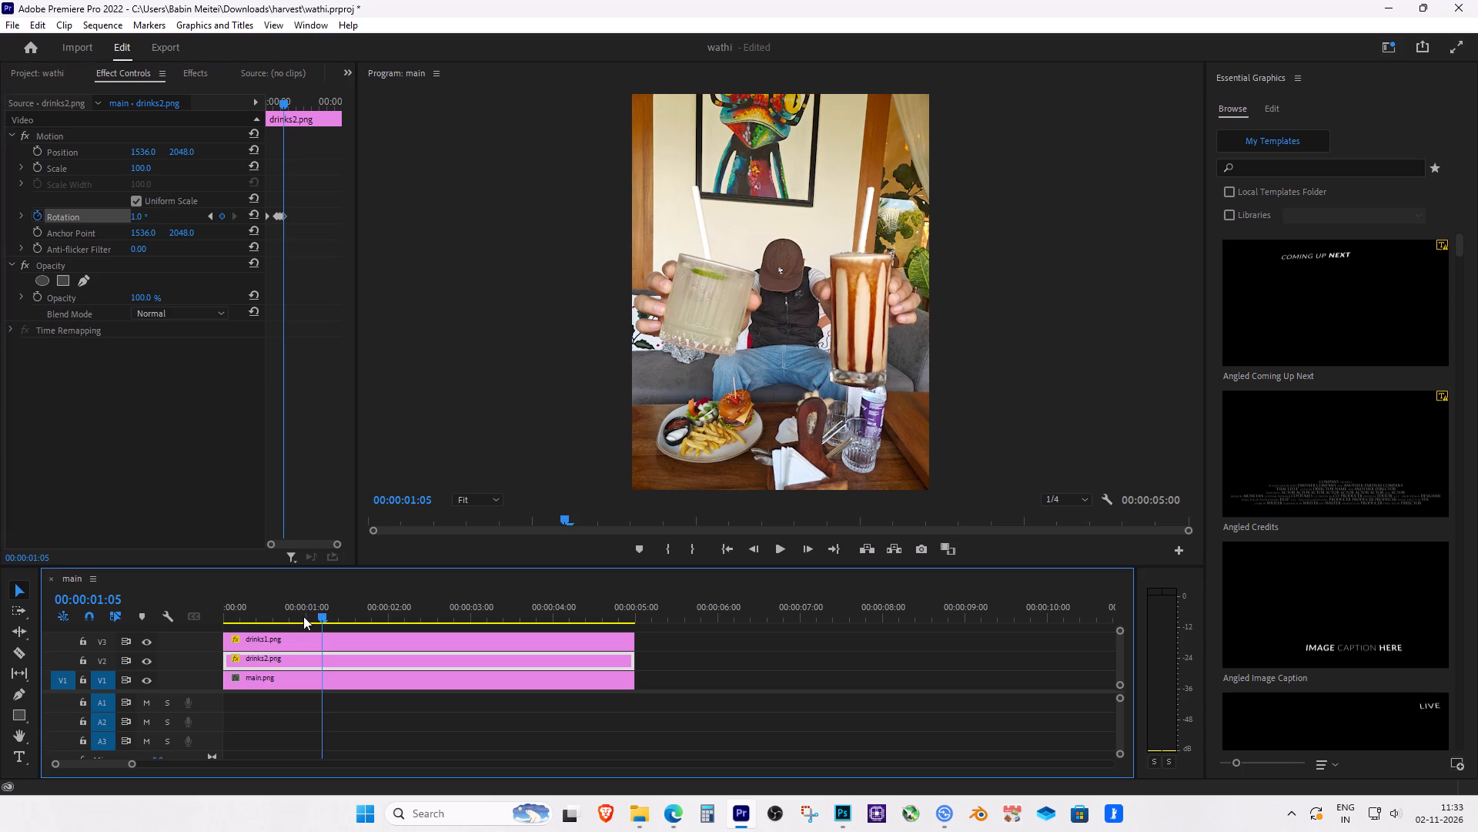
{"action": "left_click_drag", "start_coordinate": [303, 616], "coordinate": [230, 616]}
{"action": "left_click_drag", "start_coordinate": [232, 614], "coordinate": [221, 613]}
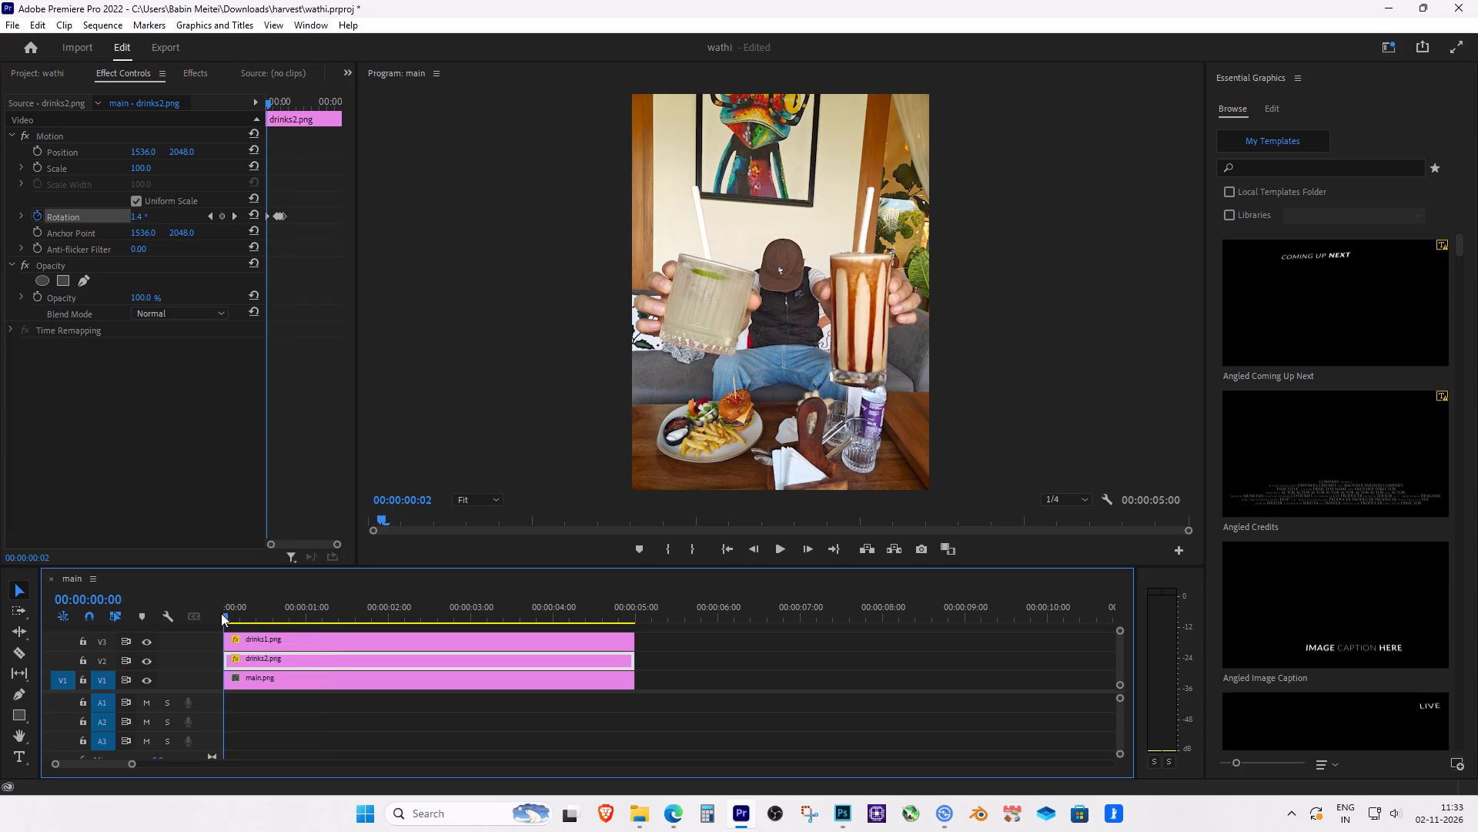
{"action": "left_click_drag", "start_coordinate": [221, 613], "coordinate": [259, 616]}
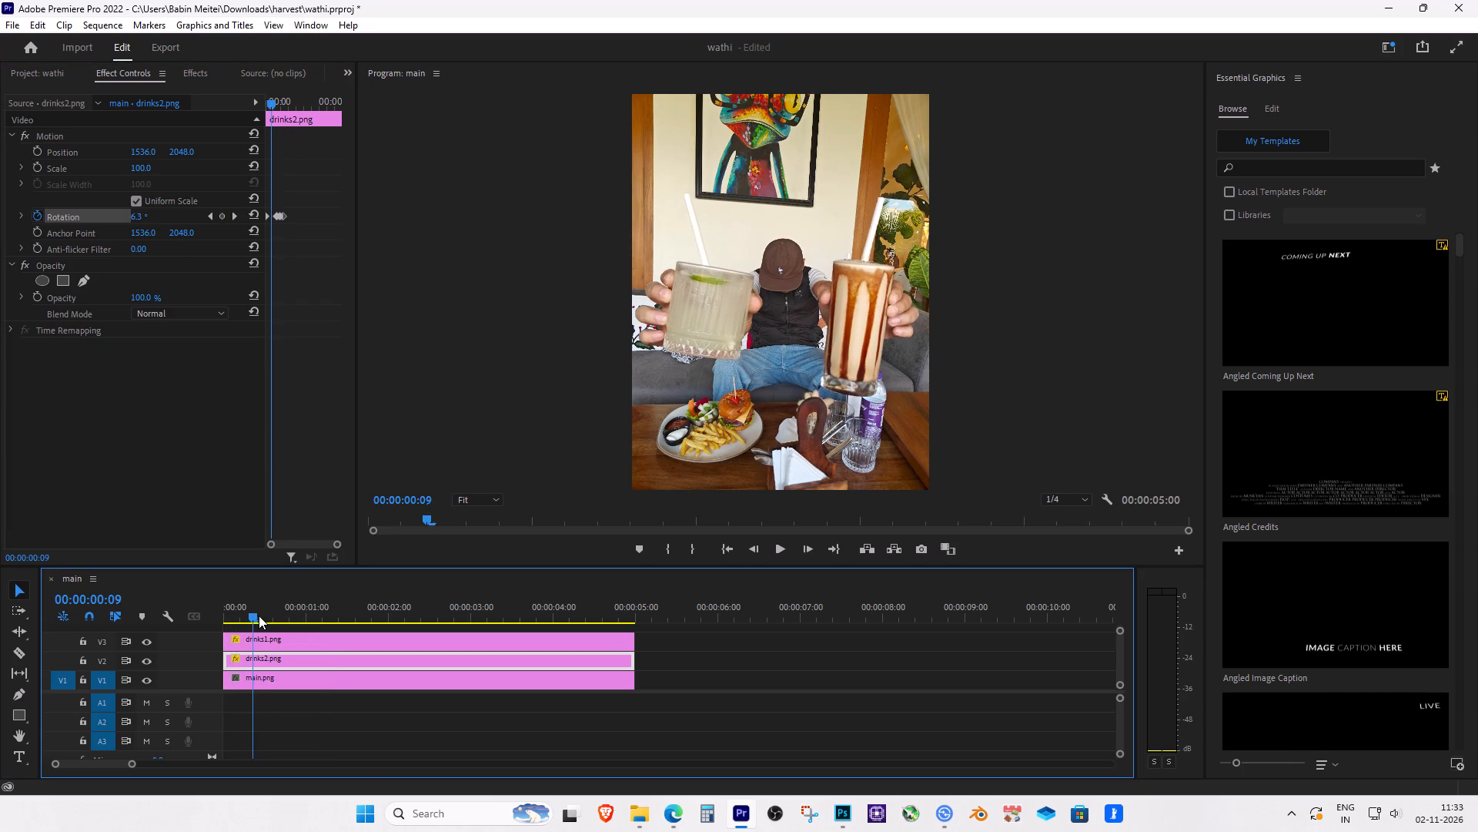
{"action": "left_click_drag", "start_coordinate": [259, 616], "coordinate": [256, 617]}
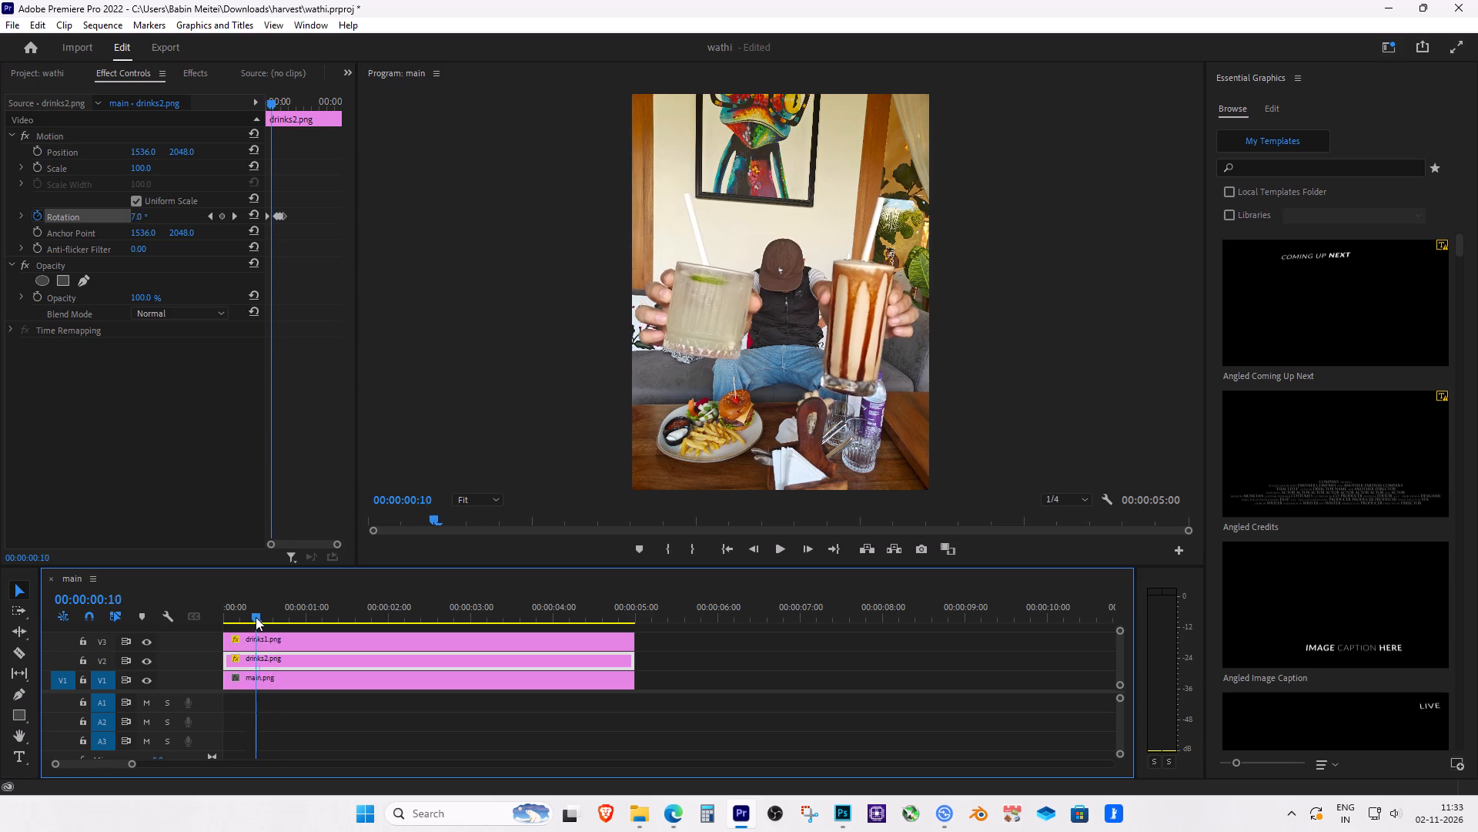
{"action": "left_click_drag", "start_coordinate": [256, 617], "coordinate": [246, 614]}
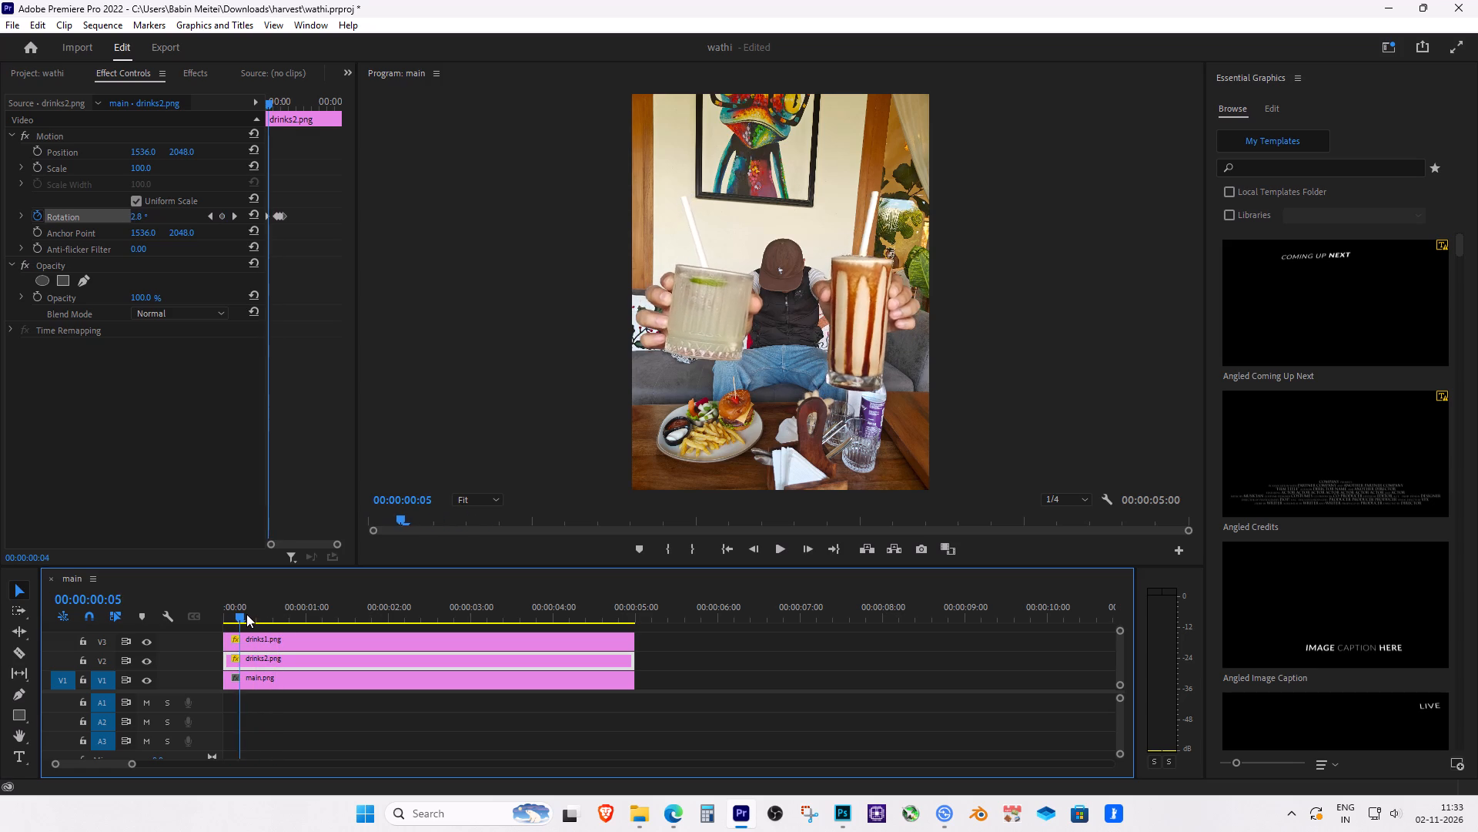
{"action": "left_click_drag", "start_coordinate": [246, 614], "coordinate": [251, 615]}
Delete all rotation keyframes of the drinks2.png clip.
{"action": "left_click", "coordinate": [289, 664]}
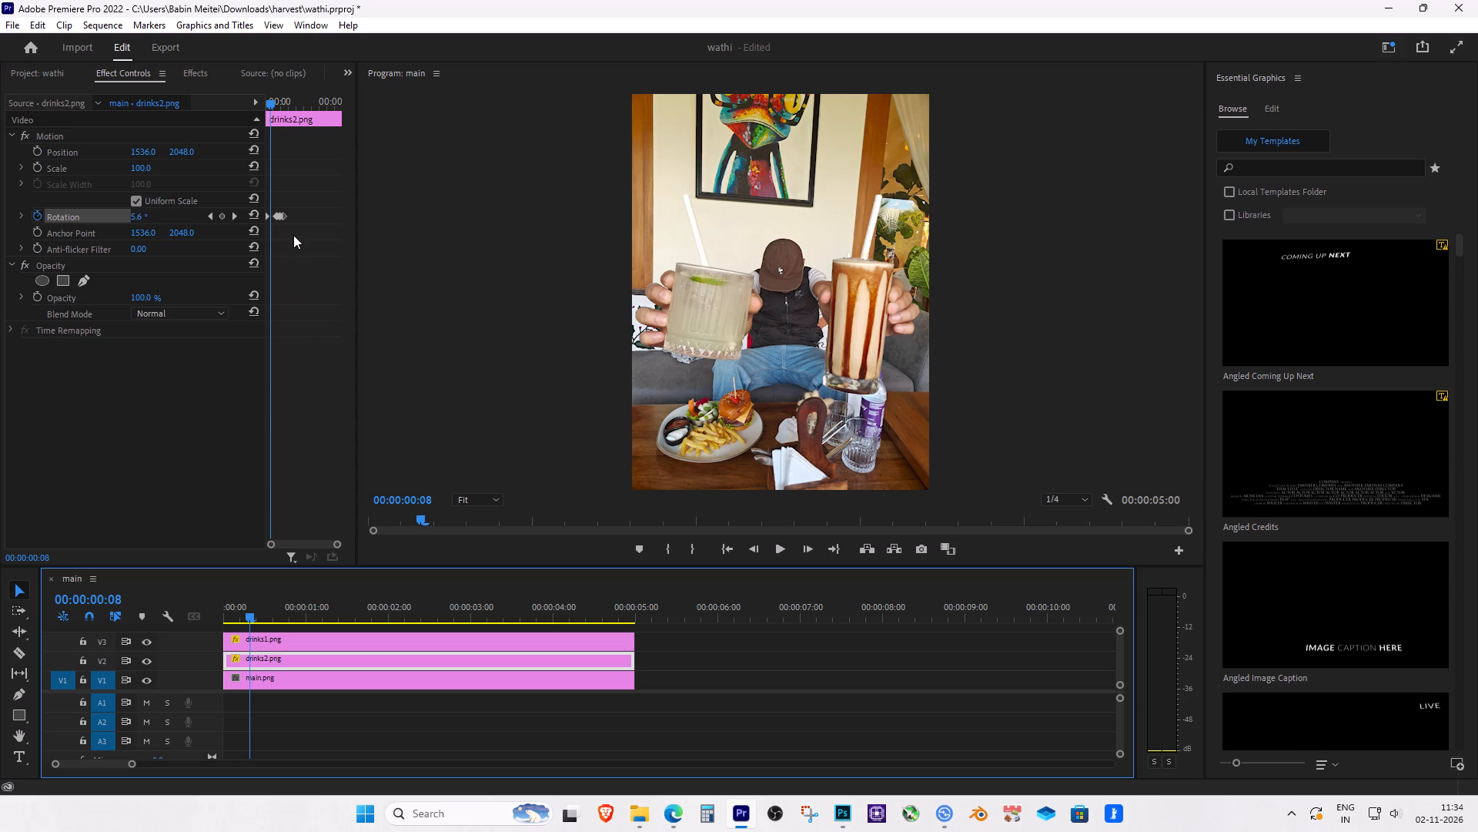
{"action": "left_click_drag", "start_coordinate": [294, 233], "coordinate": [258, 196]}
{"action": "key", "text": "Delete"}
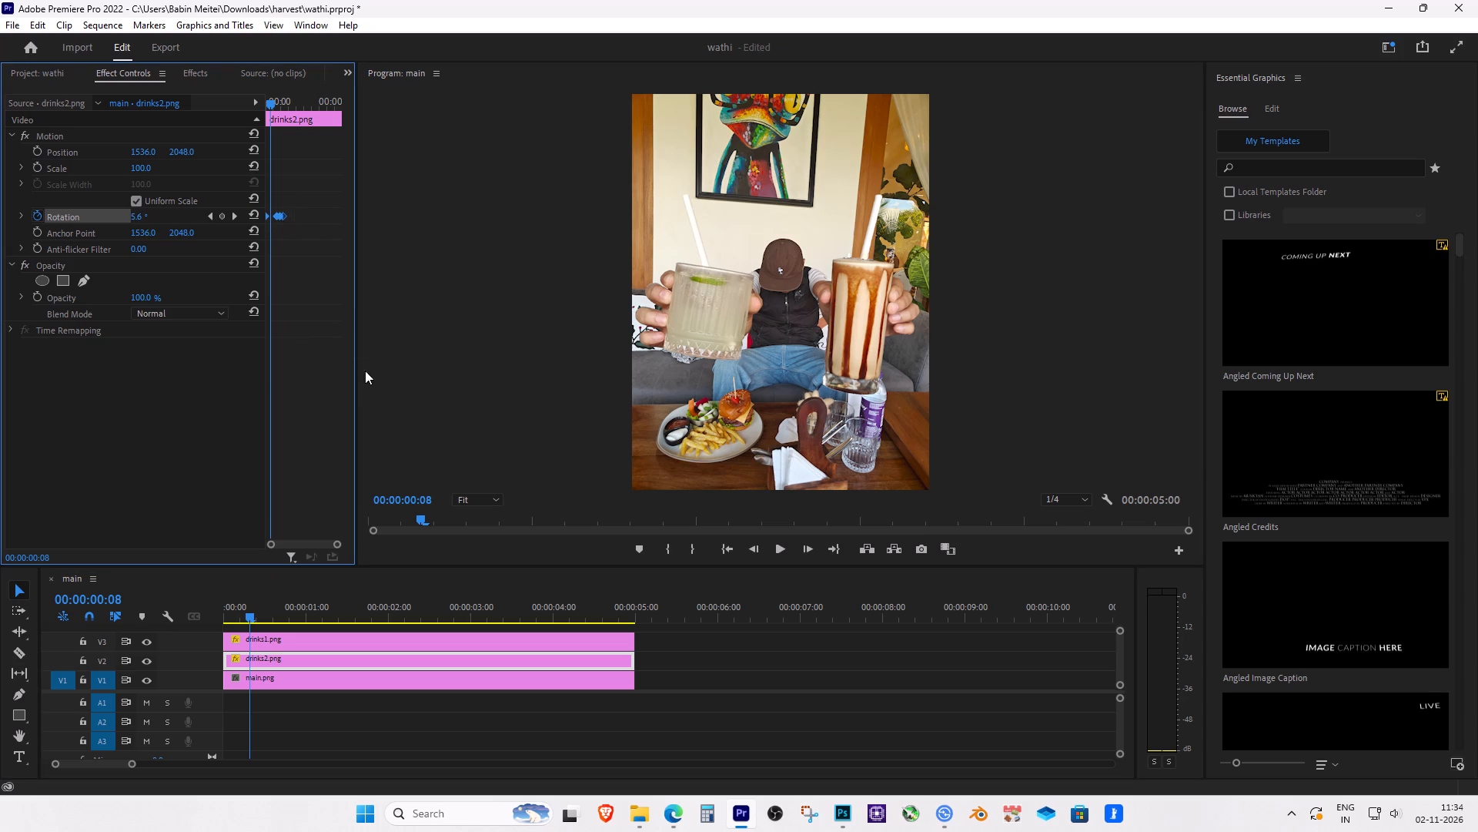
Add a -4.0° rotation keyframe to the drinks2.png clip at 00:00:00:08.
{"action": "left_click_drag", "start_coordinate": [249, 616], "coordinate": [215, 619]}
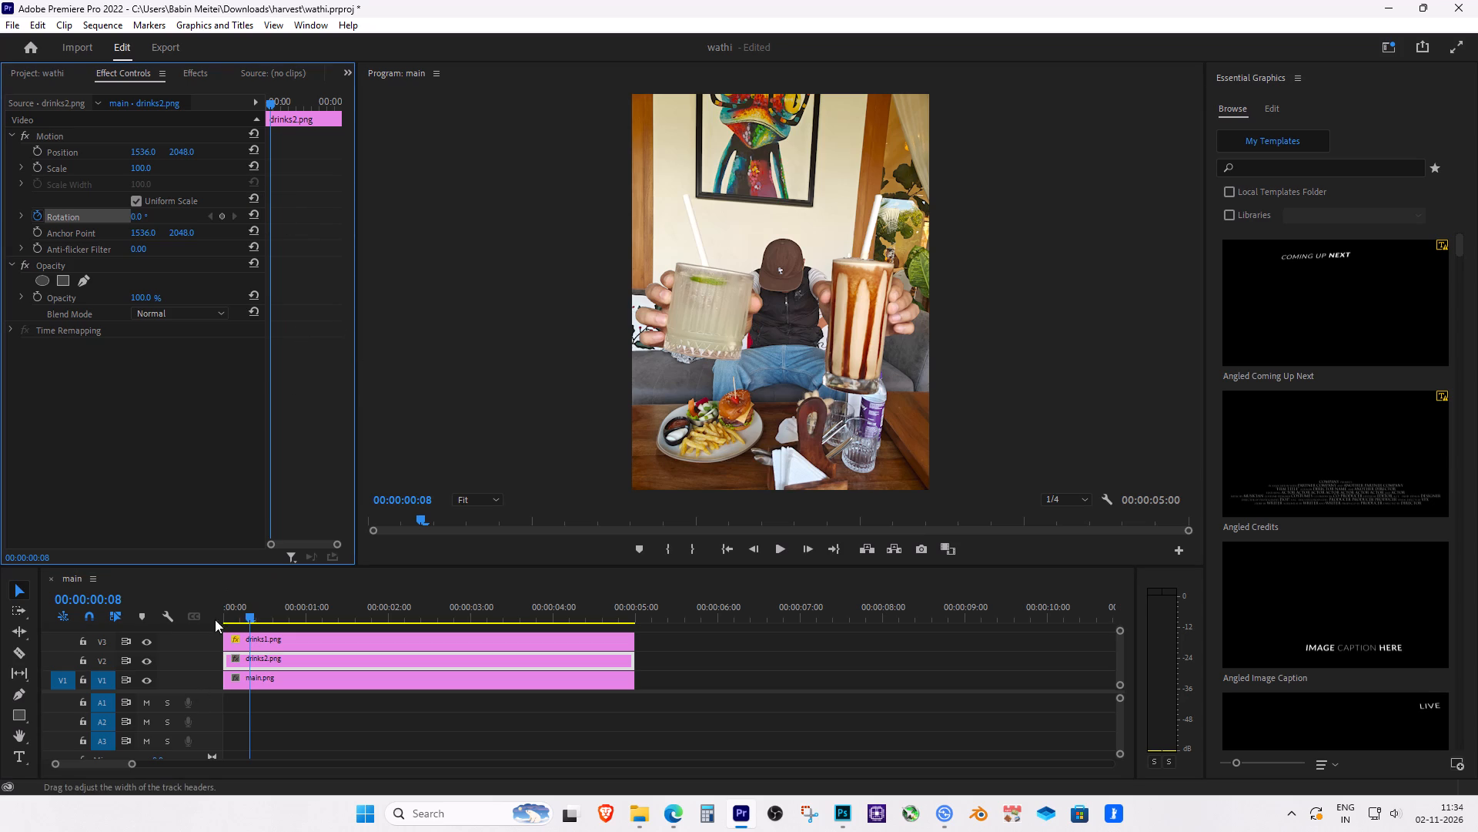
{"action": "left_click_drag", "start_coordinate": [215, 619], "coordinate": [242, 623]}
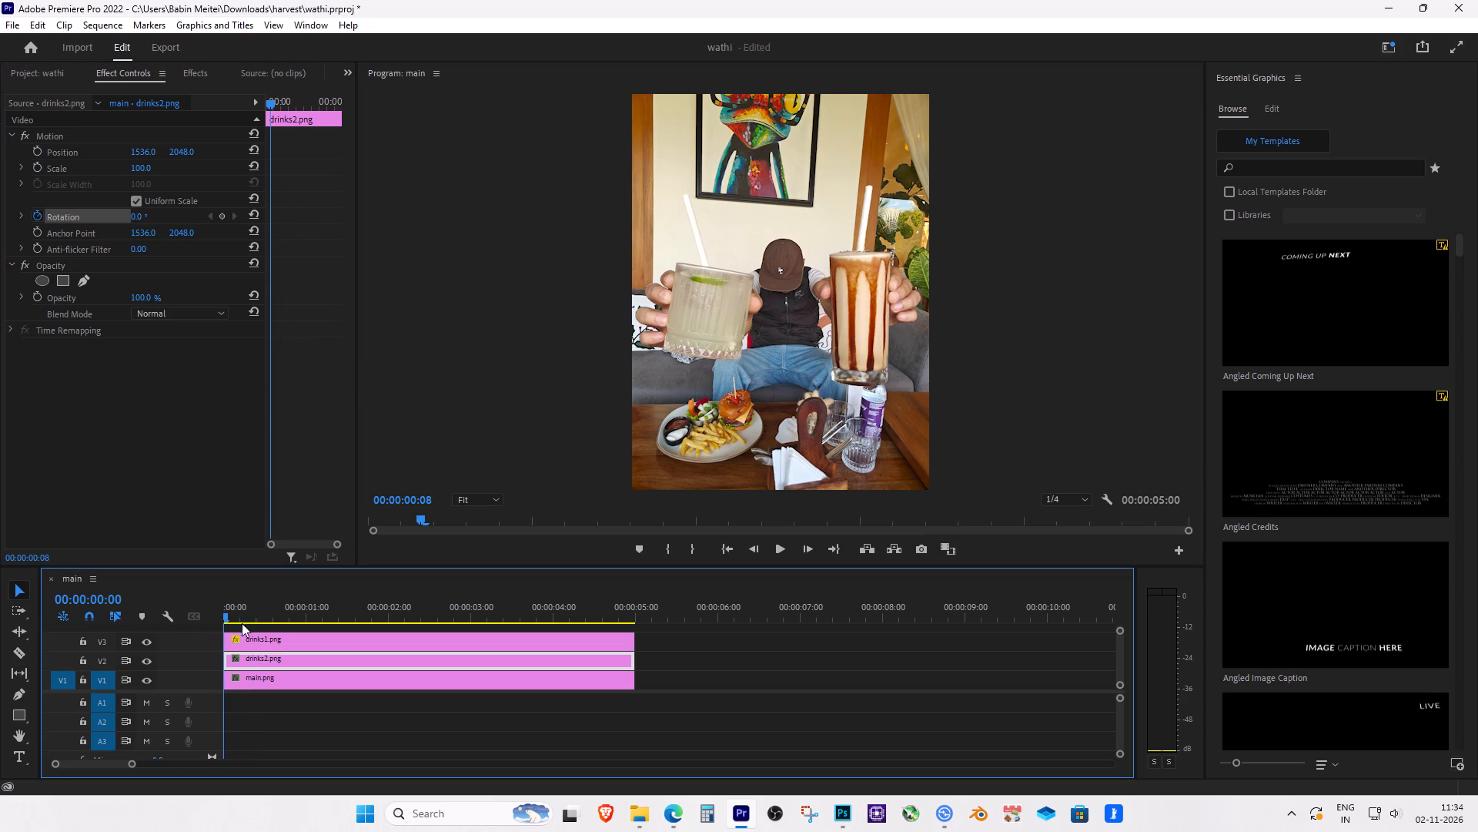
{"action": "left_click_drag", "start_coordinate": [242, 623], "coordinate": [199, 626]}
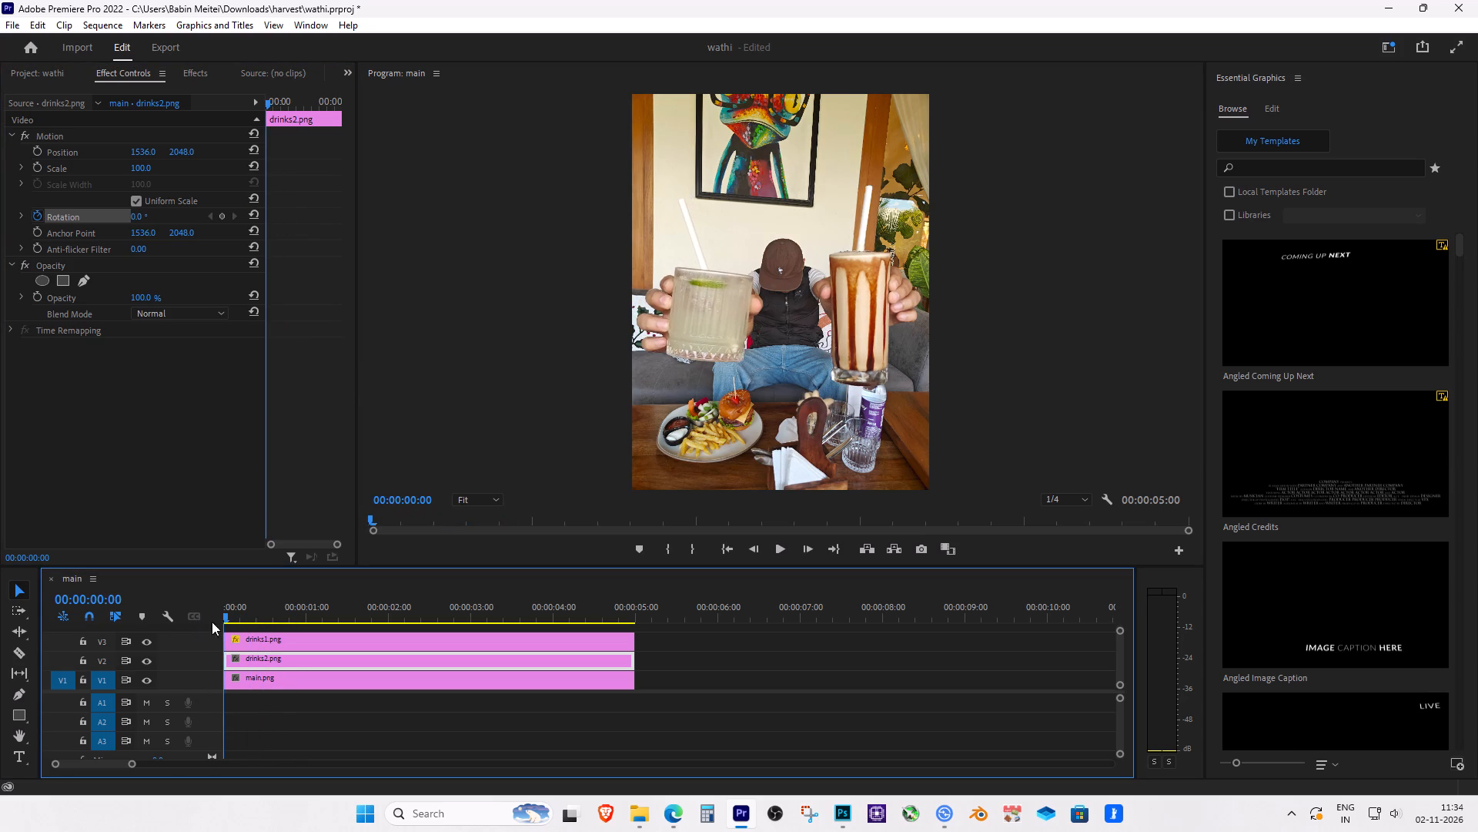
{"action": "left_click_drag", "start_coordinate": [226, 619], "coordinate": [249, 619]}
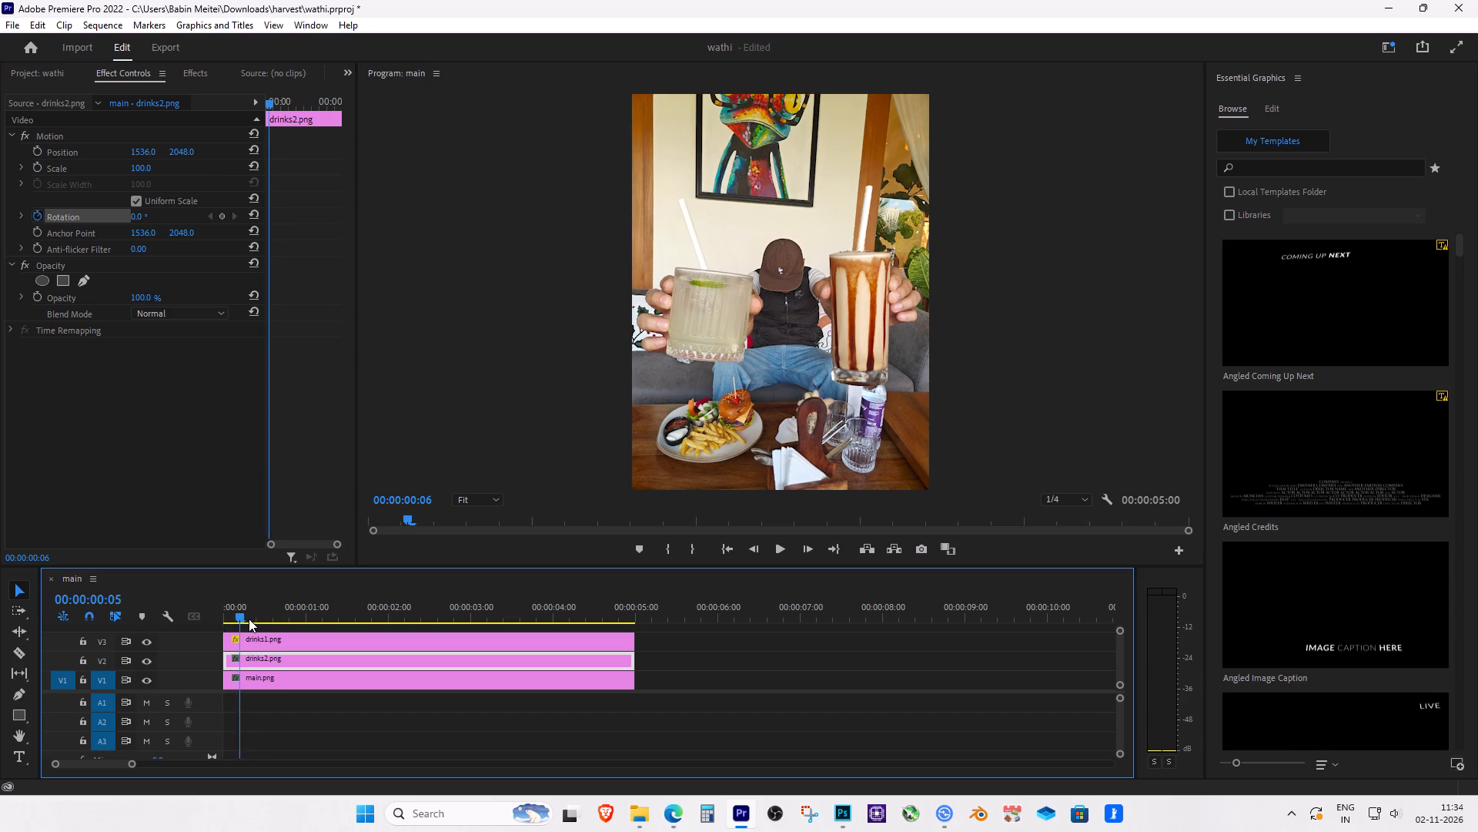
{"action": "left_click_drag", "start_coordinate": [249, 619], "coordinate": [252, 619]}
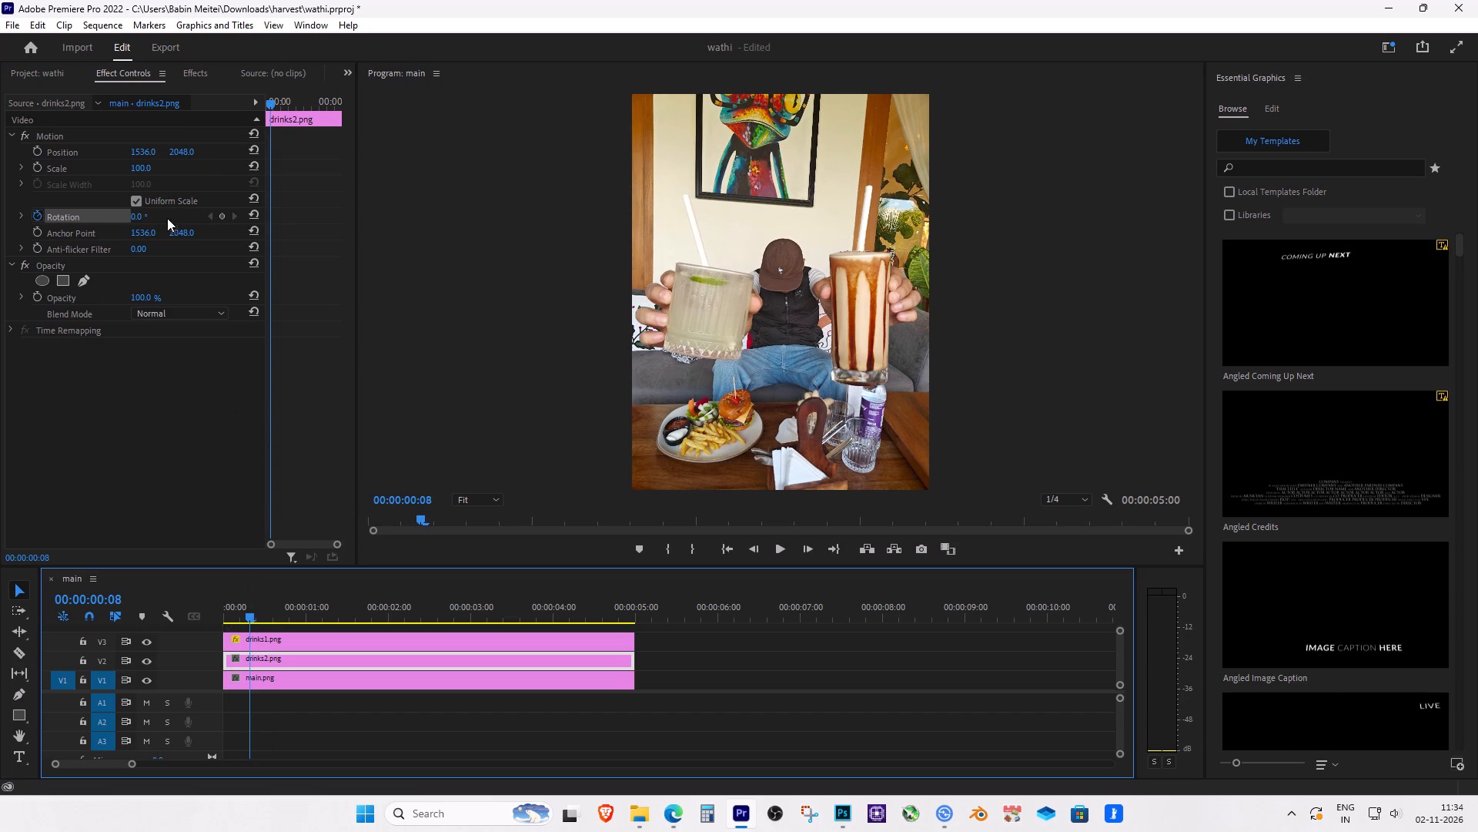
{"action": "left_click_drag", "start_coordinate": [142, 217], "coordinate": [203, 210]}
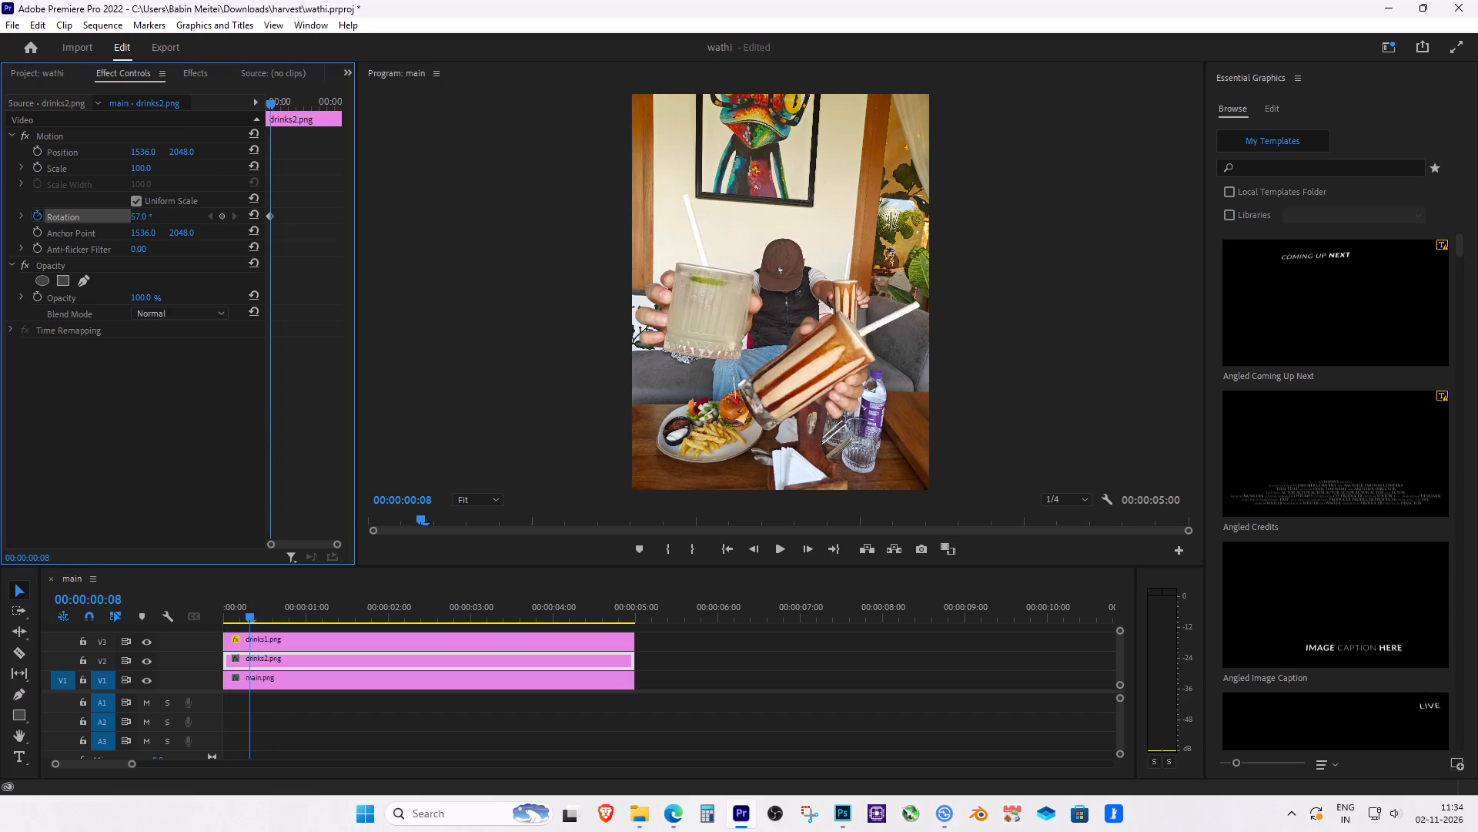
{"action": "left_click_drag", "start_coordinate": [203, 210], "coordinate": [155, 213]}
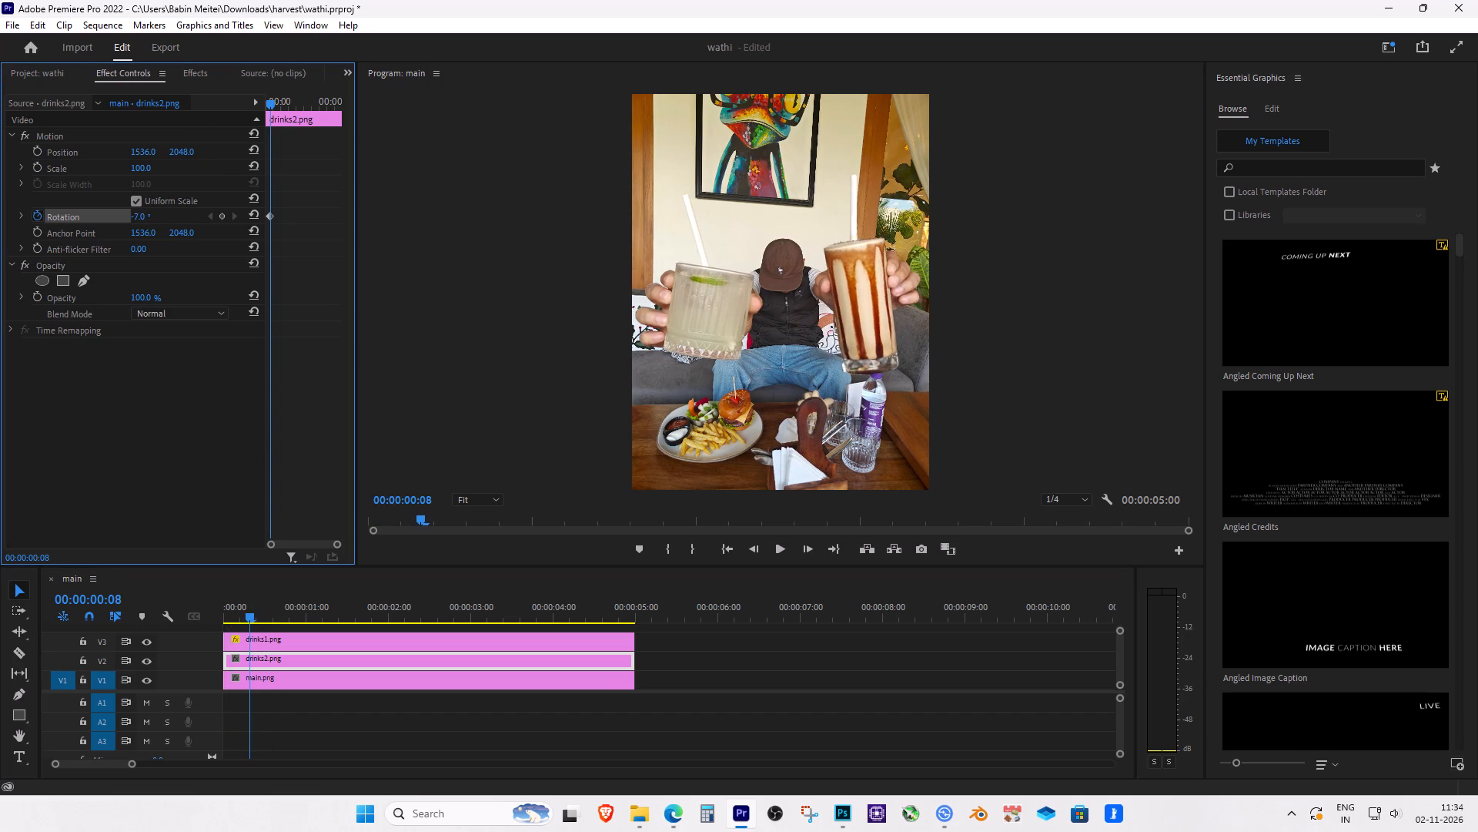
{"action": "left_click_drag", "start_coordinate": [155, 213], "coordinate": [157, 213]}
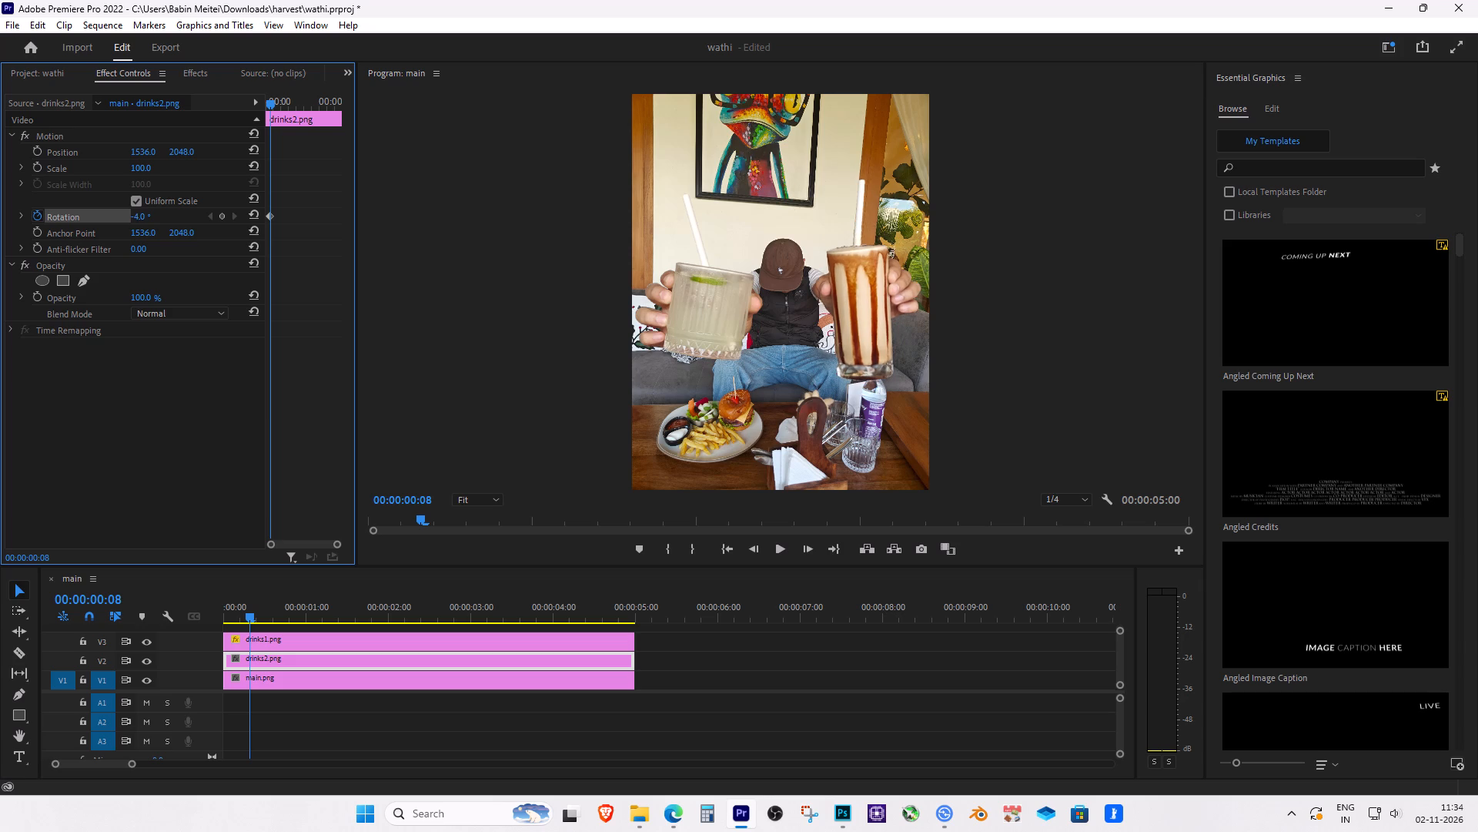
{"action": "left_click_drag", "start_coordinate": [157, 213], "coordinate": [166, 217]}
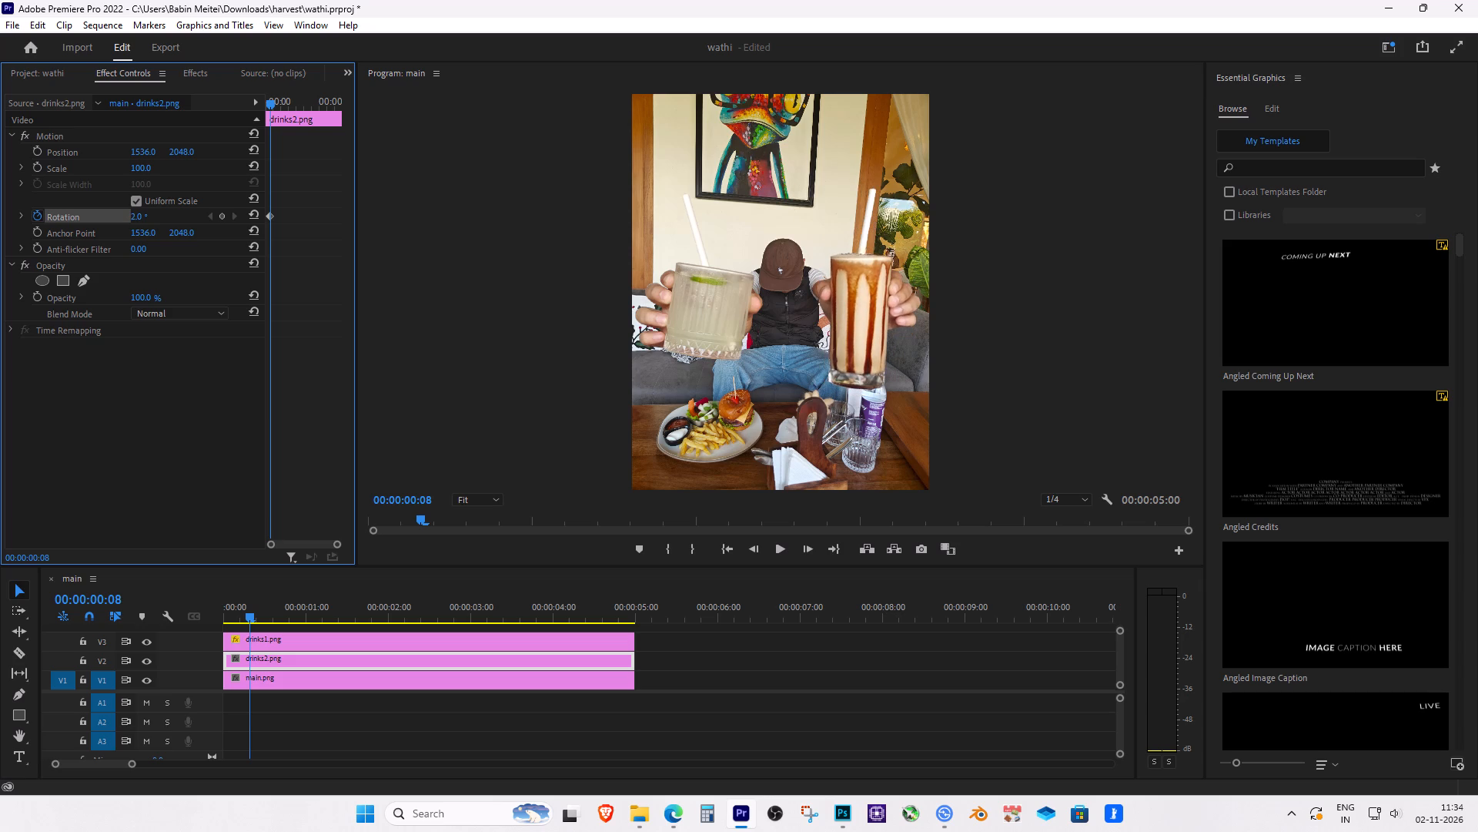
{"action": "left_click_drag", "start_coordinate": [166, 217], "coordinate": [162, 217]}
Play back the first second of the sequence to check the tilt of the drinks2.png clip.
{"action": "left_click_drag", "start_coordinate": [244, 616], "coordinate": [236, 612]}
{"action": "left_click_drag", "start_coordinate": [247, 612], "coordinate": [218, 612]}
{"action": "key", "text": "space"}
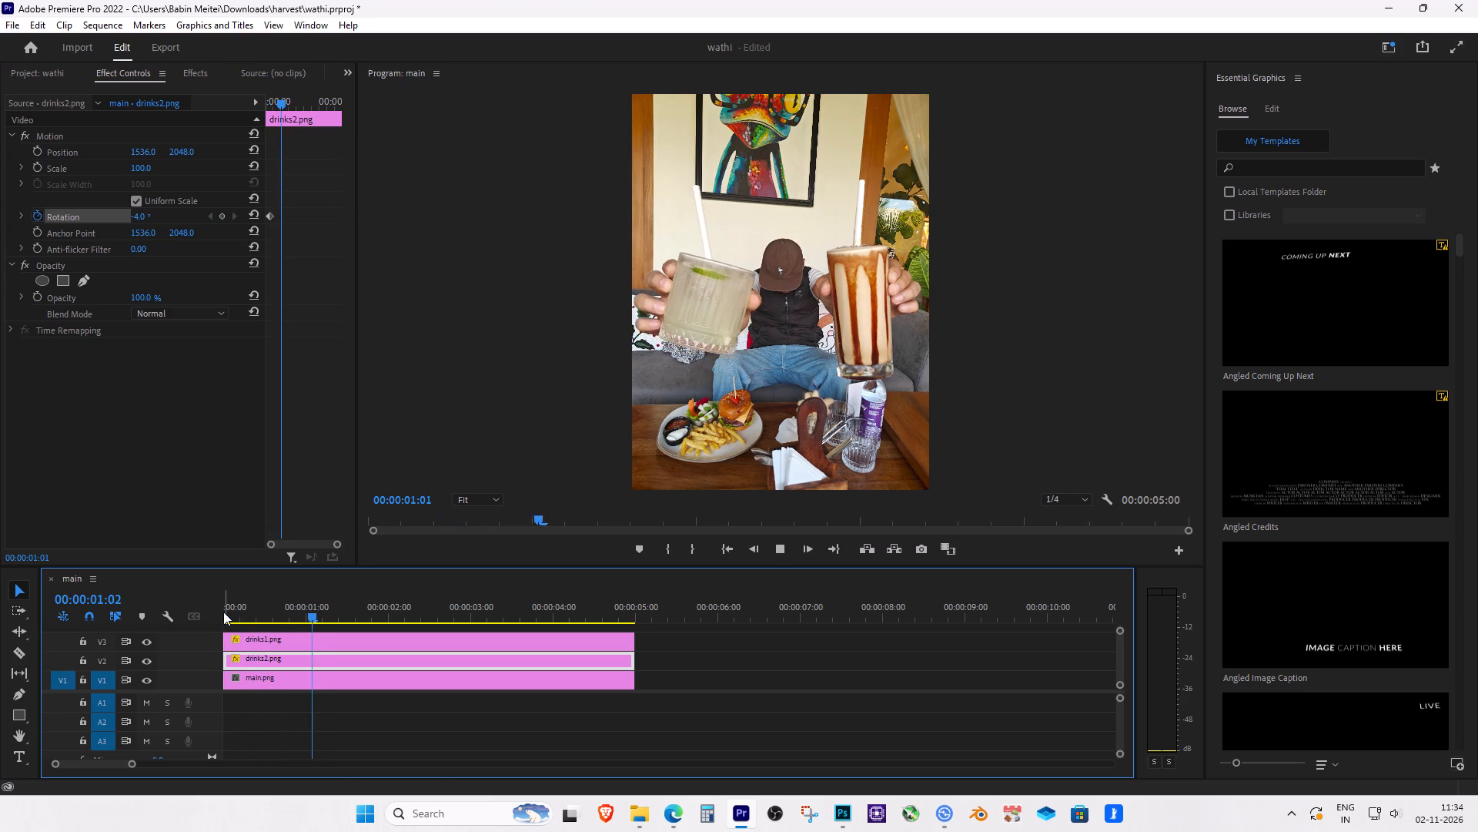
{"action": "key", "text": "space"}
{"action": "left_click_drag", "start_coordinate": [316, 607], "coordinate": [232, 610]}
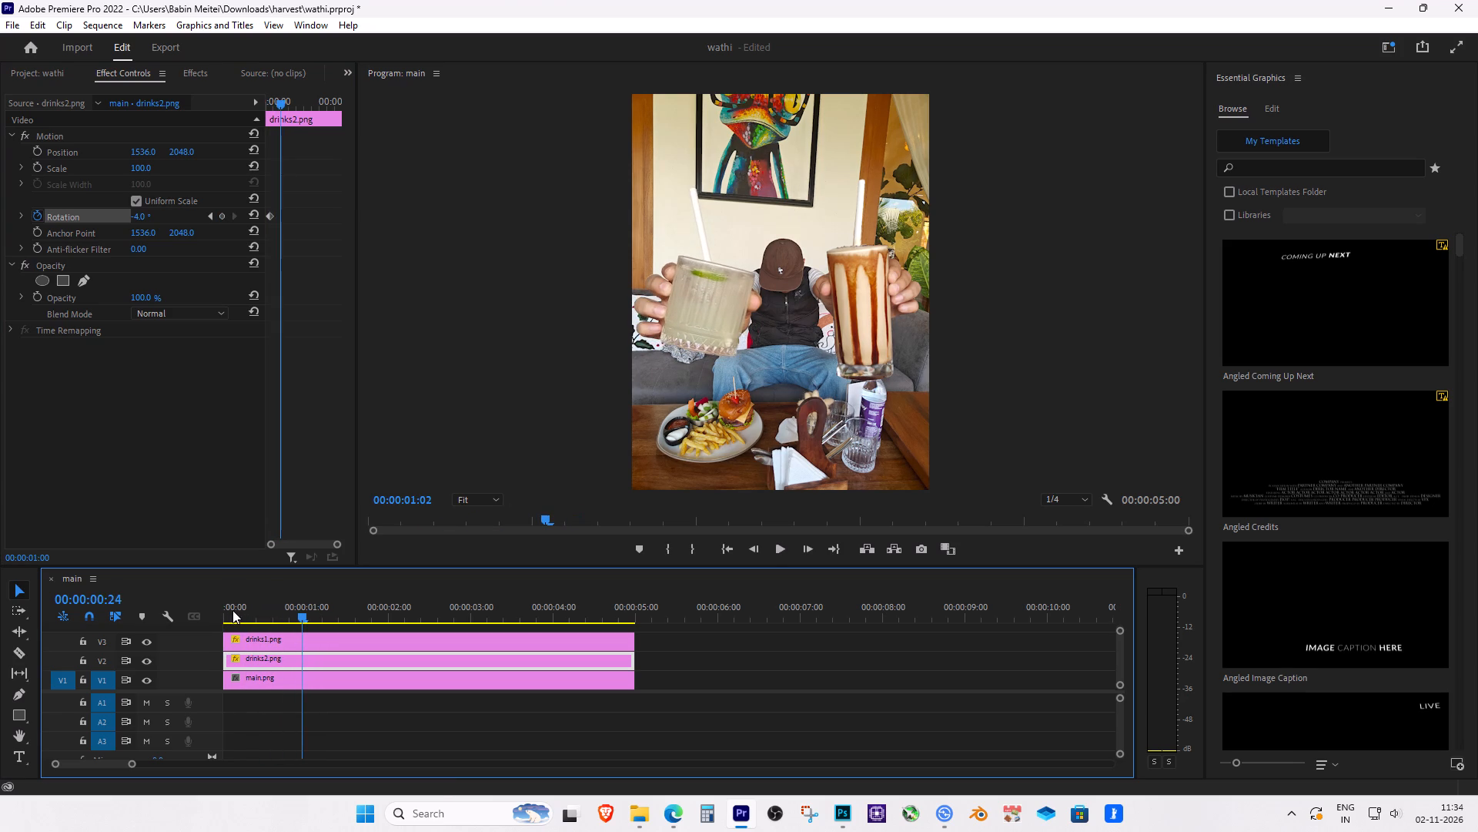
{"action": "left_click_drag", "start_coordinate": [232, 610], "coordinate": [199, 613]}
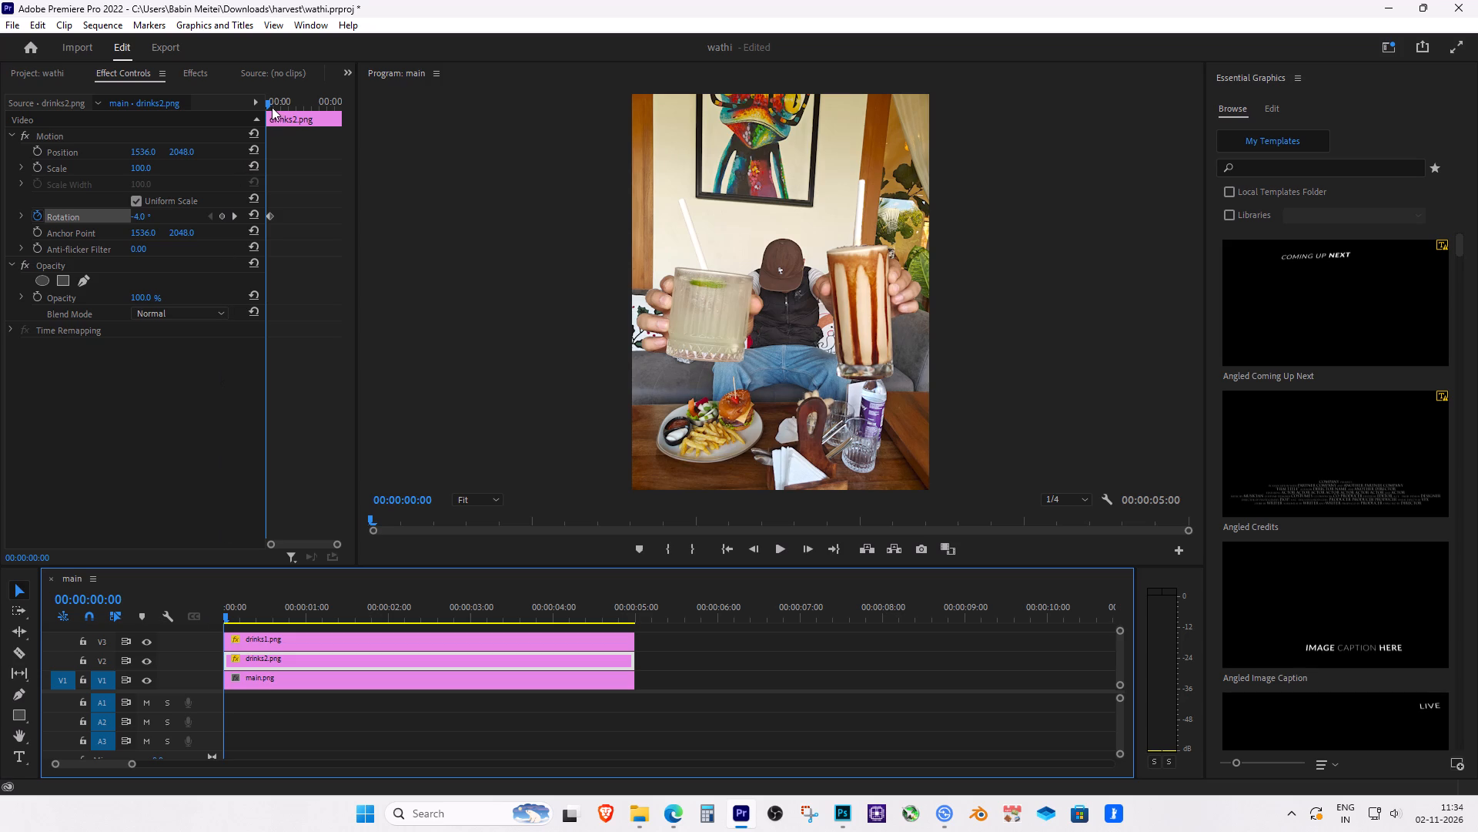
Add a -2.0° rotation keyframe to the drinks2.png clip at 00:00:00:23.
{"action": "left_click_drag", "start_coordinate": [269, 107], "coordinate": [287, 111]}
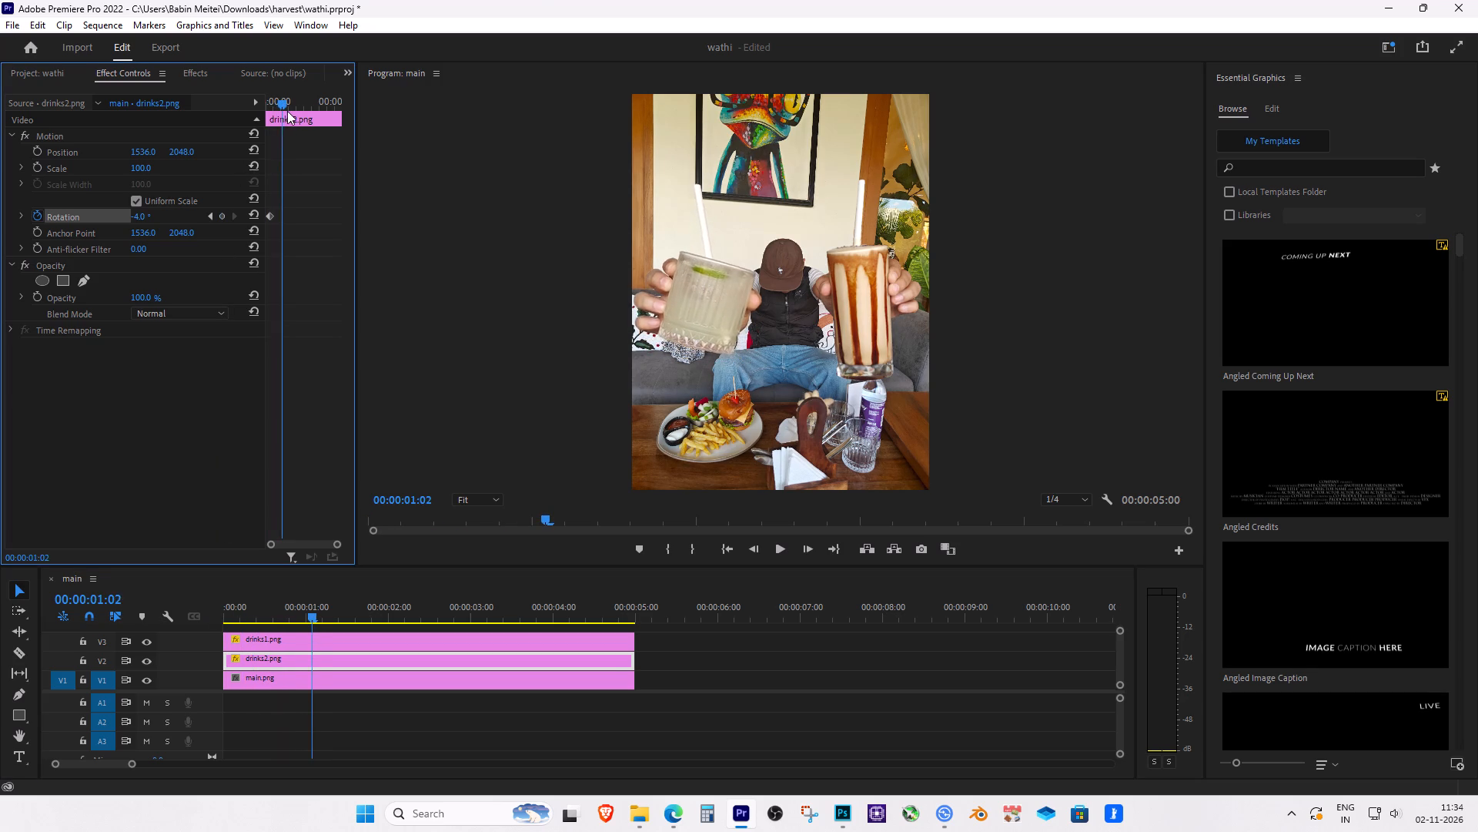
{"action": "left_click_drag", "start_coordinate": [287, 111], "coordinate": [283, 113]}
{"action": "left_click", "coordinate": [142, 217]}
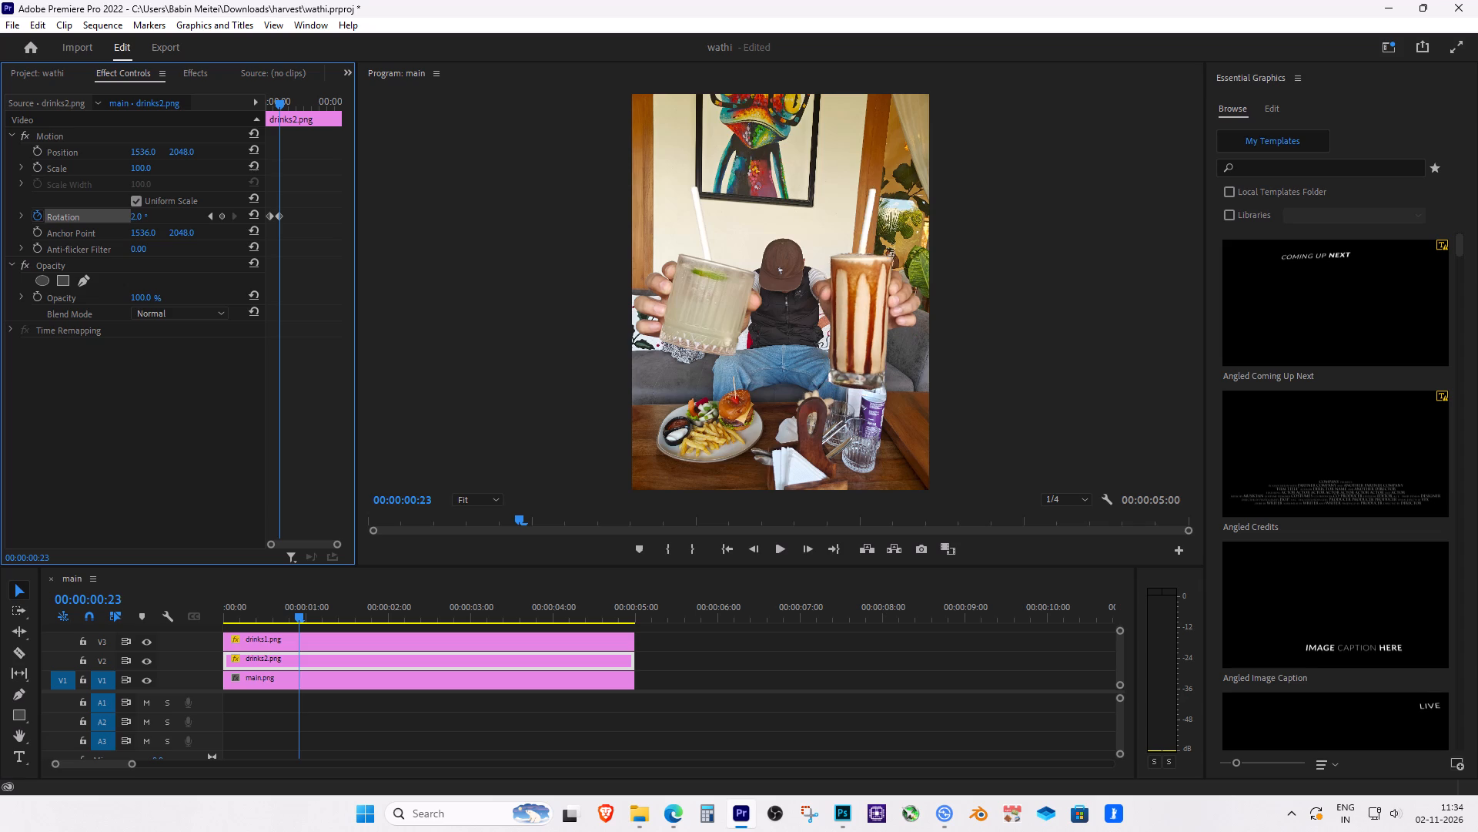
Play back the first two seconds of the sequence to review the drinks2.png rotation between its two keyframes.
{"action": "left_click_drag", "start_coordinate": [297, 617], "coordinate": [221, 619]}
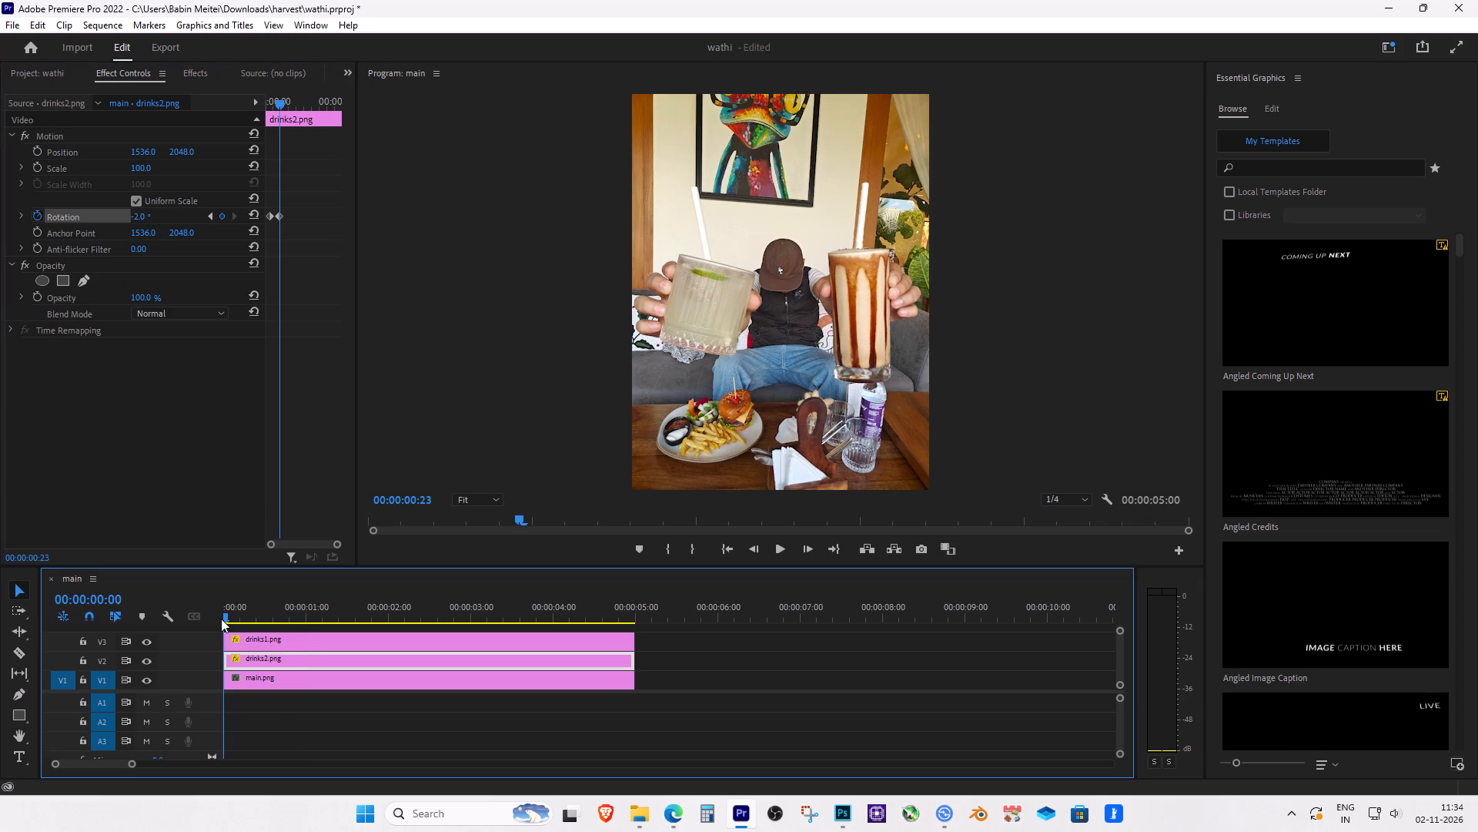
{"action": "left_click_drag", "start_coordinate": [221, 619], "coordinate": [212, 619]}
{"action": "key", "text": "space"}
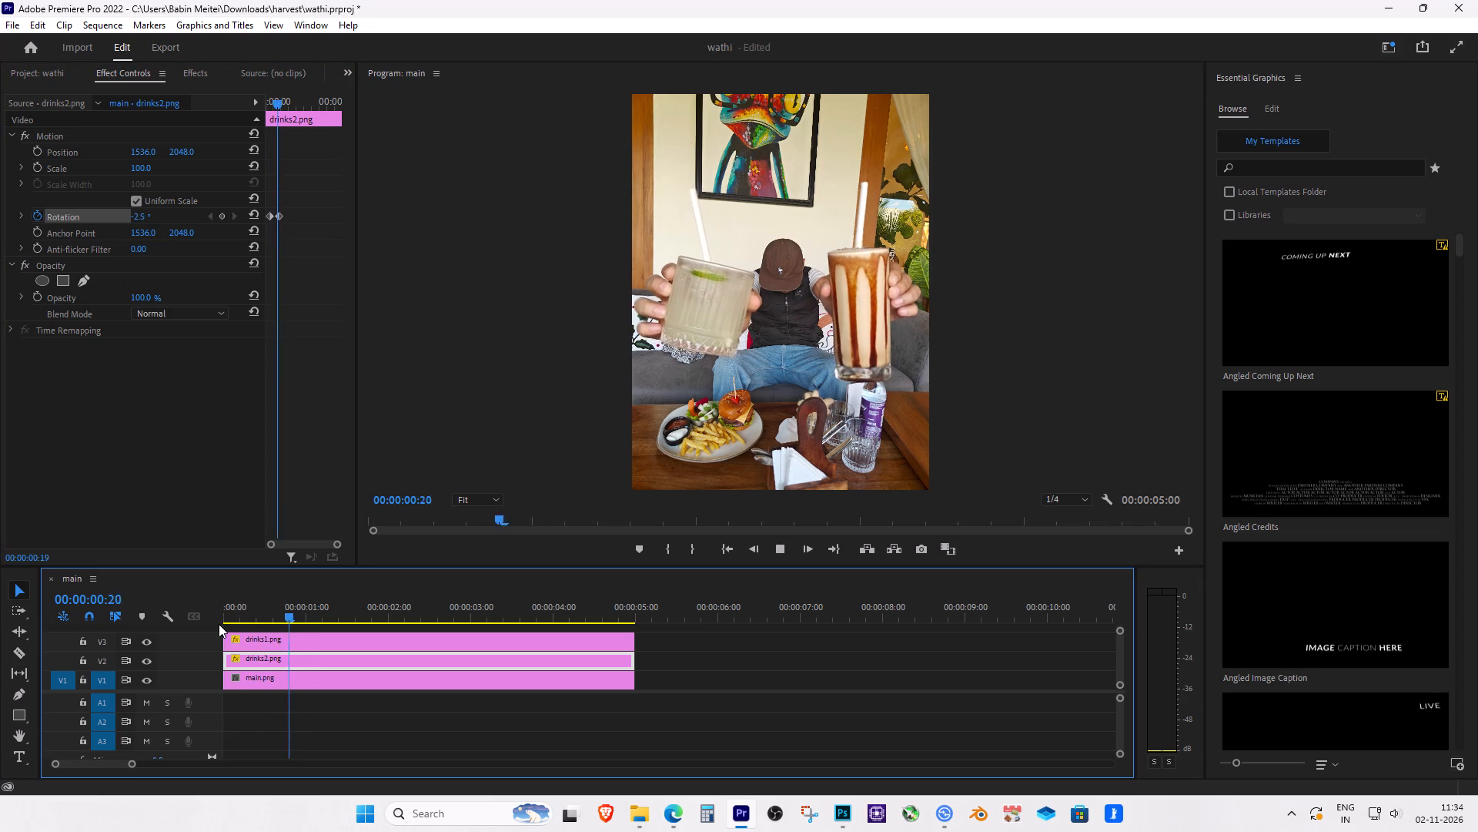
{"action": "key", "text": "space"}
{"action": "key", "text": "space"}
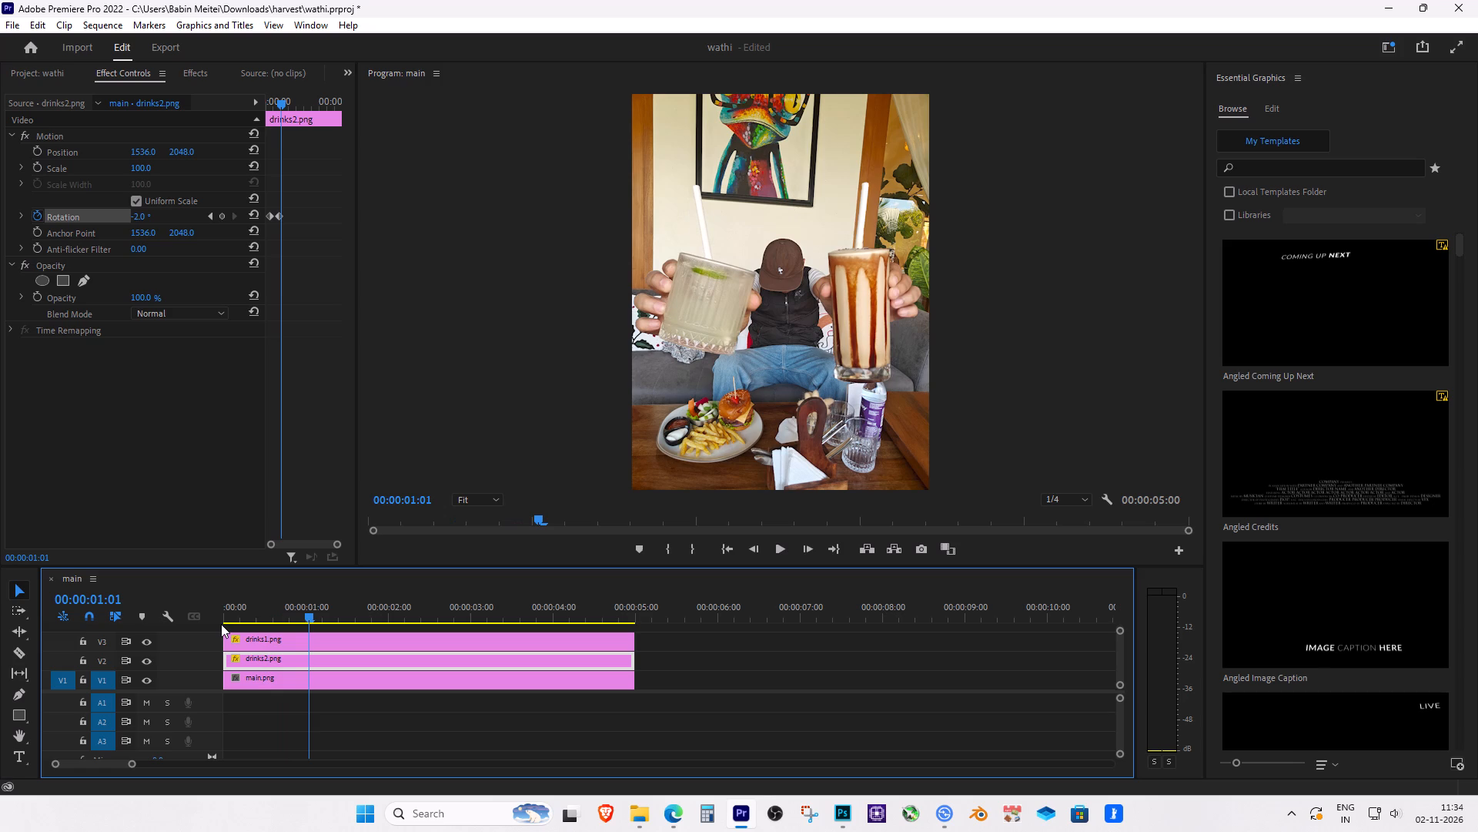
{"action": "key", "text": "space"}
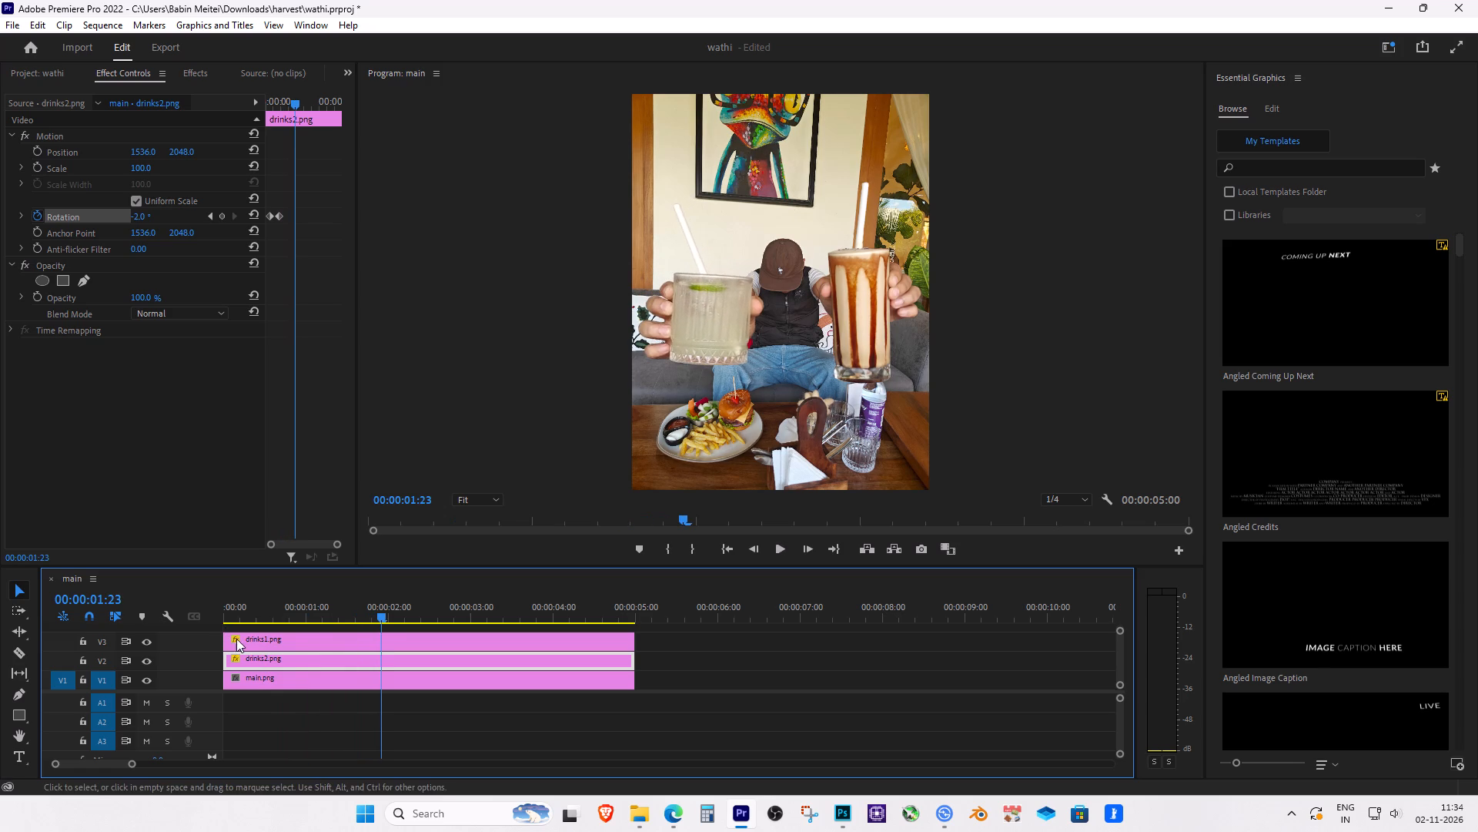
{"action": "left_click_drag", "start_coordinate": [316, 608], "coordinate": [202, 599]}
Copy the two rotation keyframes of the drinks2.png clip and paste them at 00:00:01:13 and 00:00:02:13.
{"action": "left_click_drag", "start_coordinate": [308, 245], "coordinate": [304, 240]}
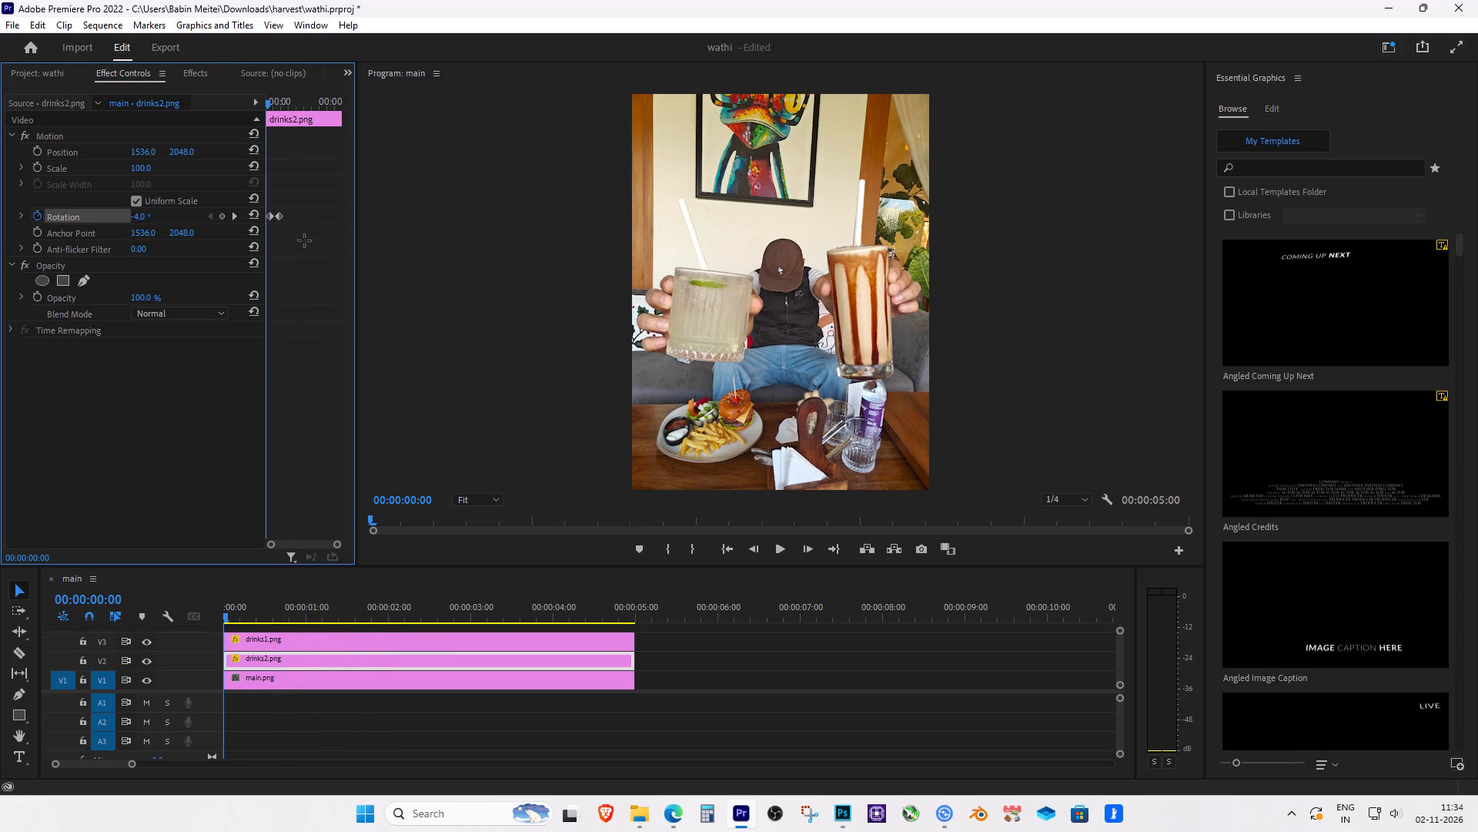
{"action": "left_click_drag", "start_coordinate": [304, 240], "coordinate": [262, 205]}
{"action": "key", "text": "ctrl+c"}
{"action": "left_click_drag", "start_coordinate": [268, 103], "coordinate": [262, 112]}
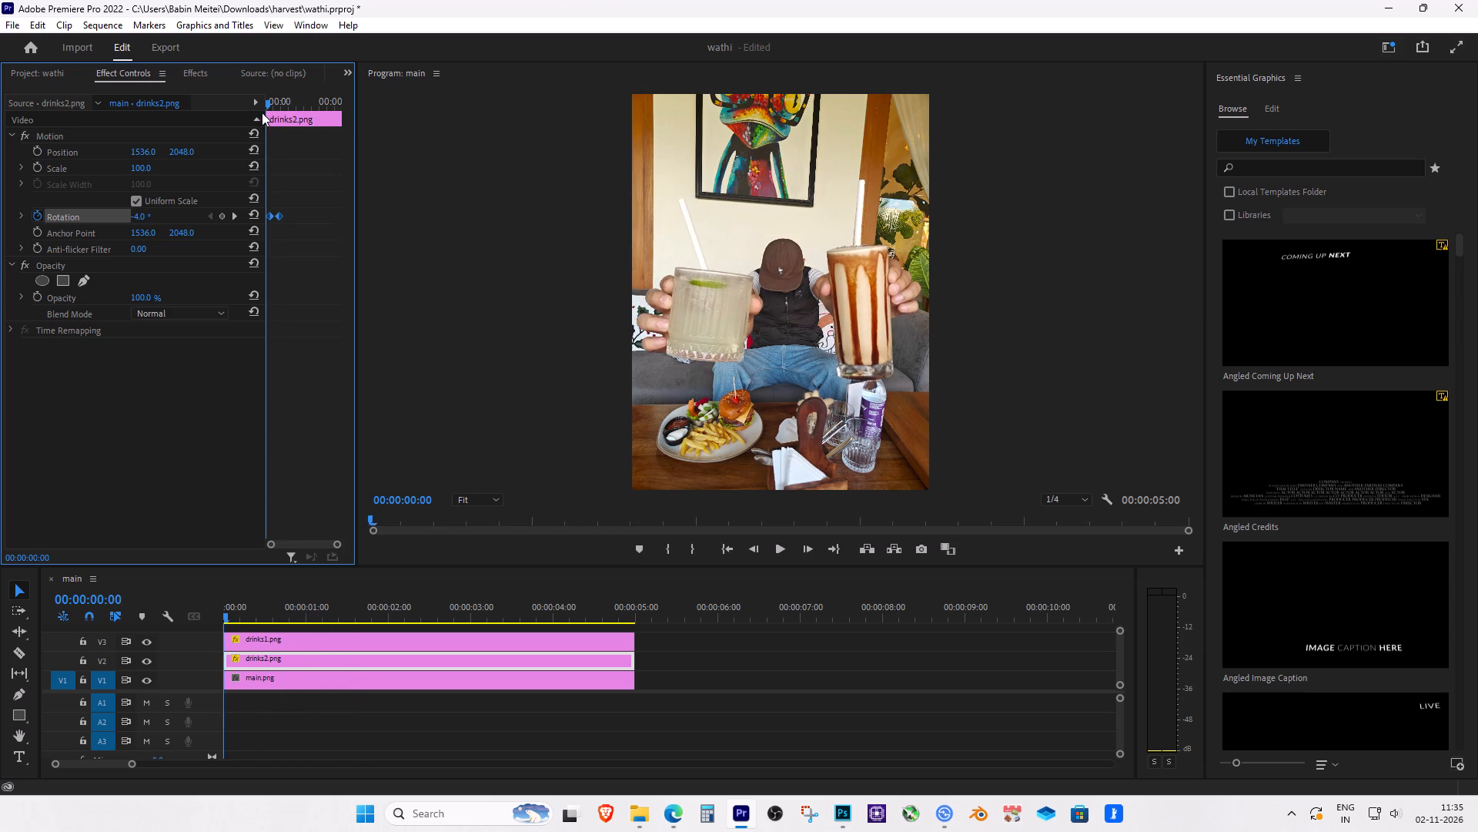
{"action": "left_click_drag", "start_coordinate": [262, 112], "coordinate": [291, 117]}
{"action": "key", "text": "ctrl+v"}
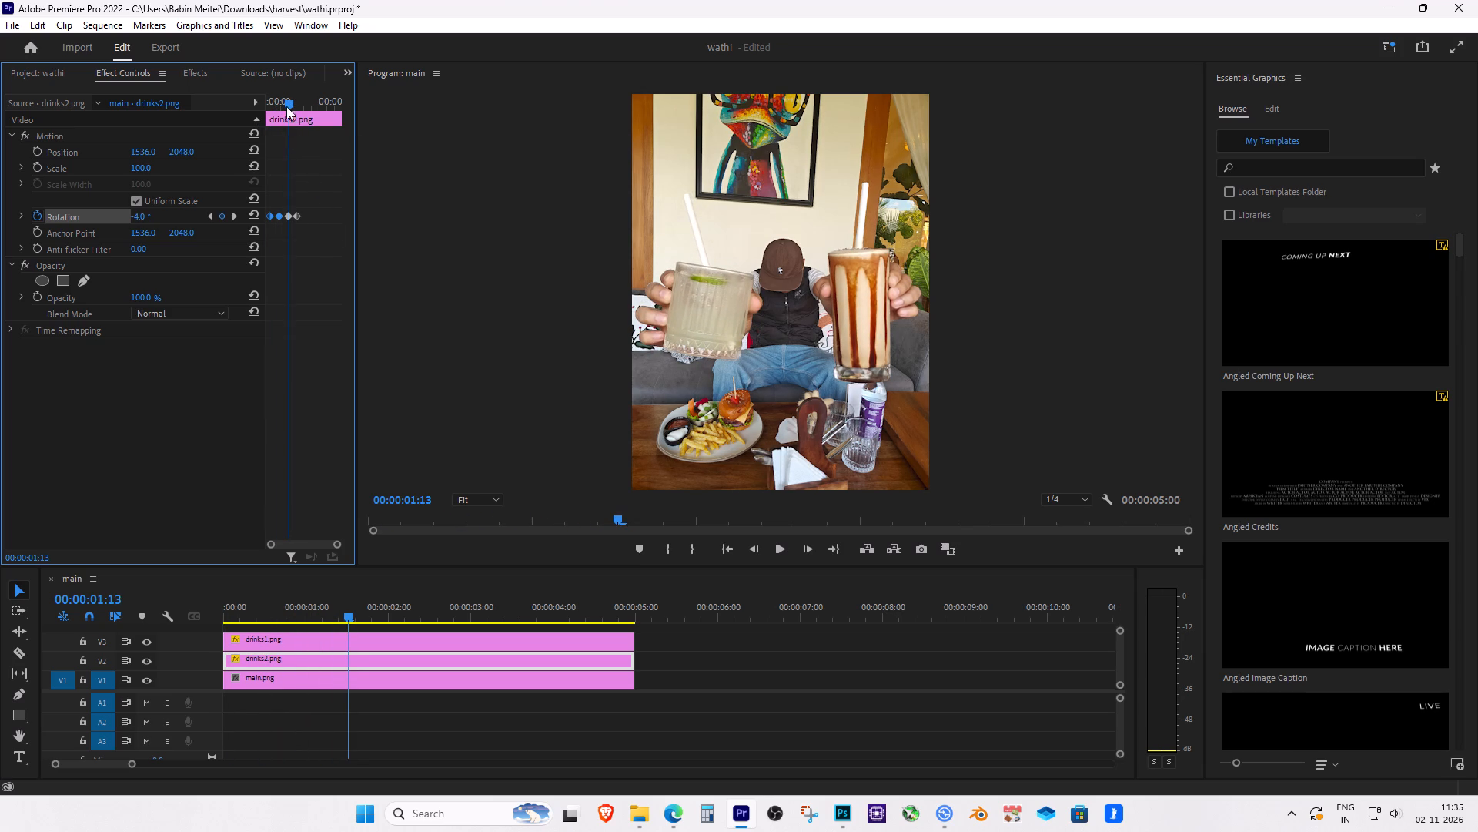
{"action": "left_click_drag", "start_coordinate": [287, 101], "coordinate": [303, 106]}
{"action": "key", "text": "ctrl+v"}
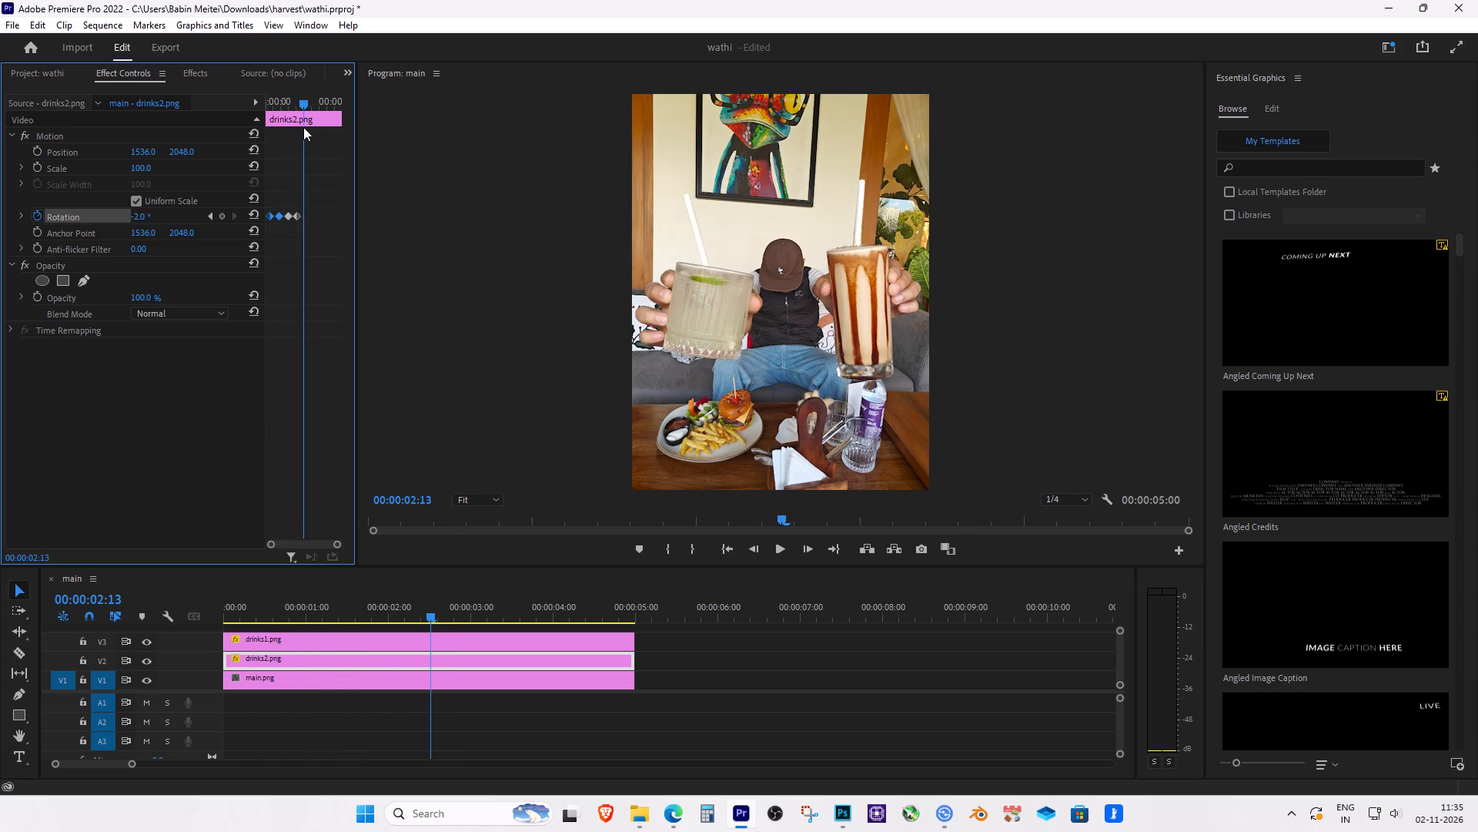
Play back the sequence from the start to nearly three seconds to review the repeated drinks2.png rotation.
{"action": "left_click_drag", "start_coordinate": [300, 102], "coordinate": [196, 116]}
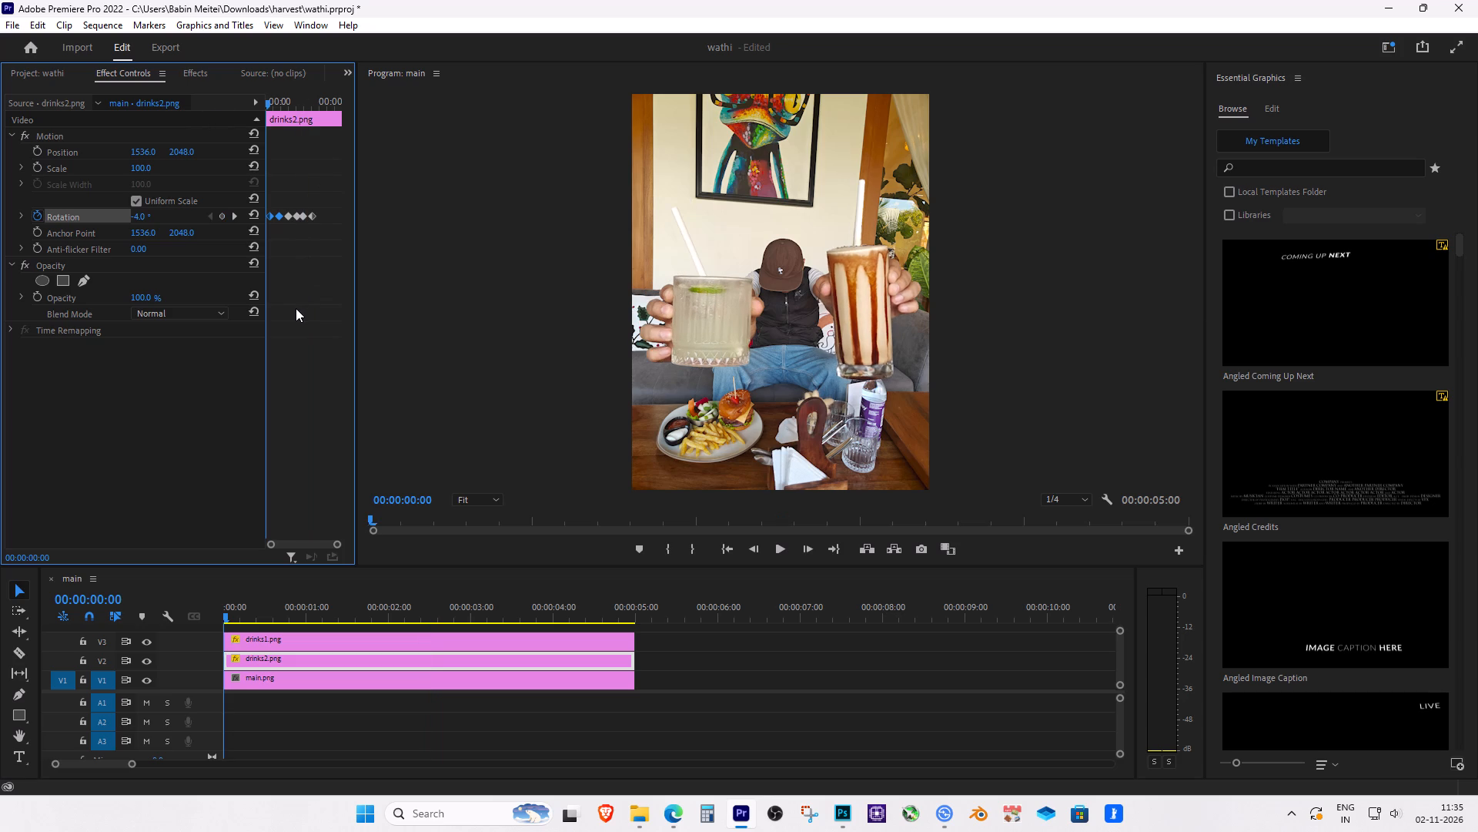
{"action": "key", "text": "space"}
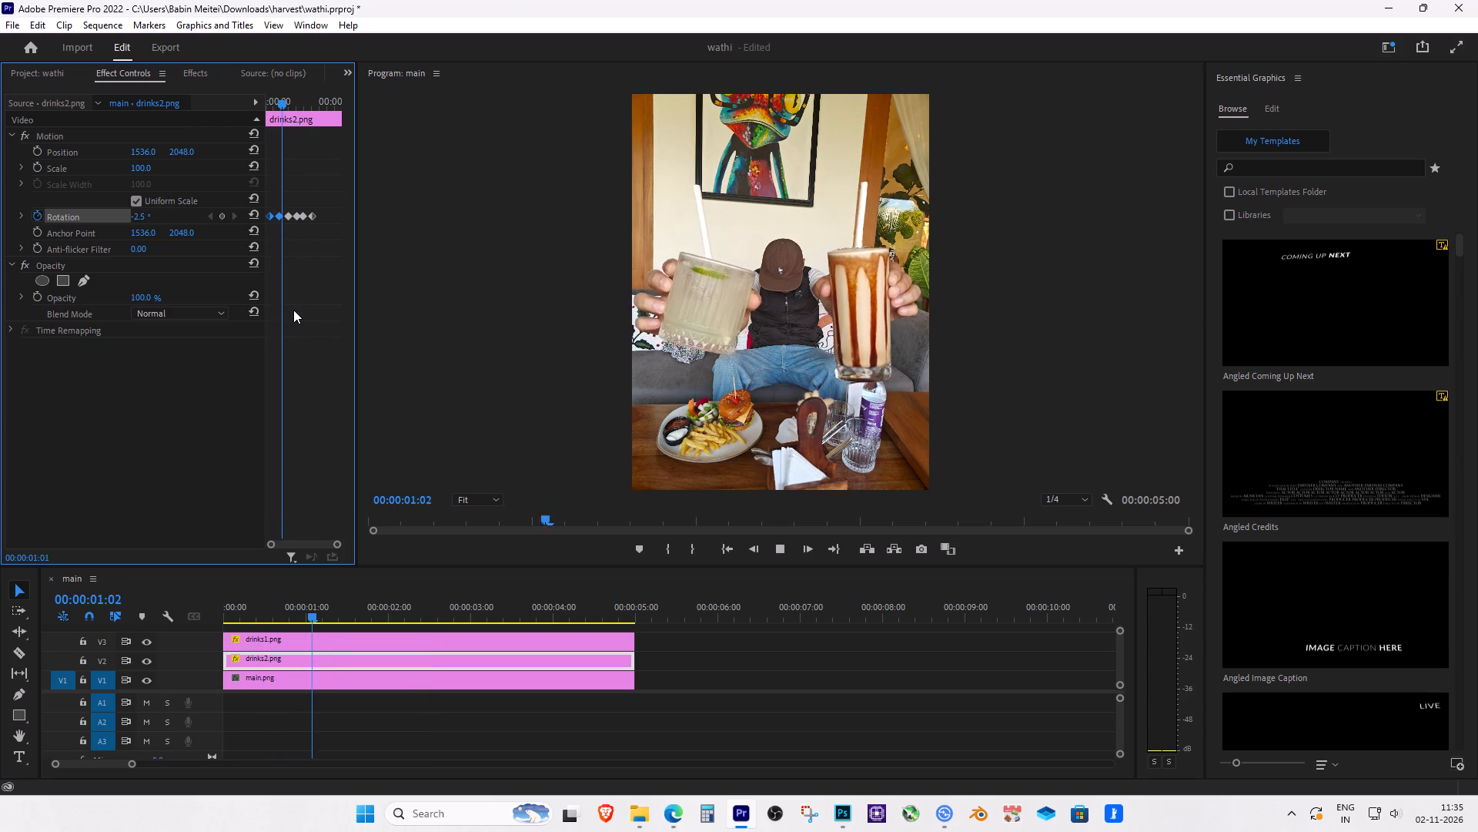
{"action": "key", "text": "space"}
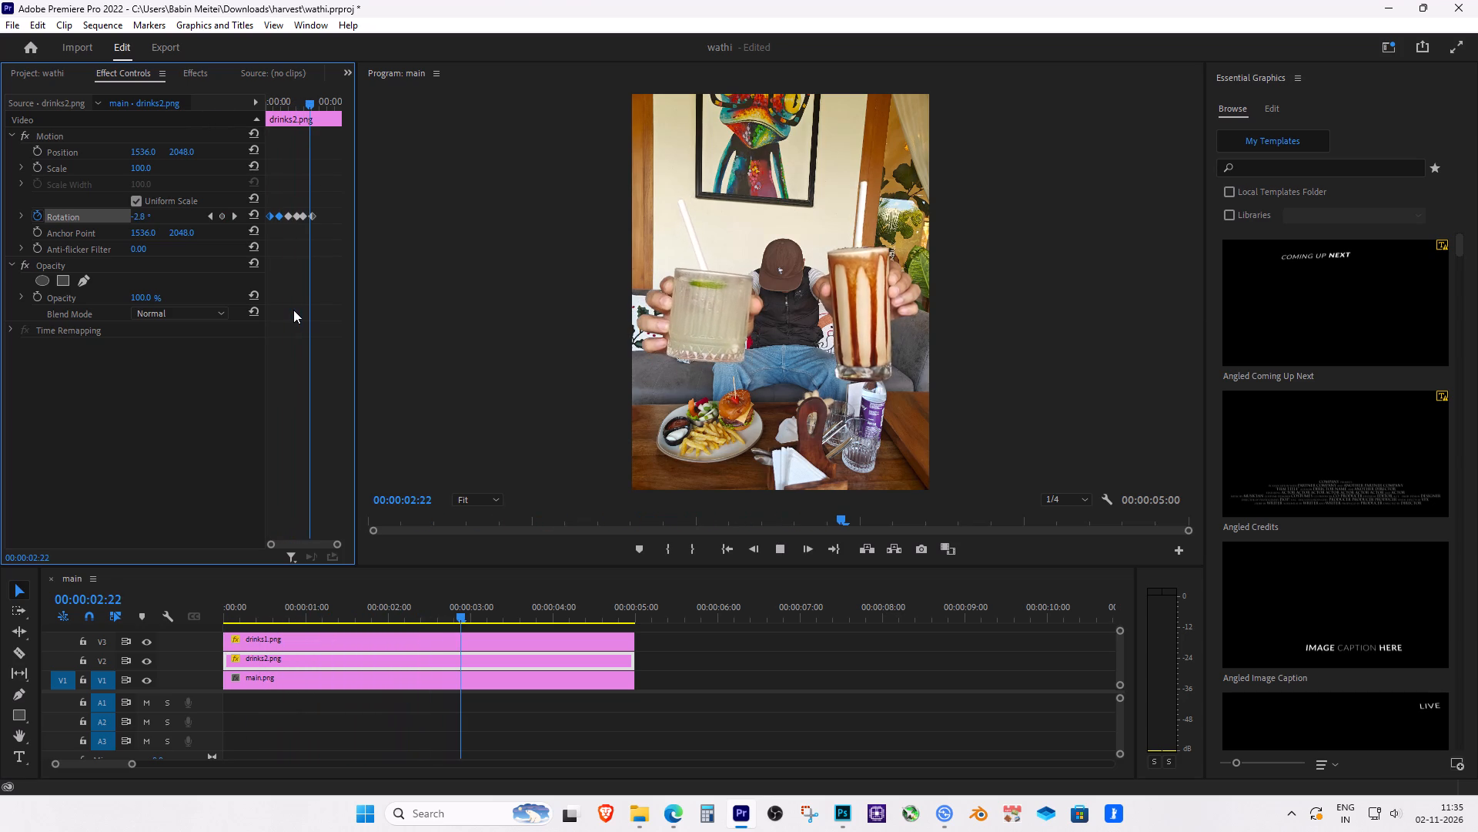
Add a -4.4° rotation keyframe to the drinks2.png clip at 00:00:03:00.
{"action": "left_click_drag", "start_coordinate": [462, 608], "coordinate": [470, 611]}
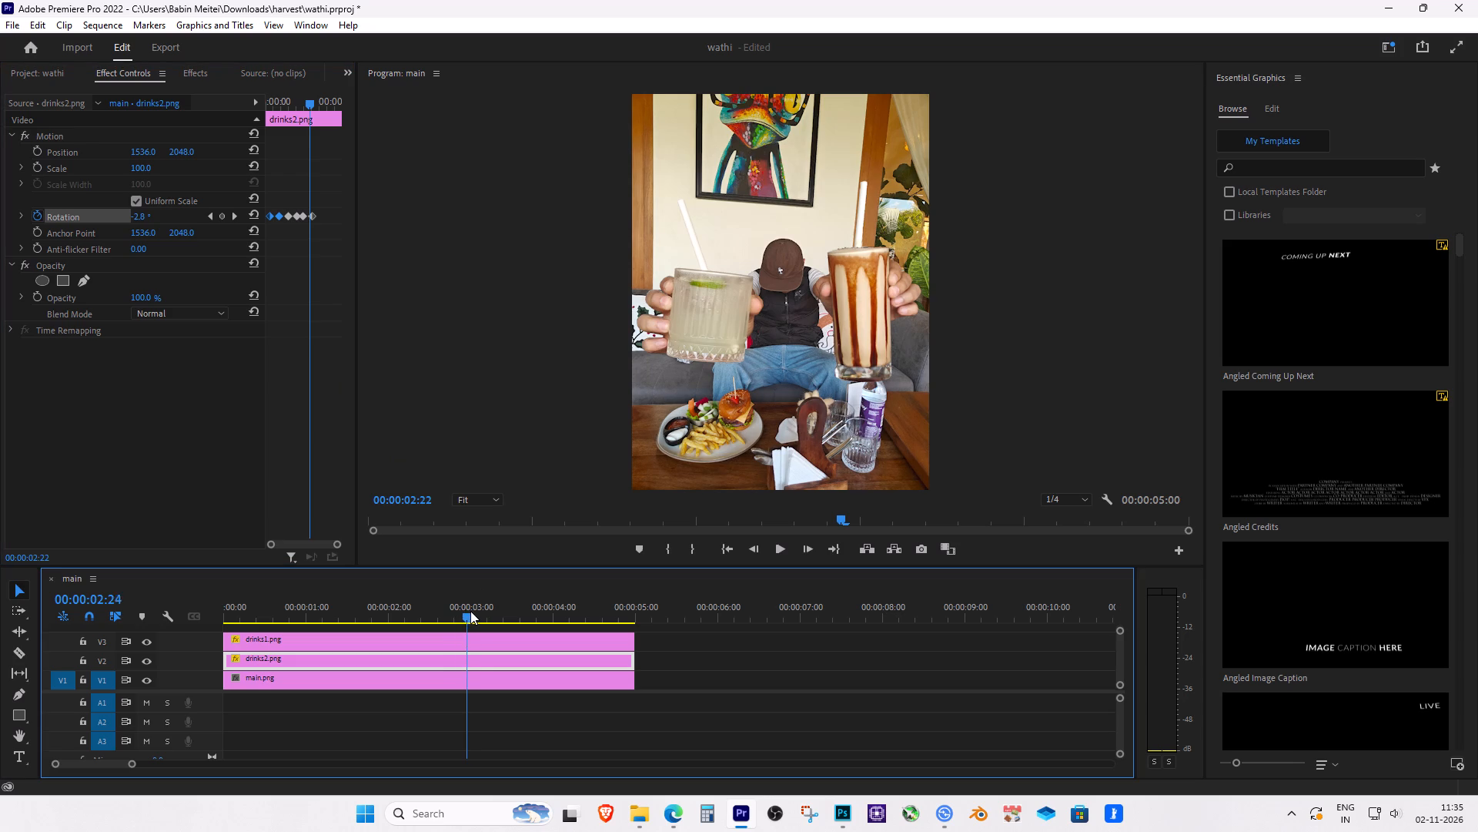
{"action": "left_click_drag", "start_coordinate": [470, 611], "coordinate": [472, 612]}
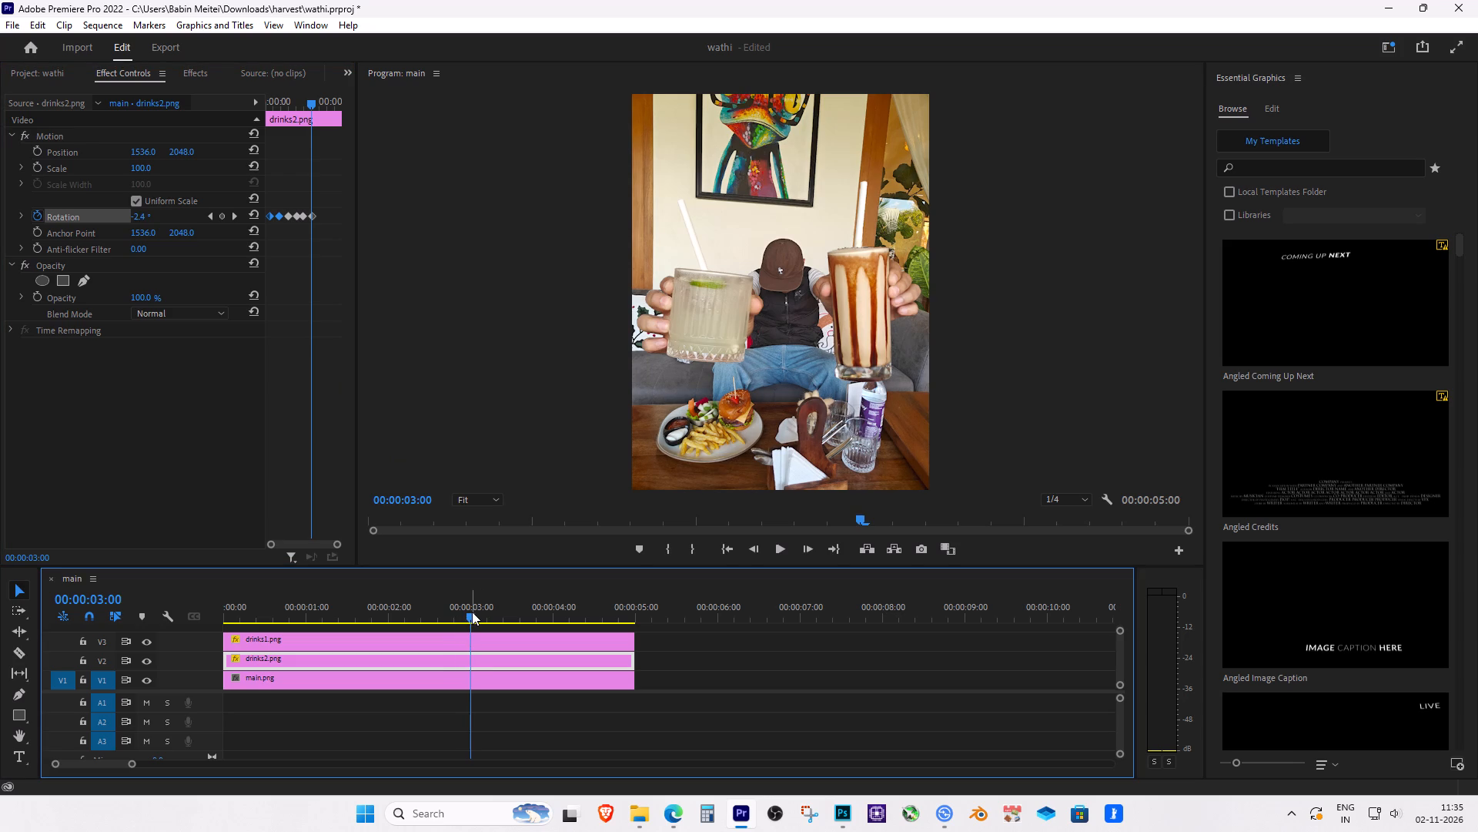
{"action": "left_click_drag", "start_coordinate": [140, 217], "coordinate": [163, 216]}
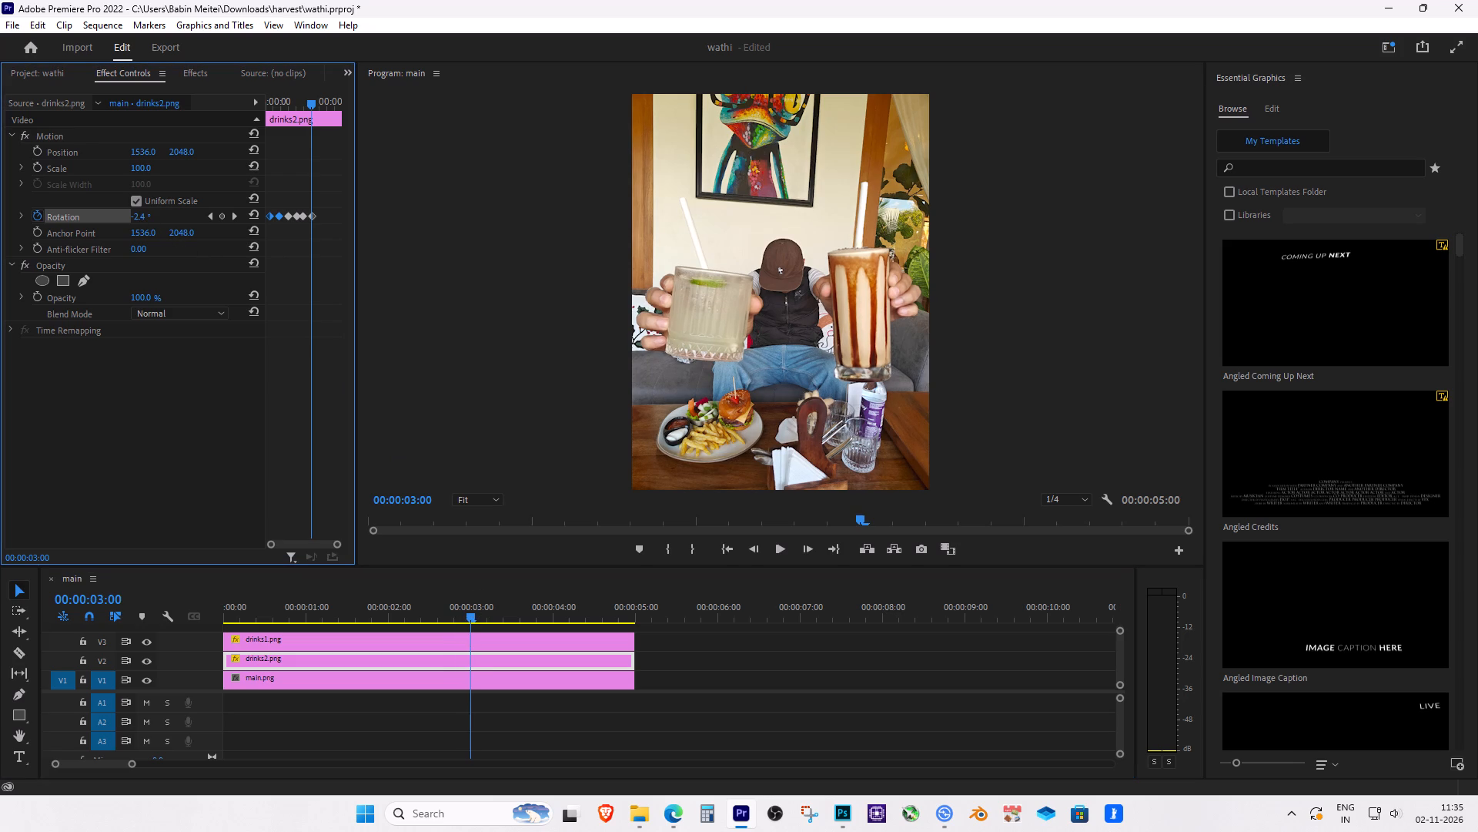
{"action": "left_click_drag", "start_coordinate": [163, 216], "coordinate": [159, 210]}
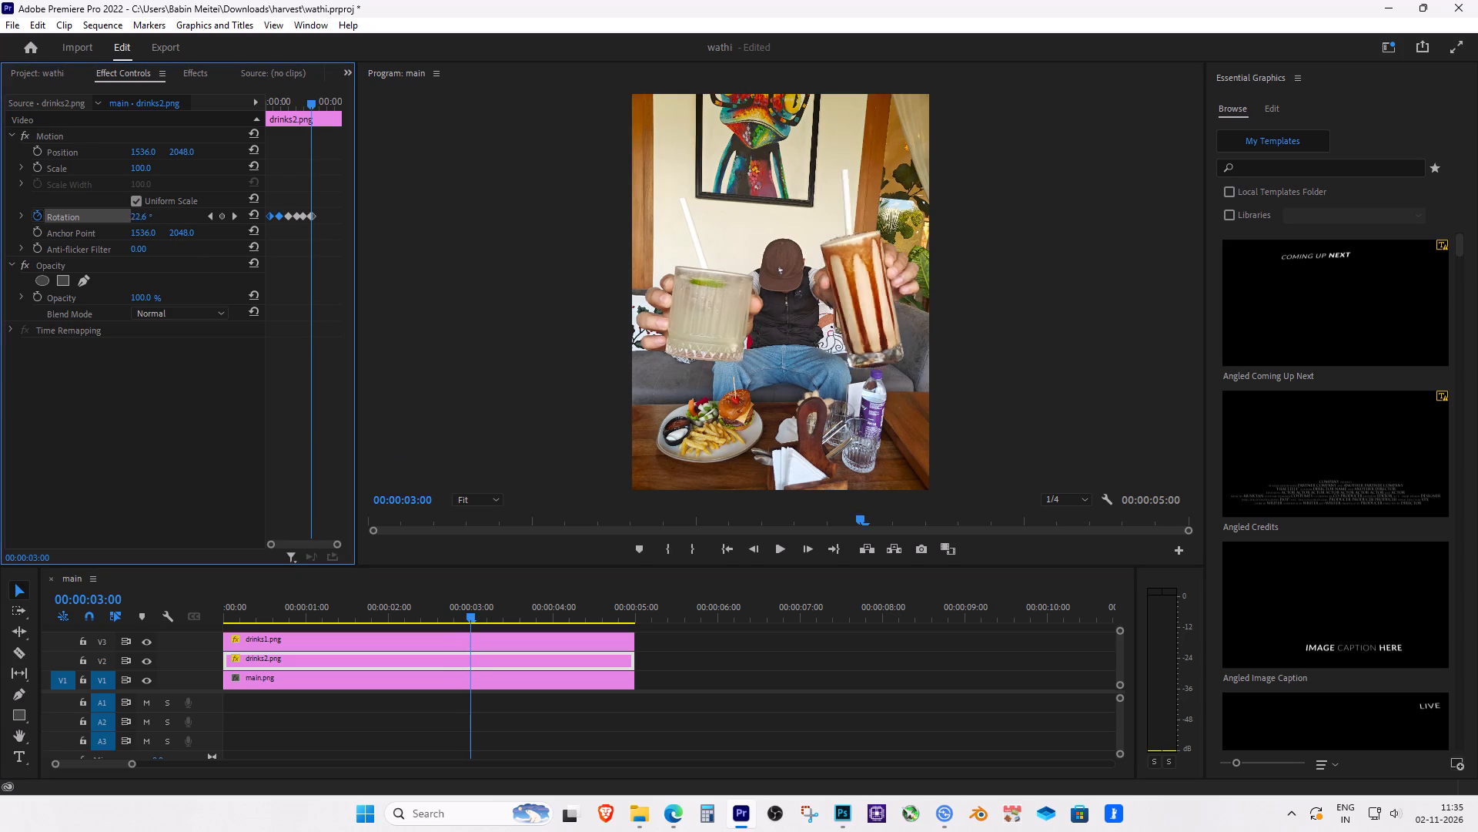
{"action": "left_click_drag", "start_coordinate": [159, 210], "coordinate": [187, 213]}
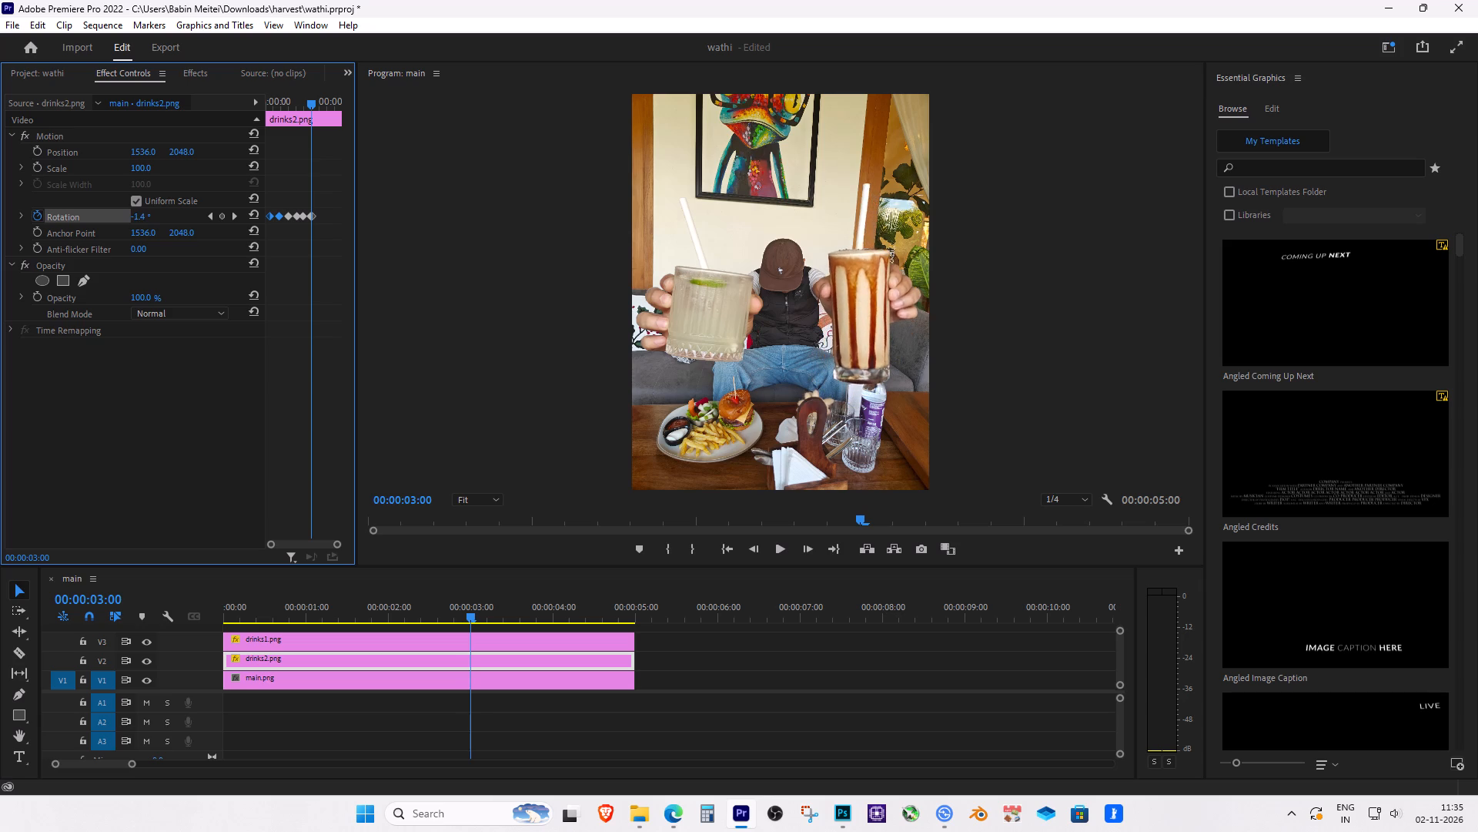
{"action": "left_click_drag", "start_coordinate": [187, 213], "coordinate": [185, 215]}
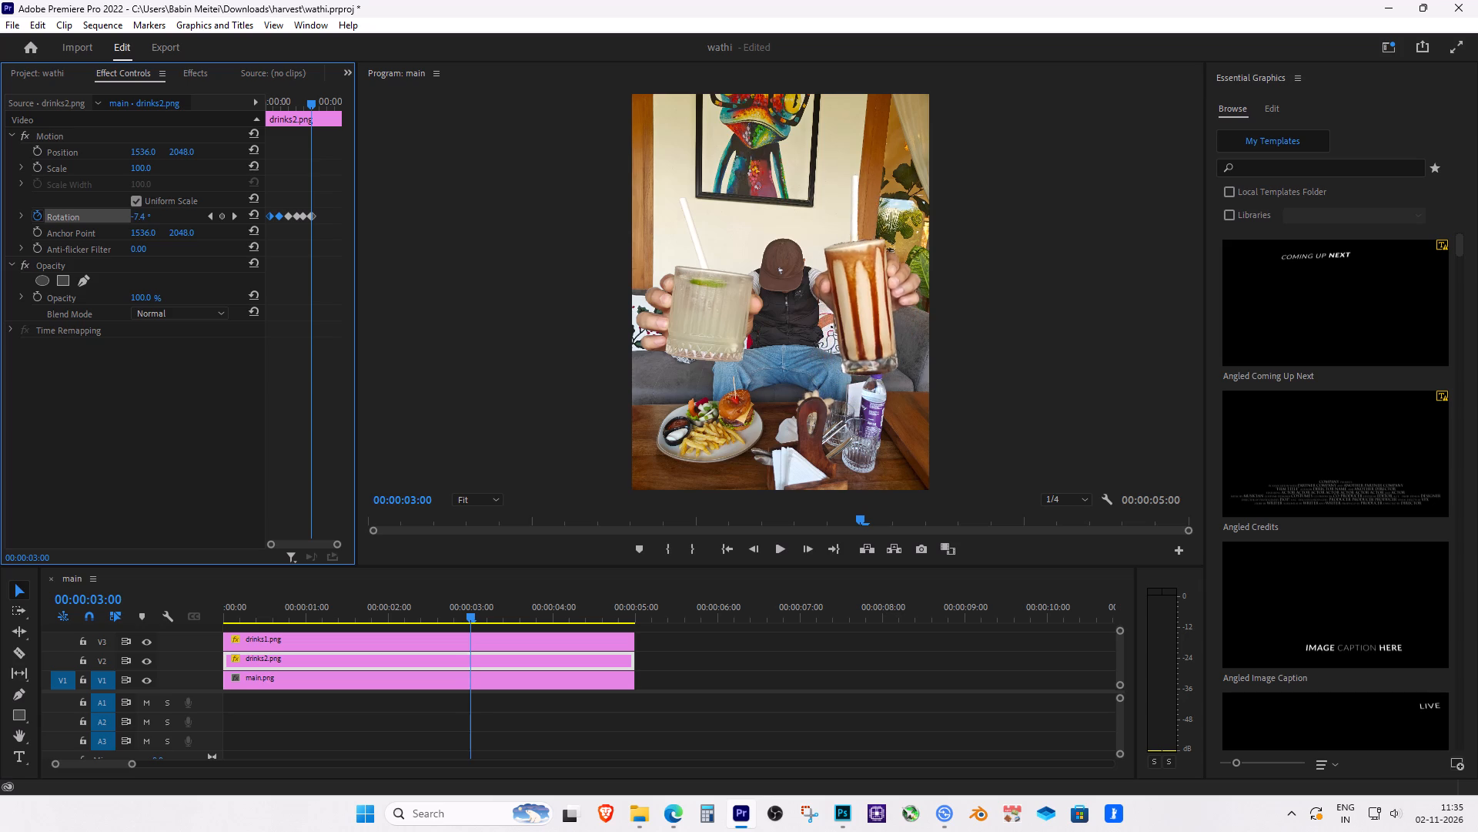
{"action": "left_click_drag", "start_coordinate": [185, 215], "coordinate": [184, 216]}
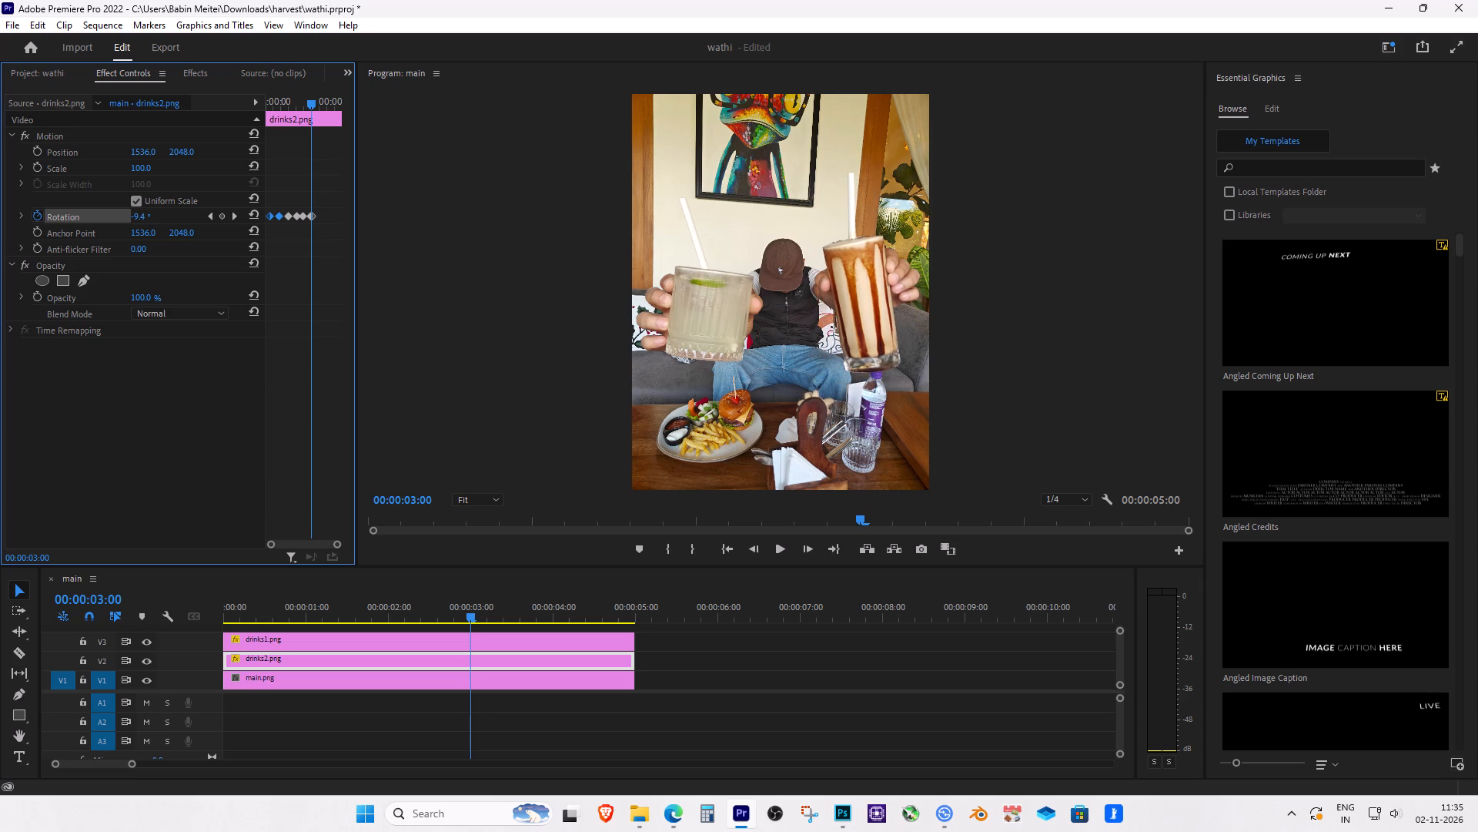
{"action": "left_click_drag", "start_coordinate": [184, 216], "coordinate": [188, 216]}
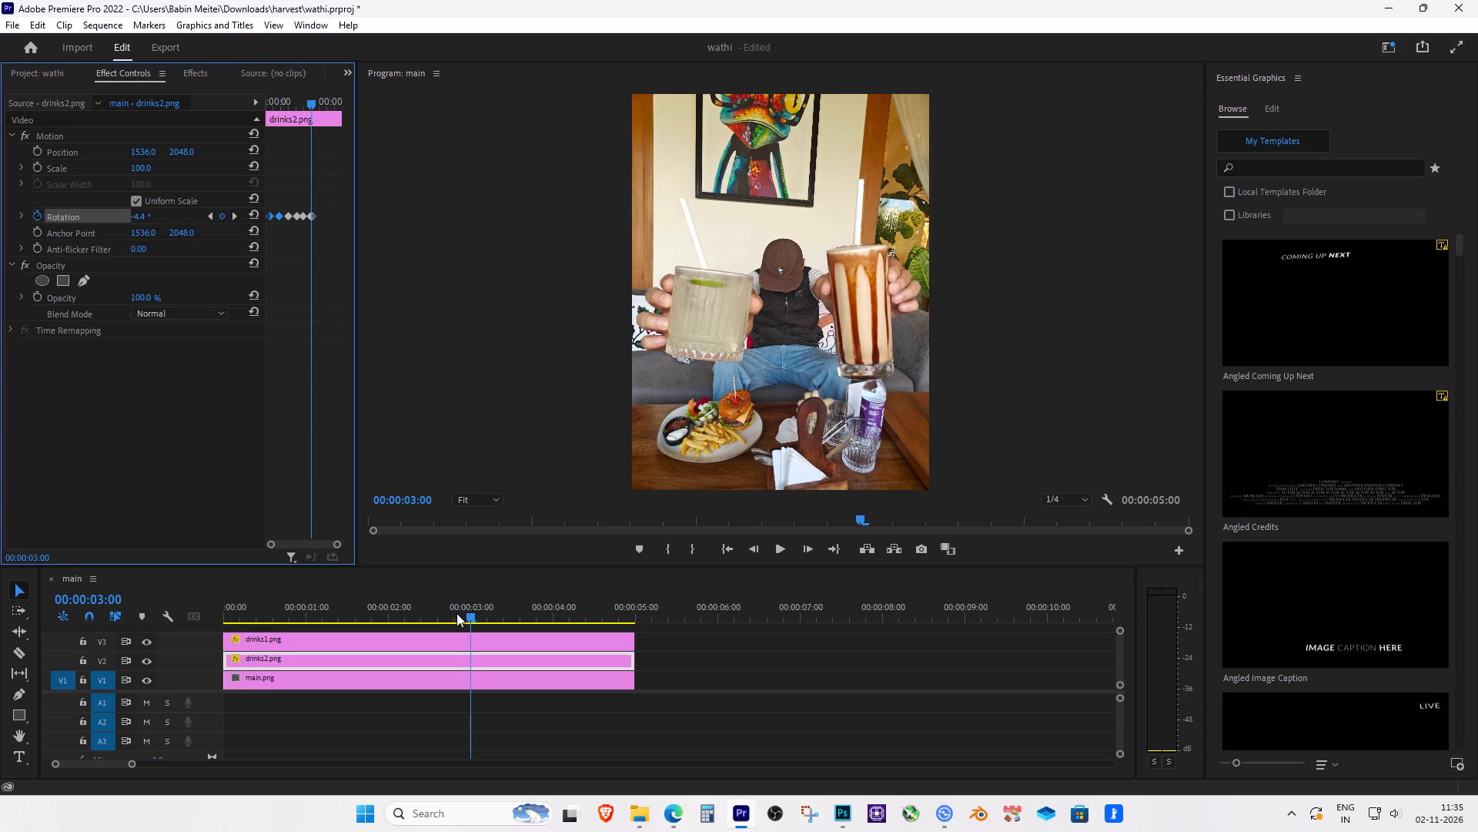
Copy all rotation keyframes of the drinks2.png clip and paste them at 00:00:03:15.
{"action": "left_click_drag", "start_coordinate": [472, 613], "coordinate": [476, 613]}
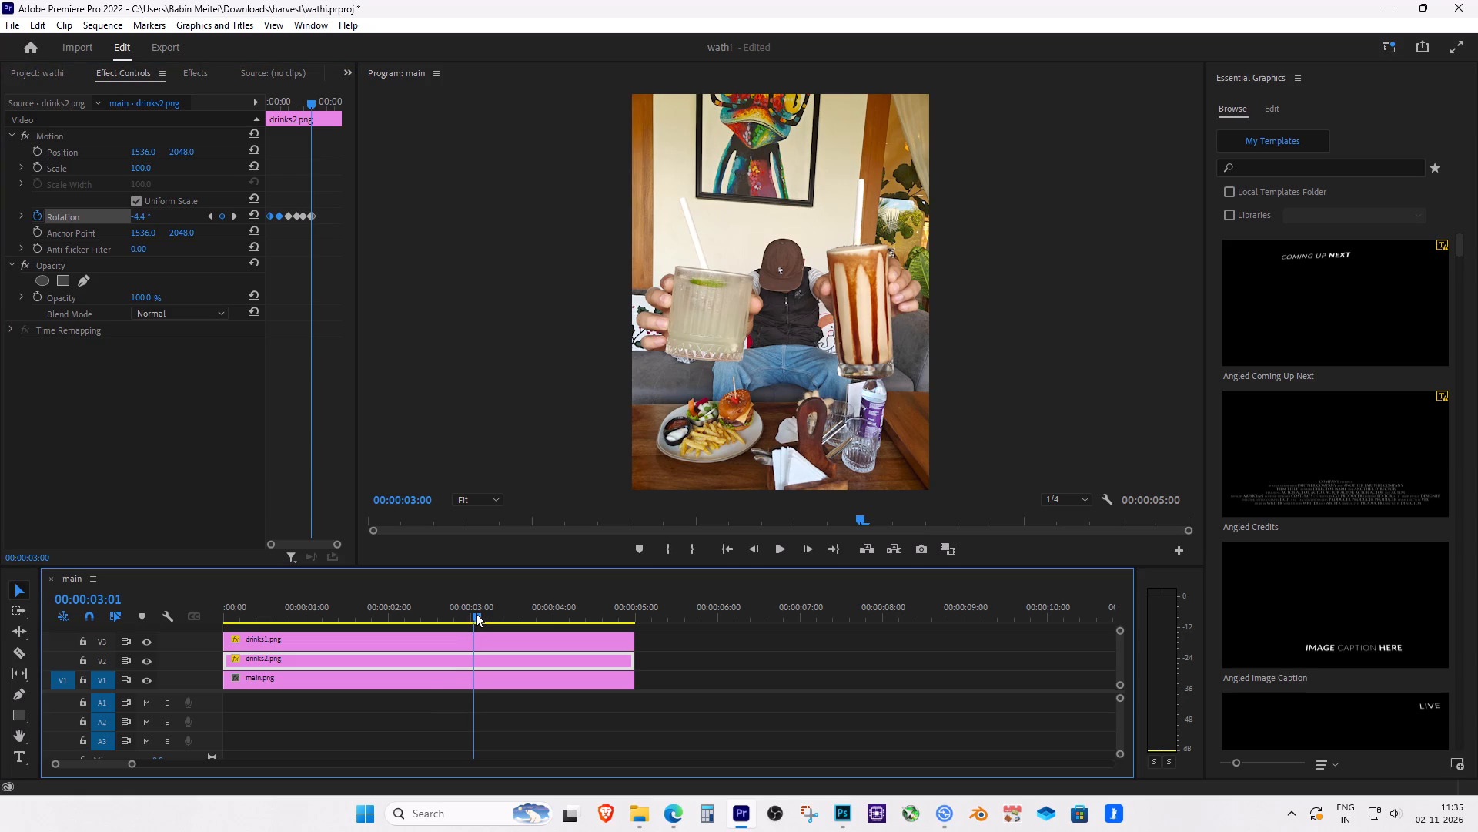
{"action": "left_click_drag", "start_coordinate": [476, 613], "coordinate": [441, 608]}
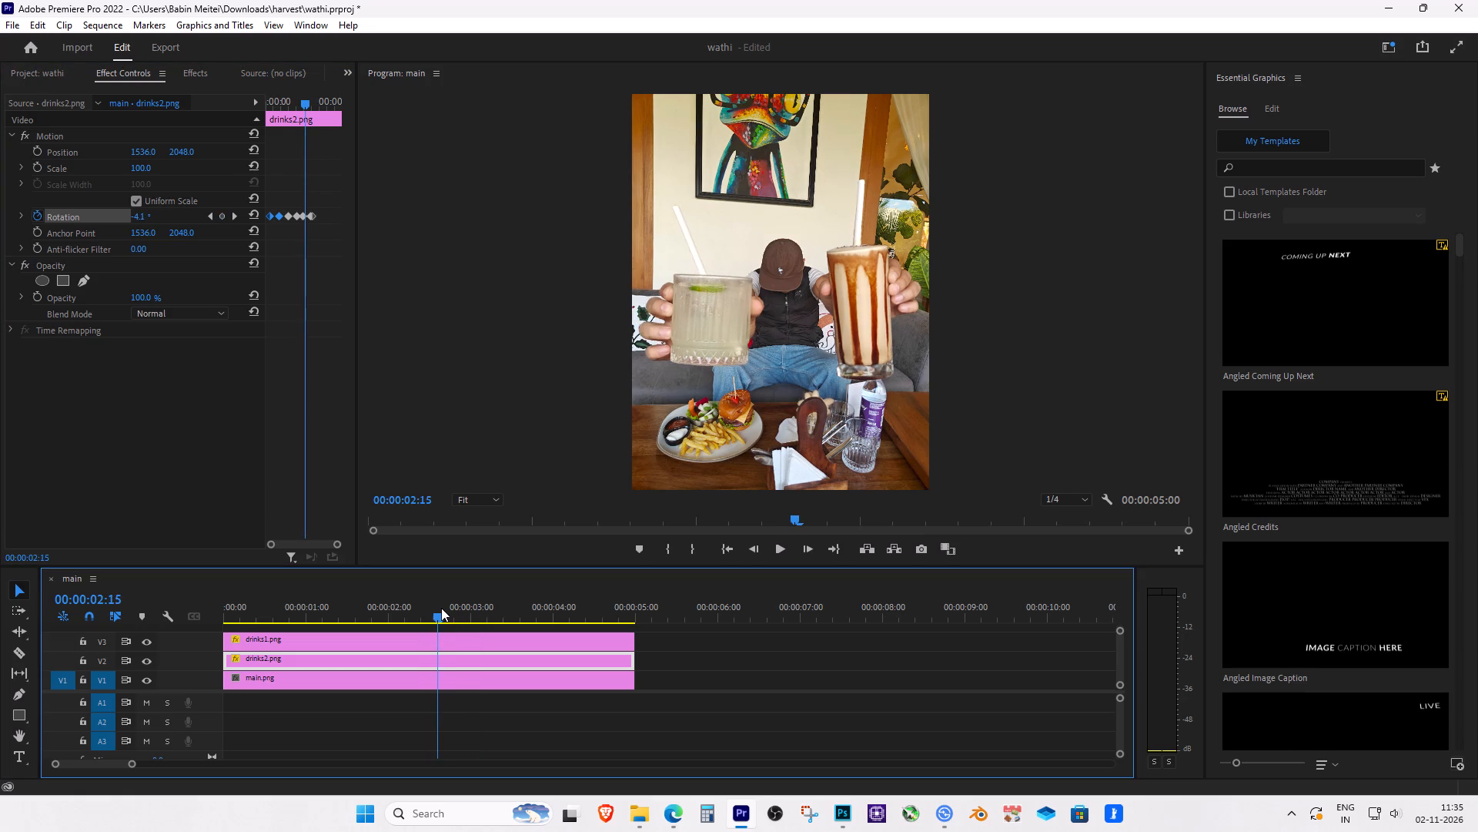
{"action": "left_click_drag", "start_coordinate": [441, 608], "coordinate": [480, 603]}
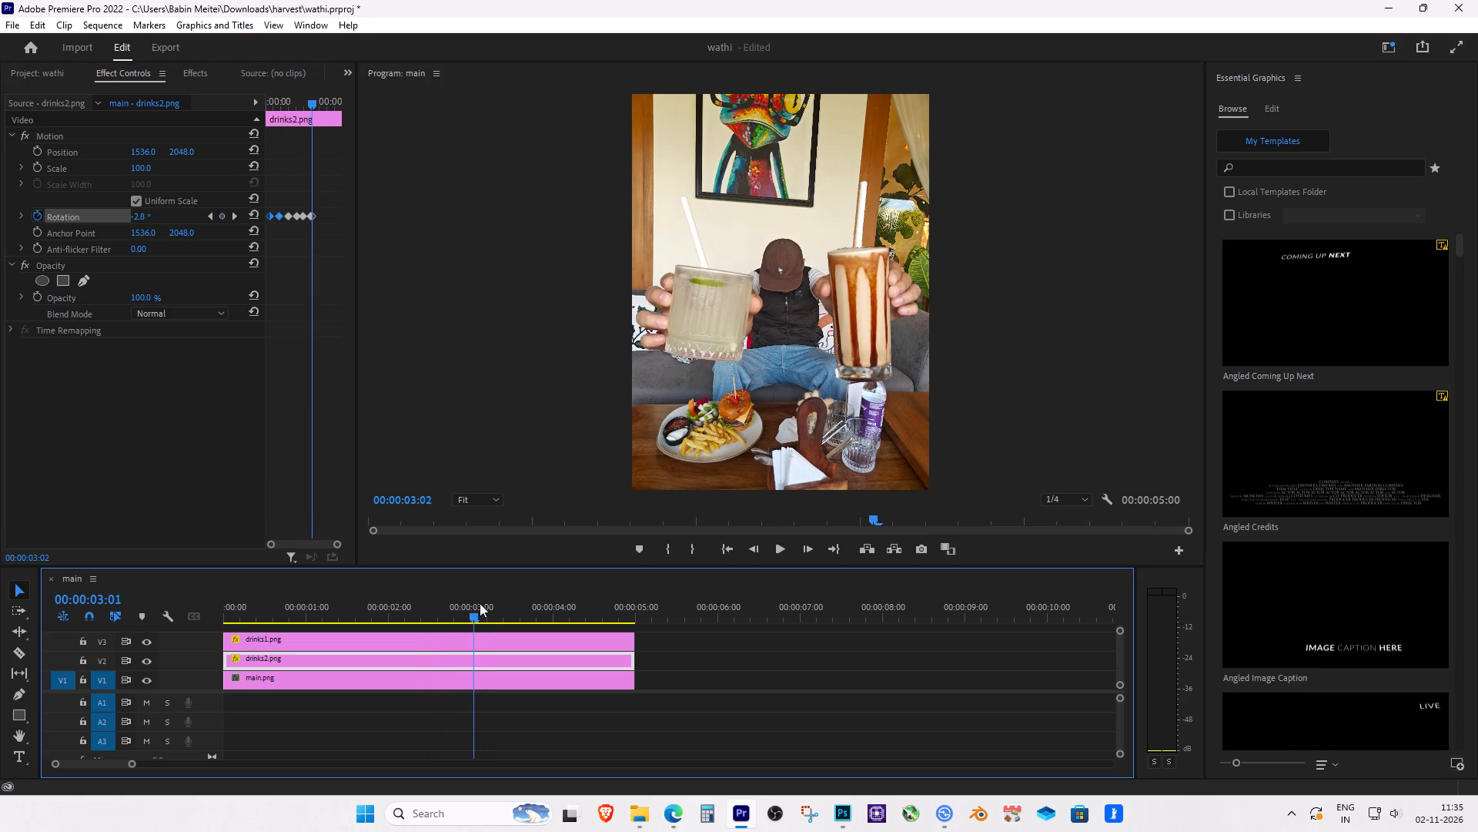
{"action": "left_click_drag", "start_coordinate": [480, 603], "coordinate": [345, 585]}
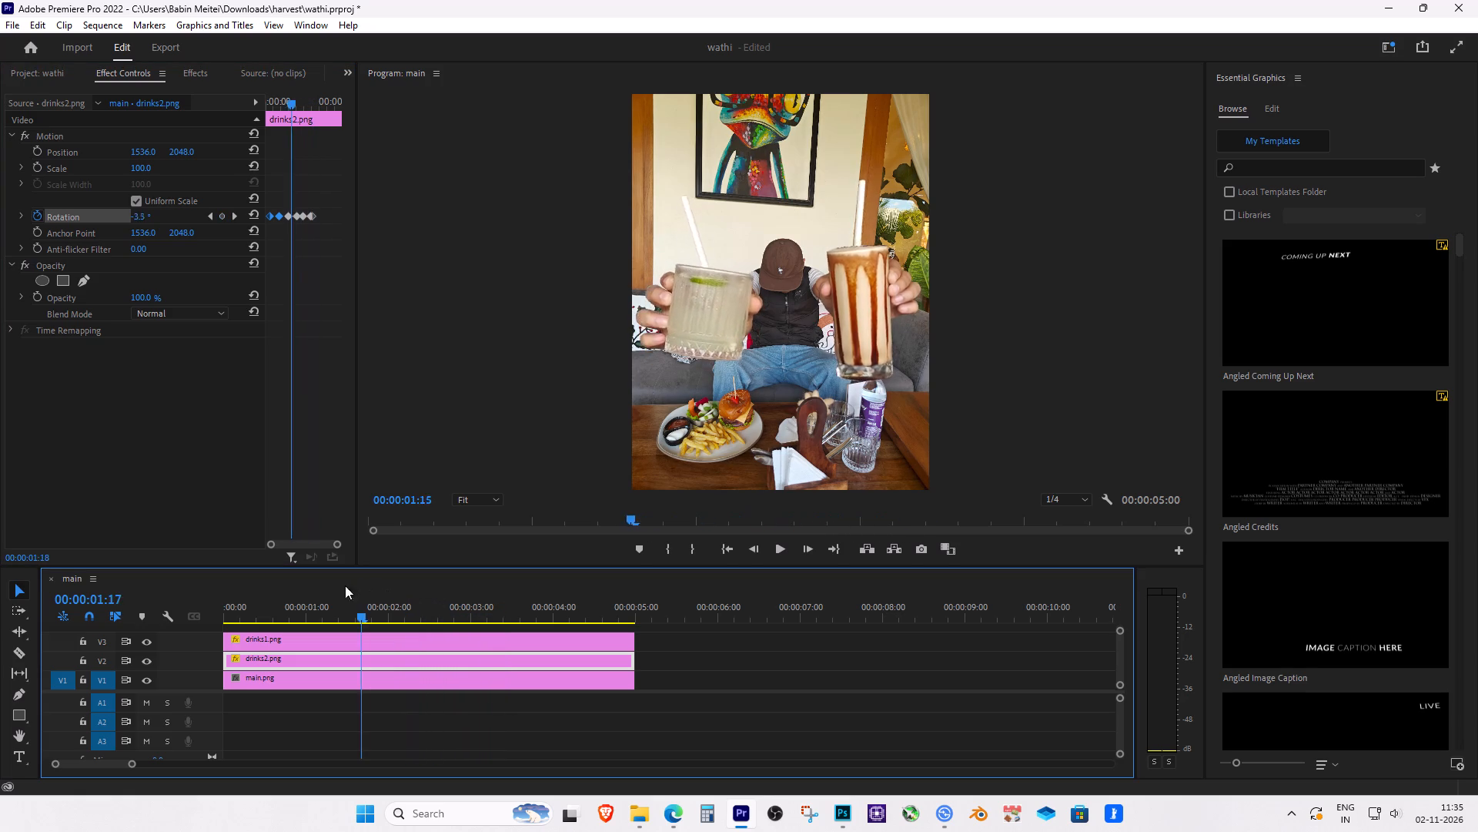
{"action": "left_click_drag", "start_coordinate": [345, 585], "coordinate": [497, 597]}
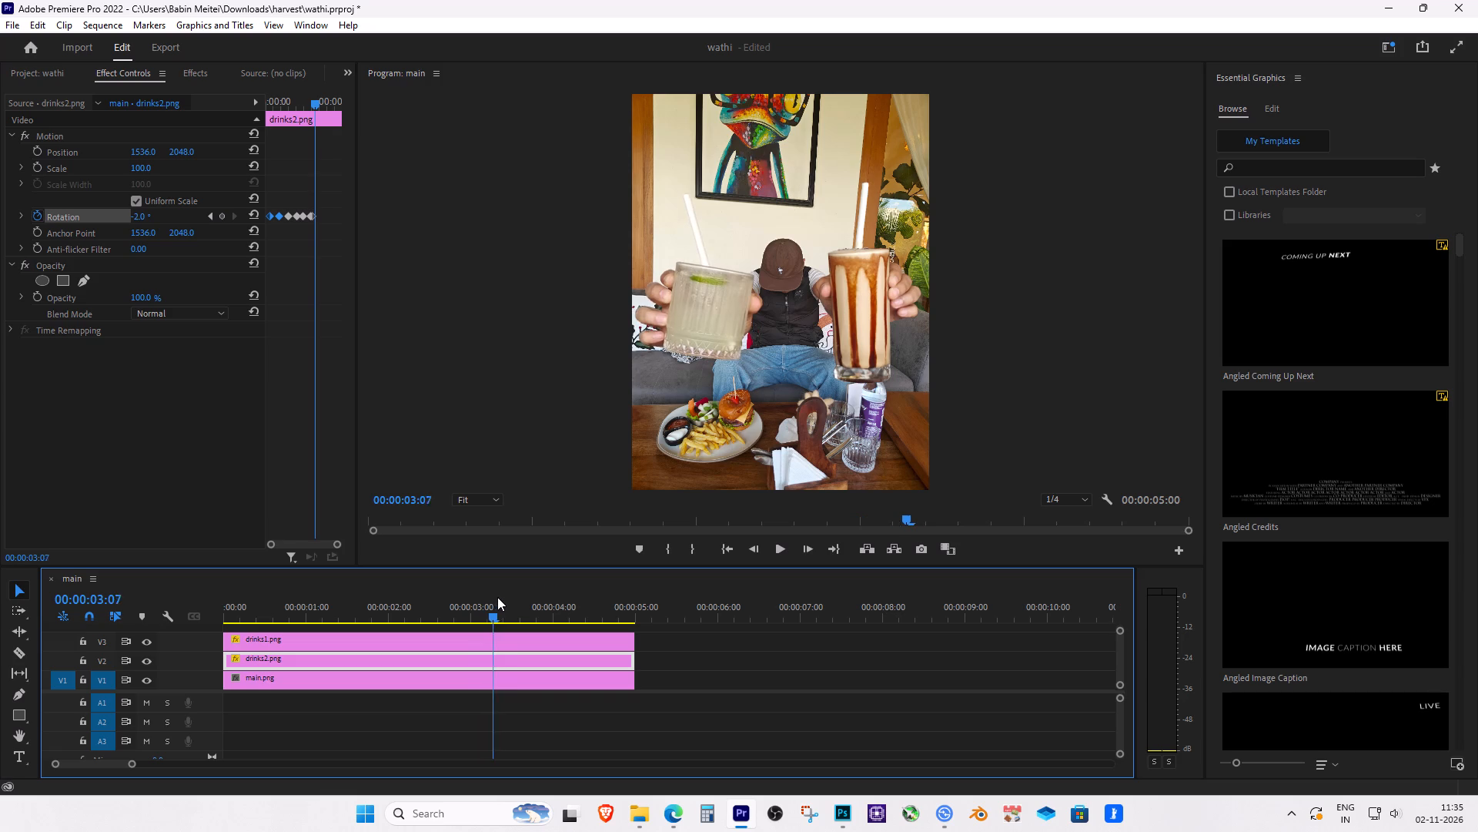
{"action": "left_click_drag", "start_coordinate": [497, 597], "coordinate": [494, 595]}
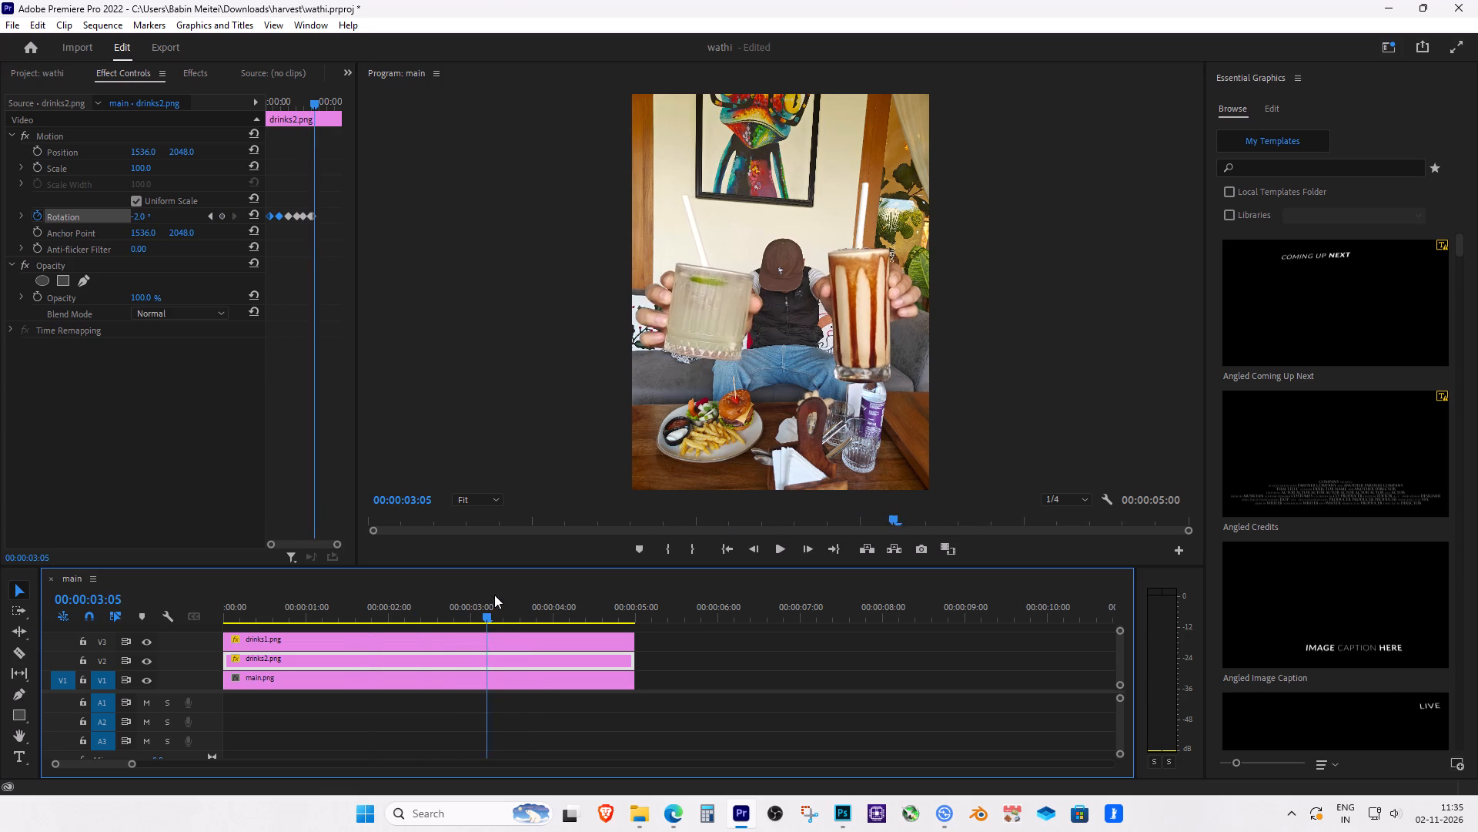
{"action": "left_click_drag", "start_coordinate": [494, 595], "coordinate": [500, 595]}
{"action": "left_click_drag", "start_coordinate": [326, 244], "coordinate": [262, 205]}
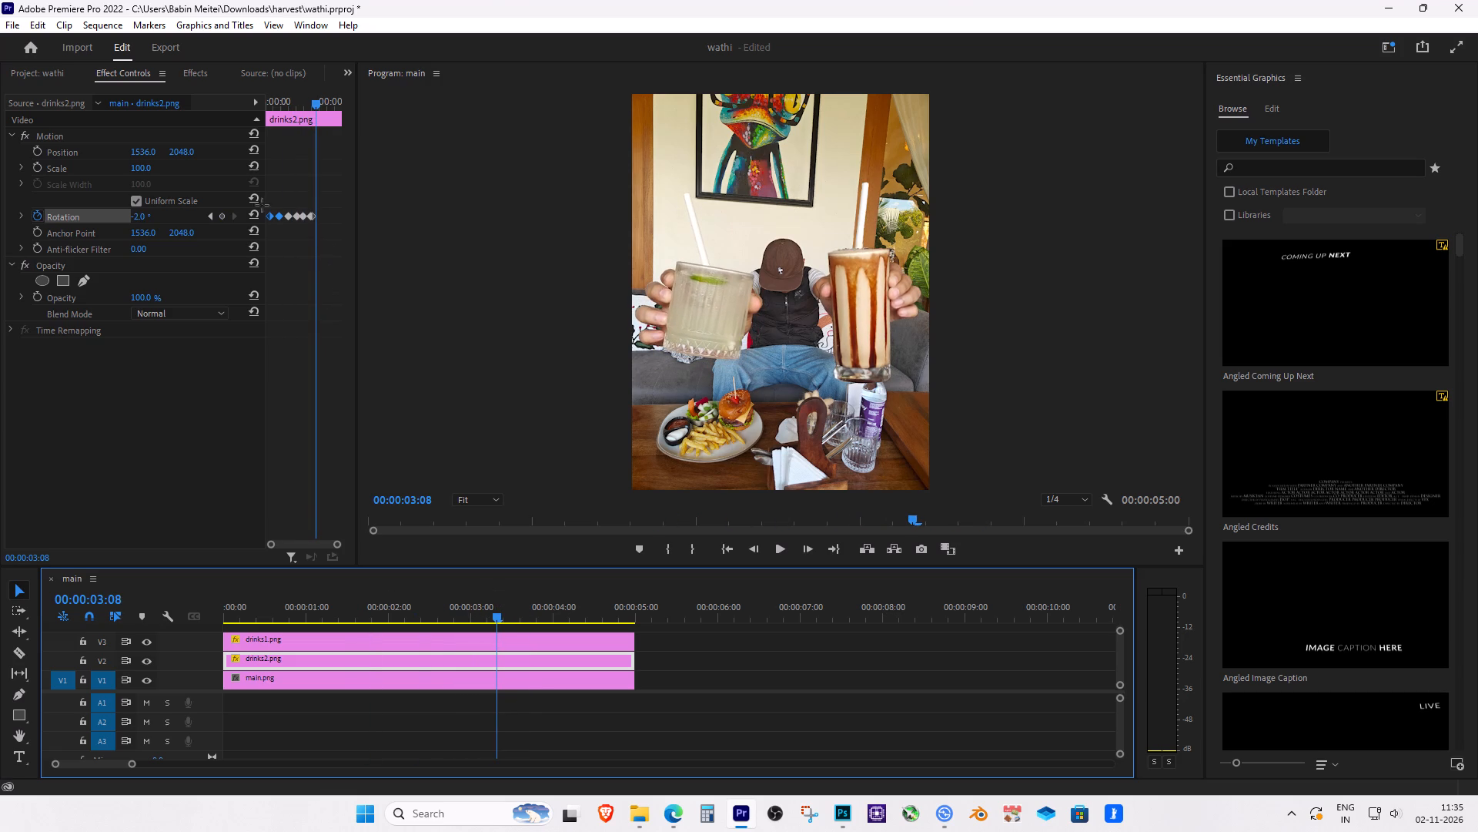
{"action": "left_click_drag", "start_coordinate": [262, 205], "coordinate": [258, 195]}
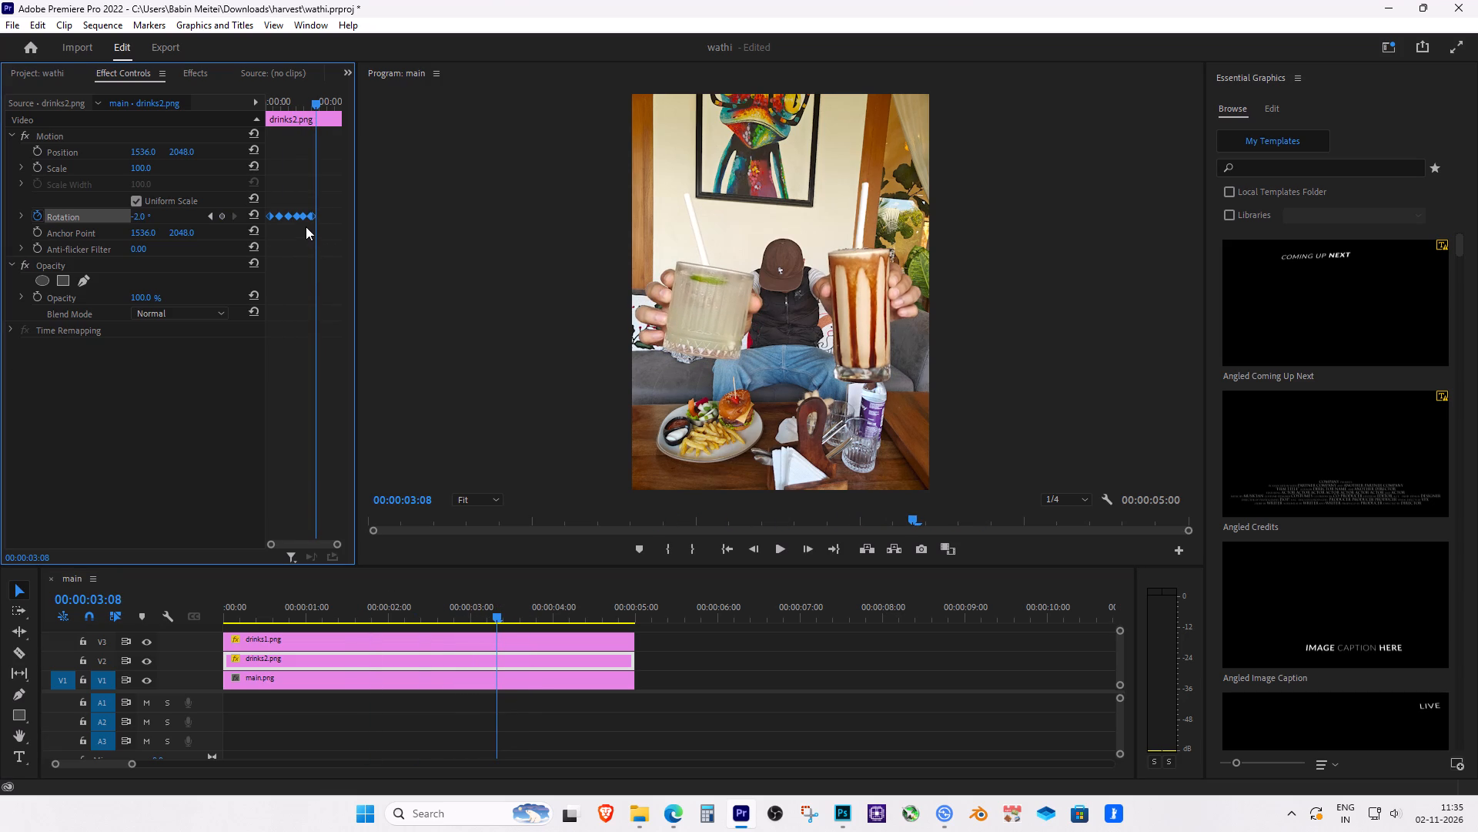
{"action": "right_click", "coordinate": [304, 223]}
{"action": "left_click", "coordinate": [357, 279]}
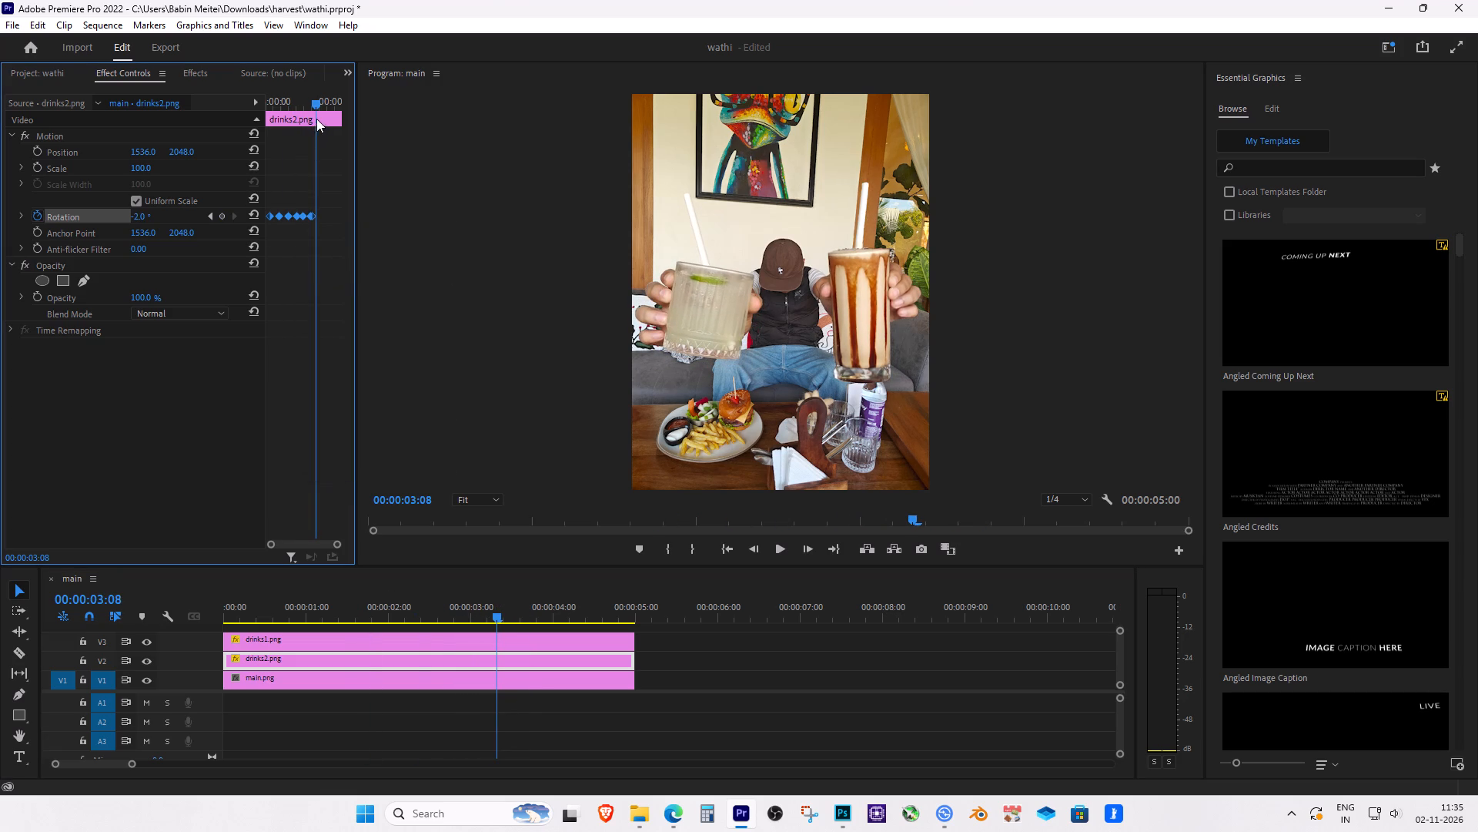
{"action": "left_click", "coordinate": [316, 108]}
{"action": "key", "text": "ctrl+v"}
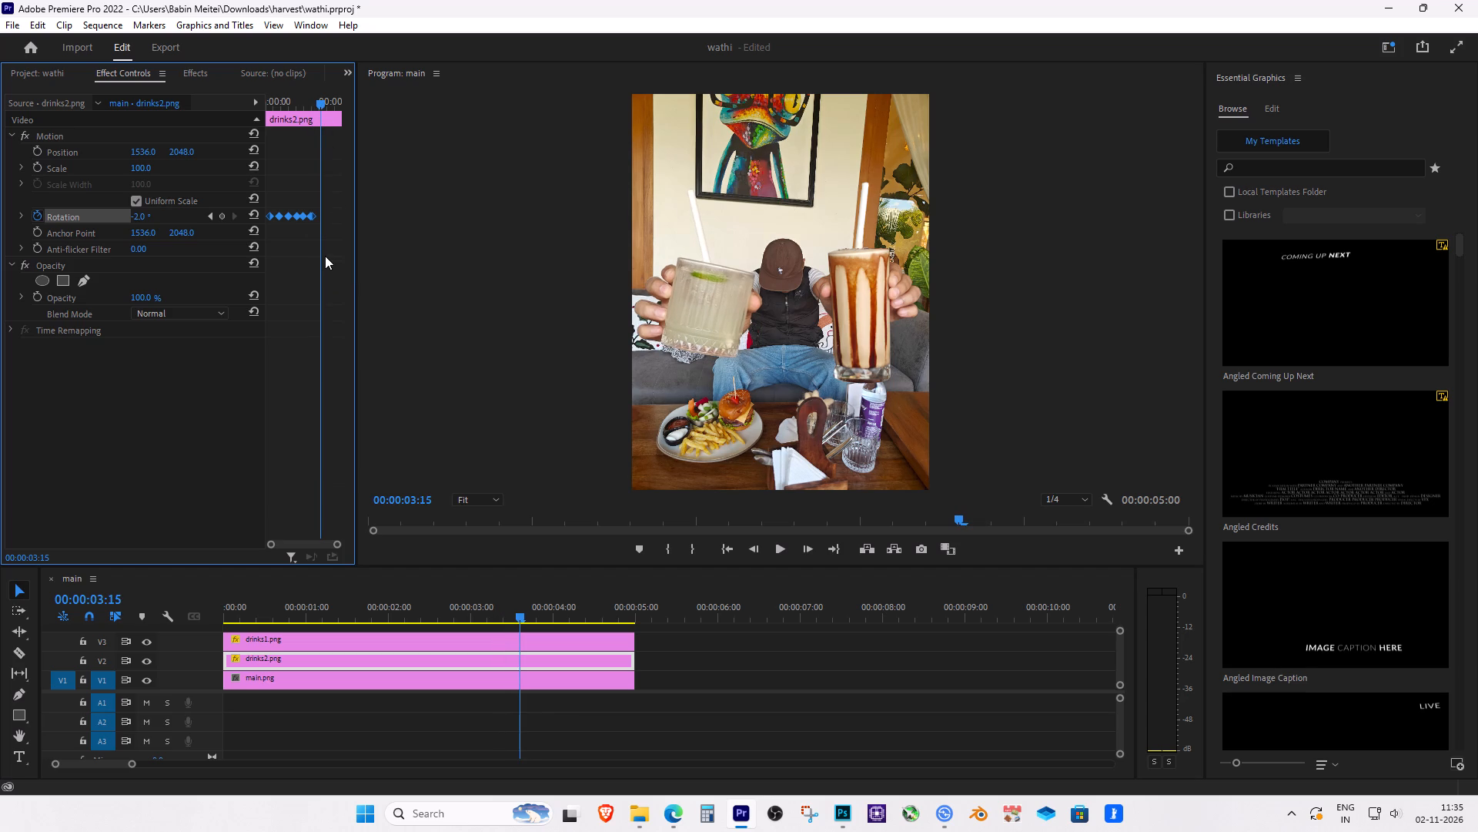
Play back the full five-second sequence, and scrub its first two seconds to review the rocking of both drinks.
{"action": "left_click_drag", "start_coordinate": [321, 101], "coordinate": [174, 112]}
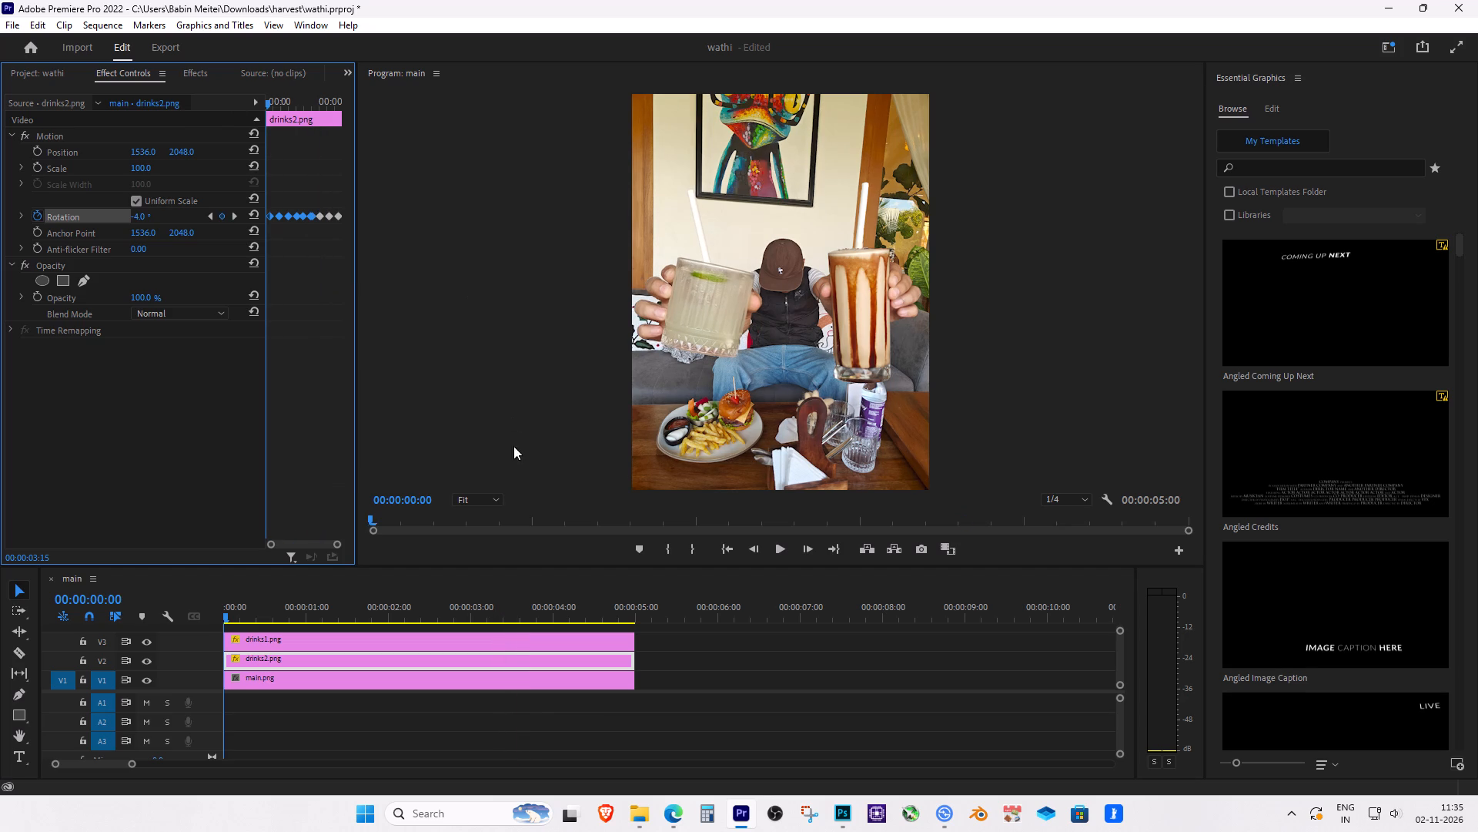
{"action": "key", "text": "space"}
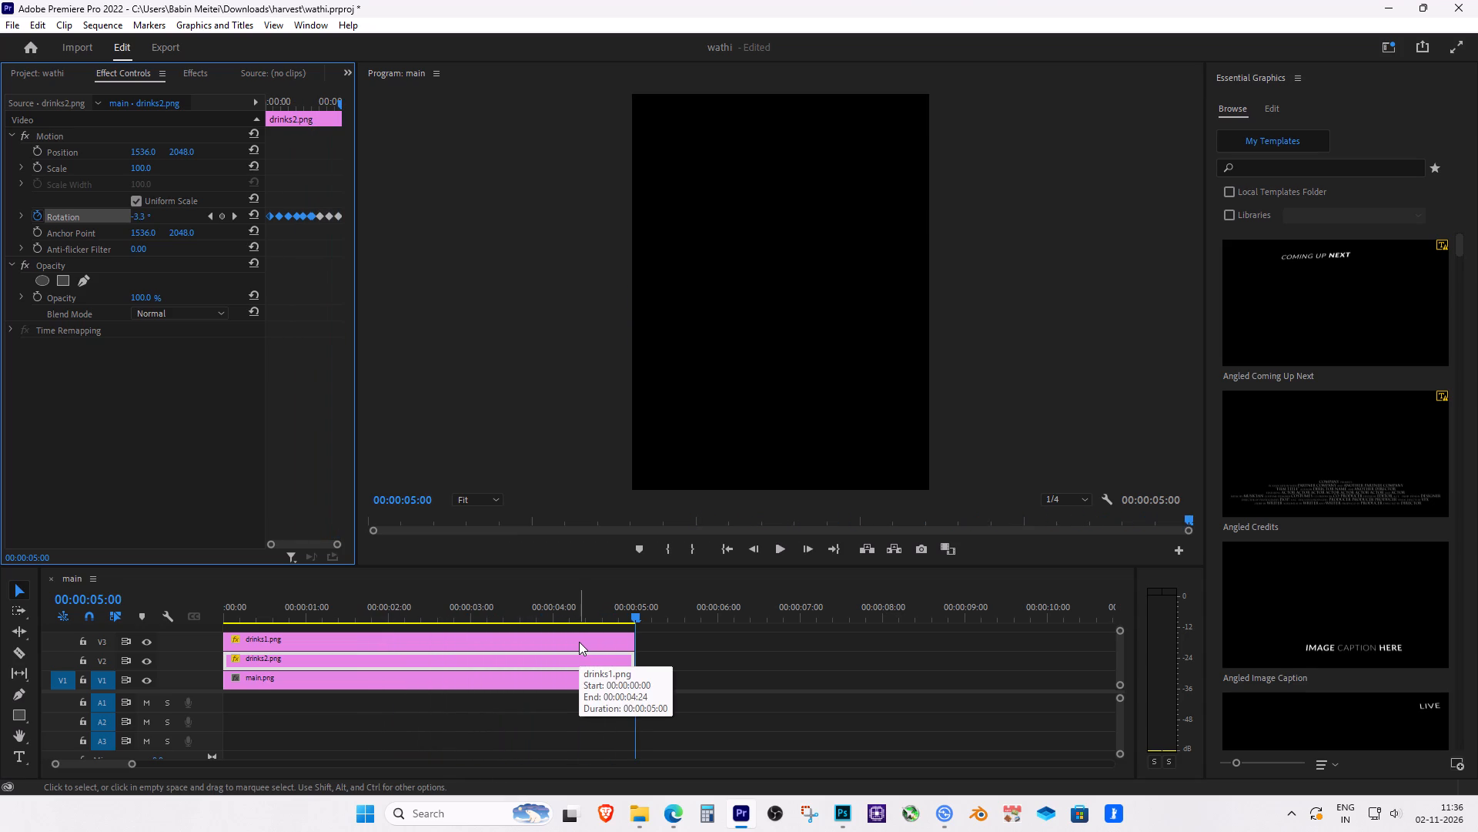
{"action": "left_click_drag", "start_coordinate": [437, 609], "coordinate": [206, 616]}
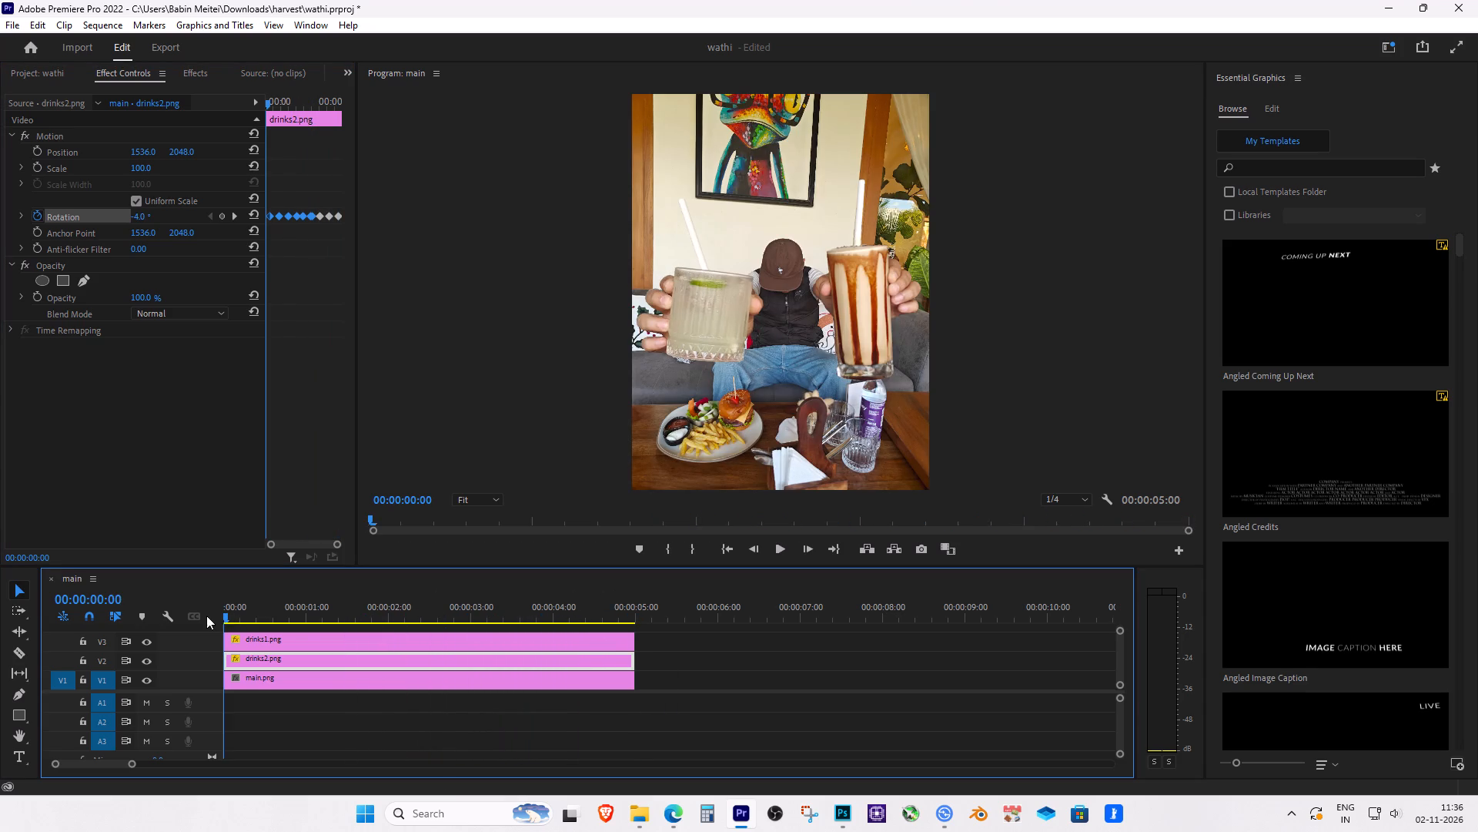
{"action": "left_click_drag", "start_coordinate": [206, 616], "coordinate": [282, 613]}
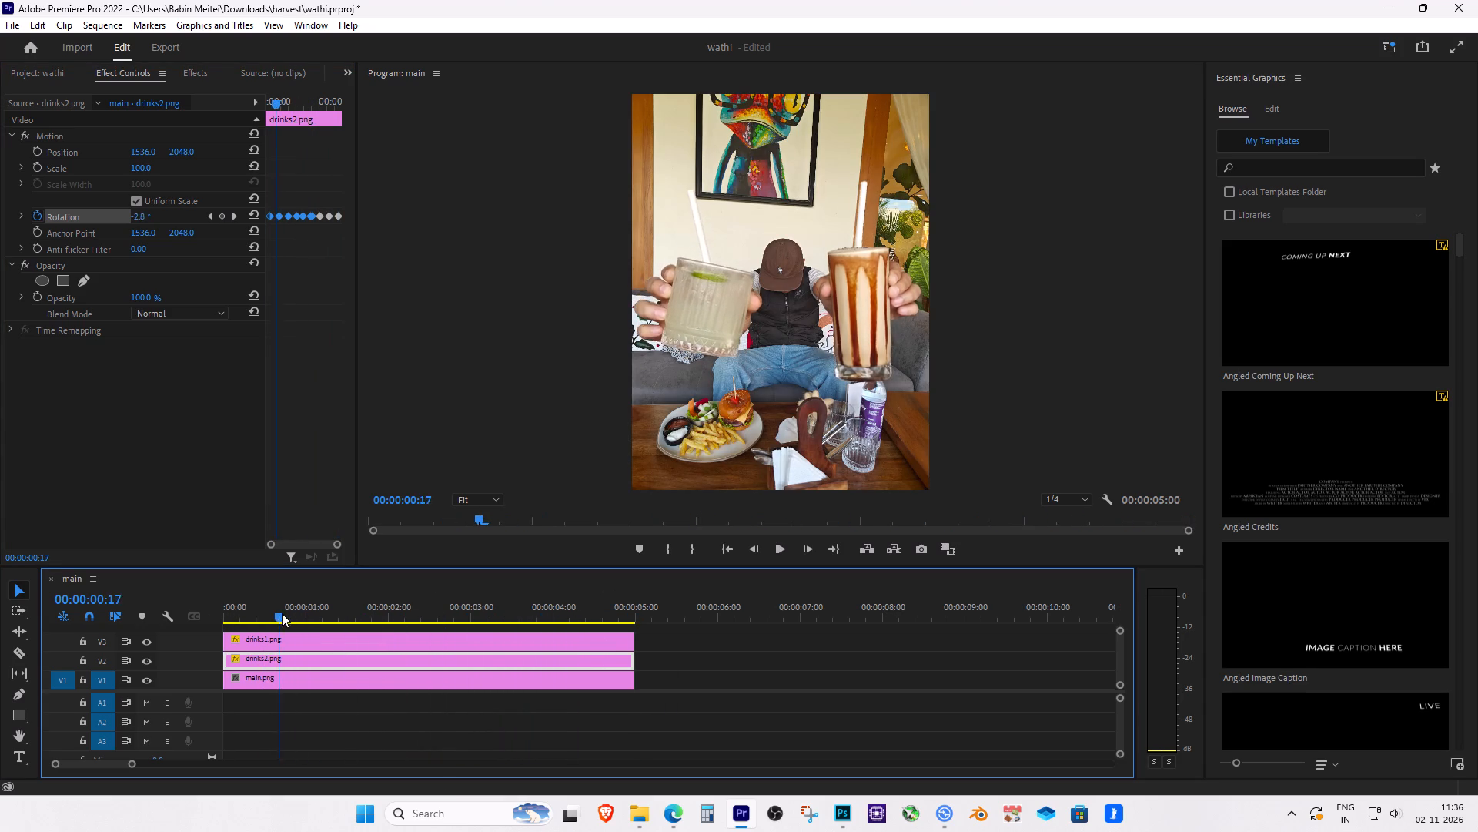
{"action": "left_click_drag", "start_coordinate": [282, 613], "coordinate": [336, 620]}
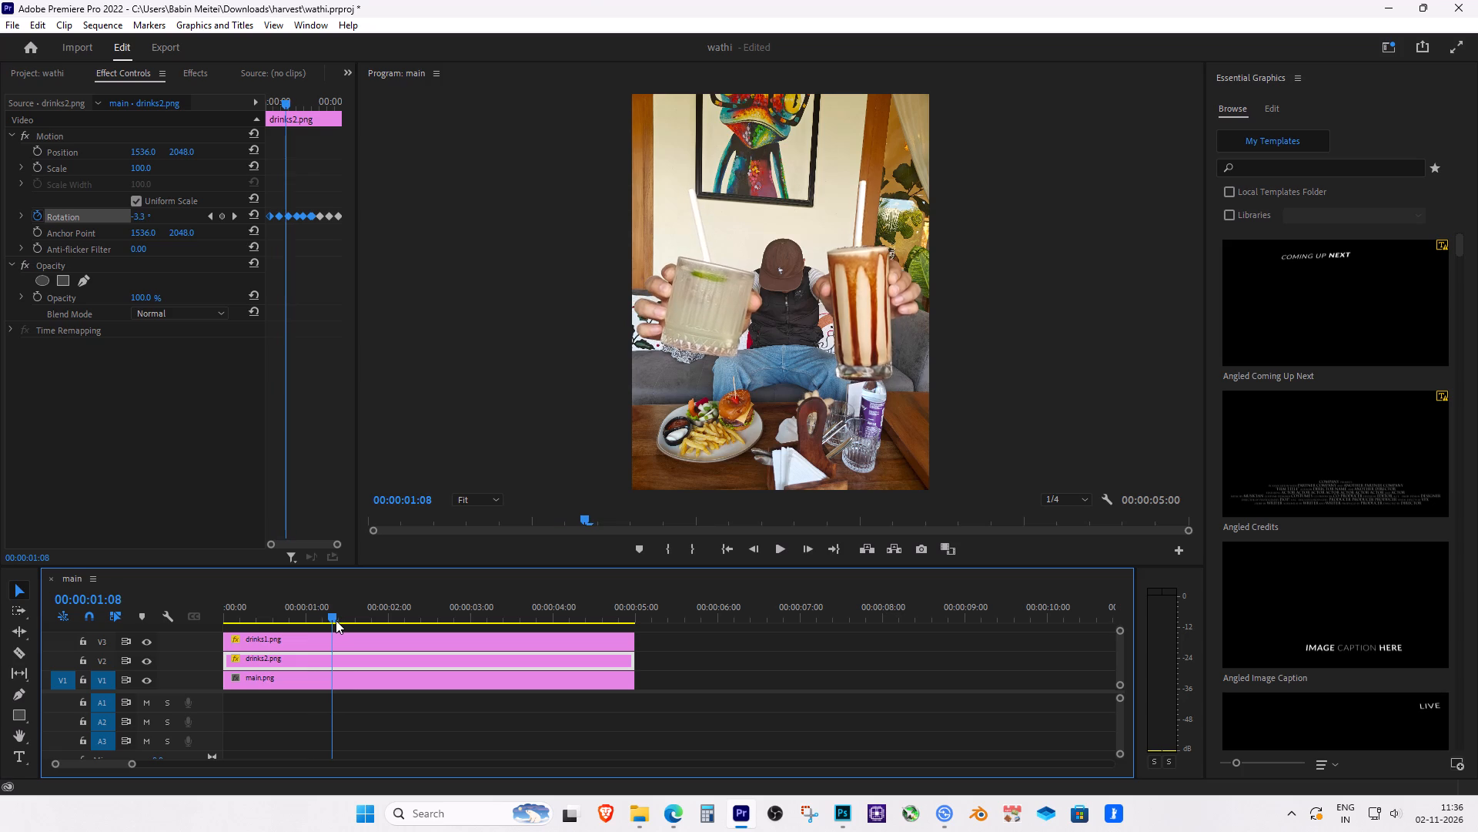
{"action": "left_click_drag", "start_coordinate": [336, 620], "coordinate": [346, 625]}
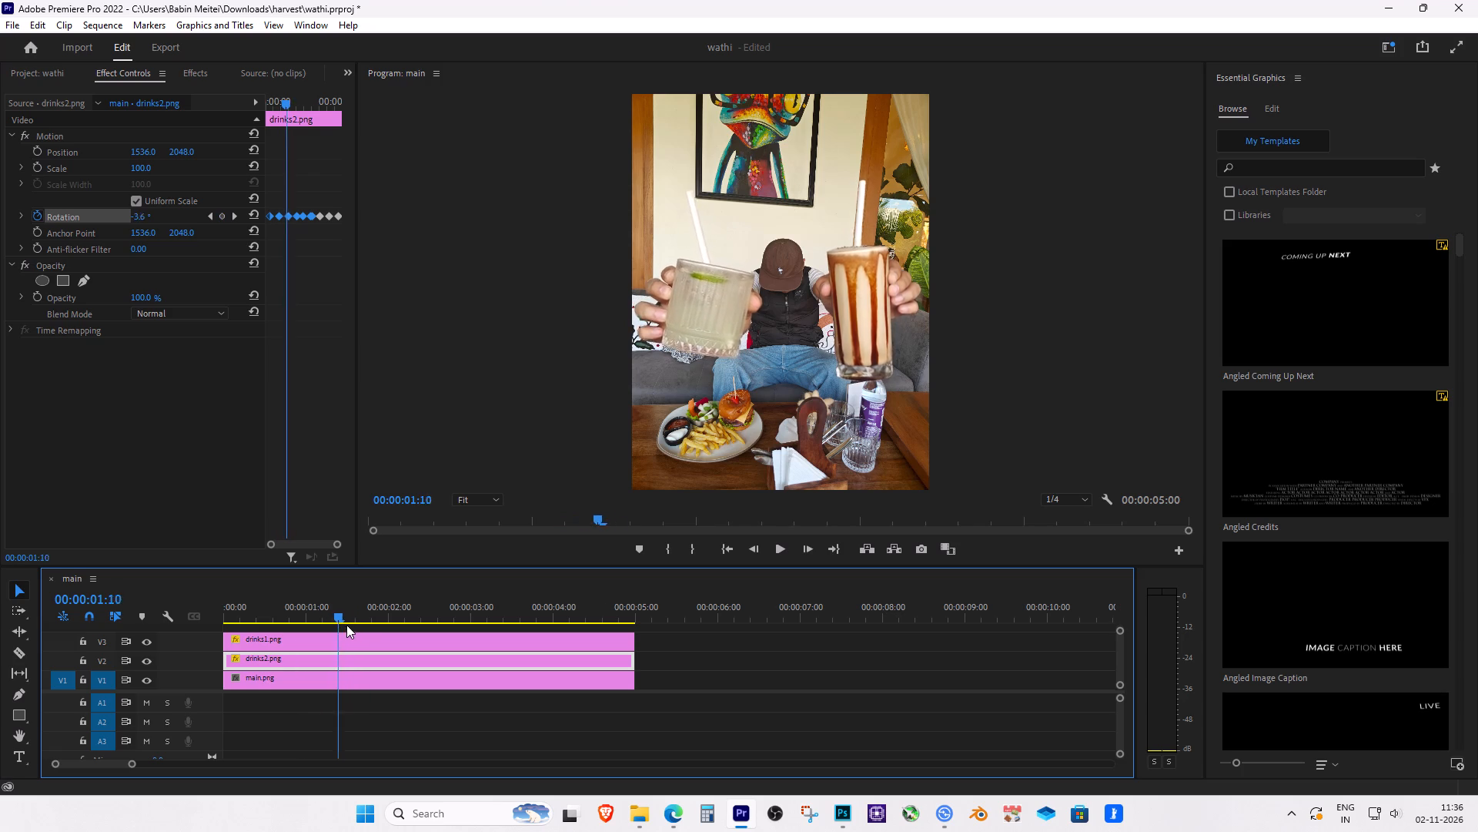
{"action": "left_click_drag", "start_coordinate": [346, 625], "coordinate": [369, 627]}
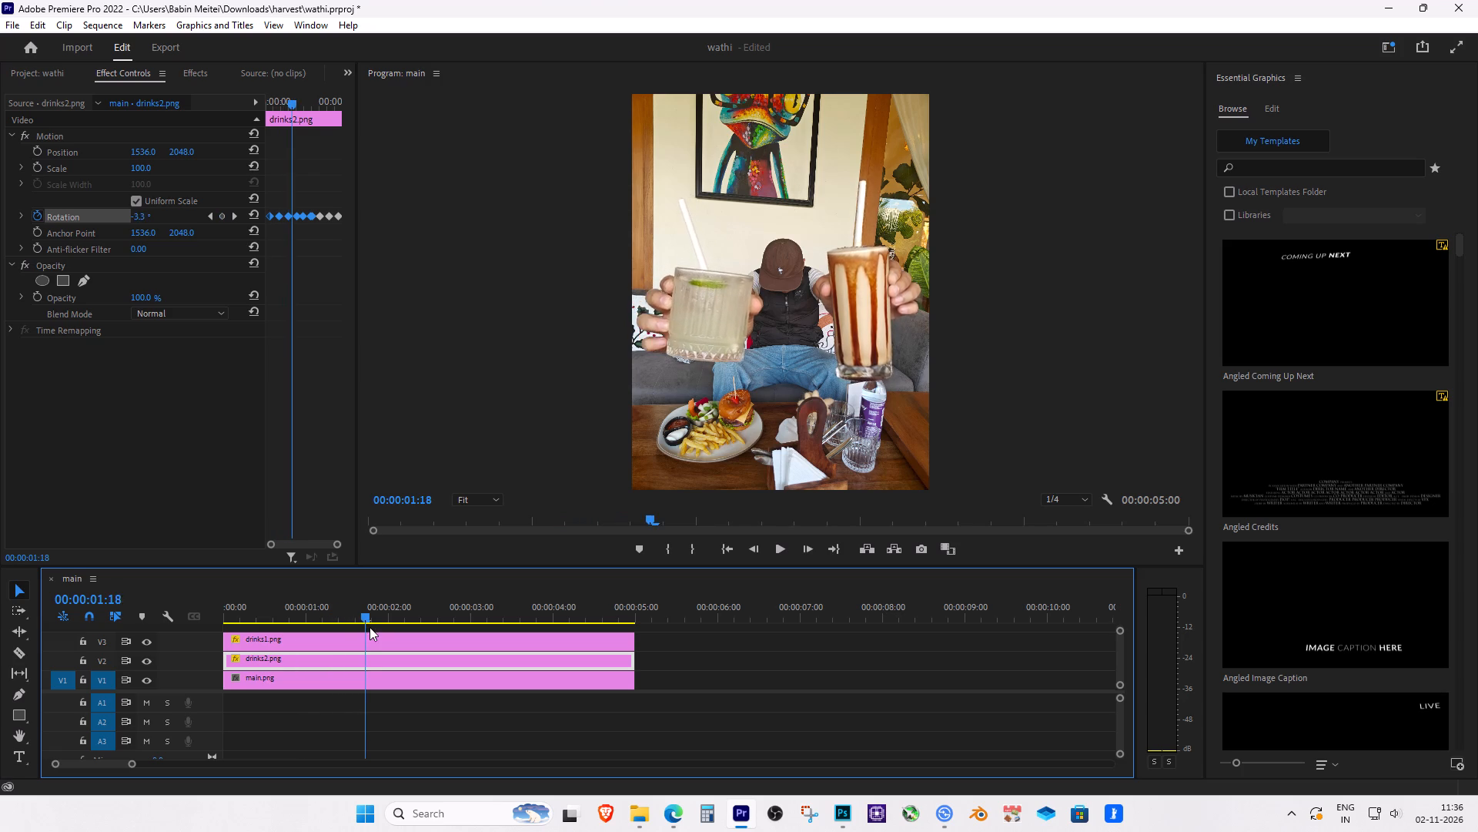
{"action": "left_click_drag", "start_coordinate": [369, 627], "coordinate": [409, 632]}
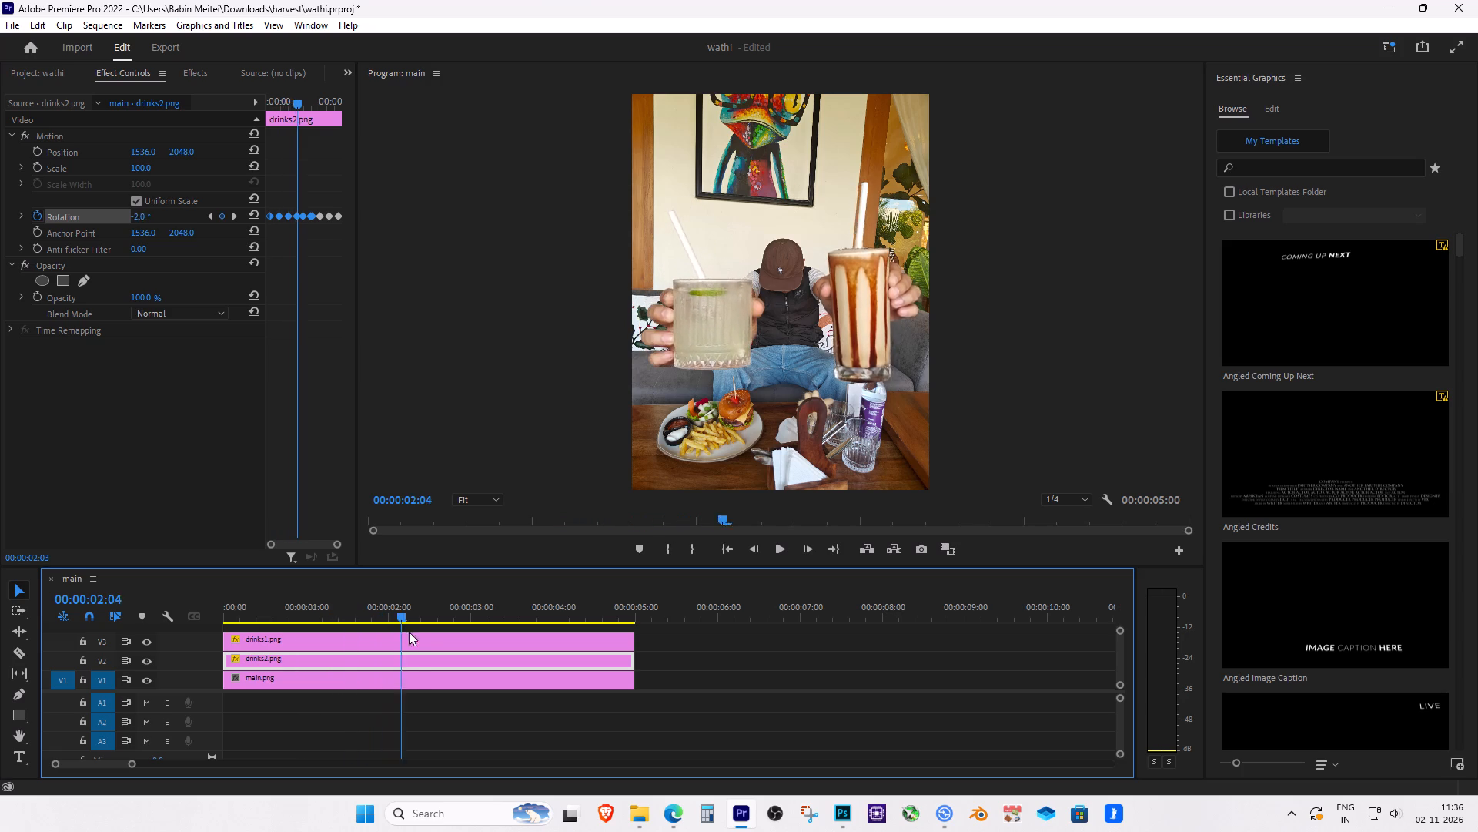
{"action": "left_click_drag", "start_coordinate": [409, 632], "coordinate": [371, 622]}
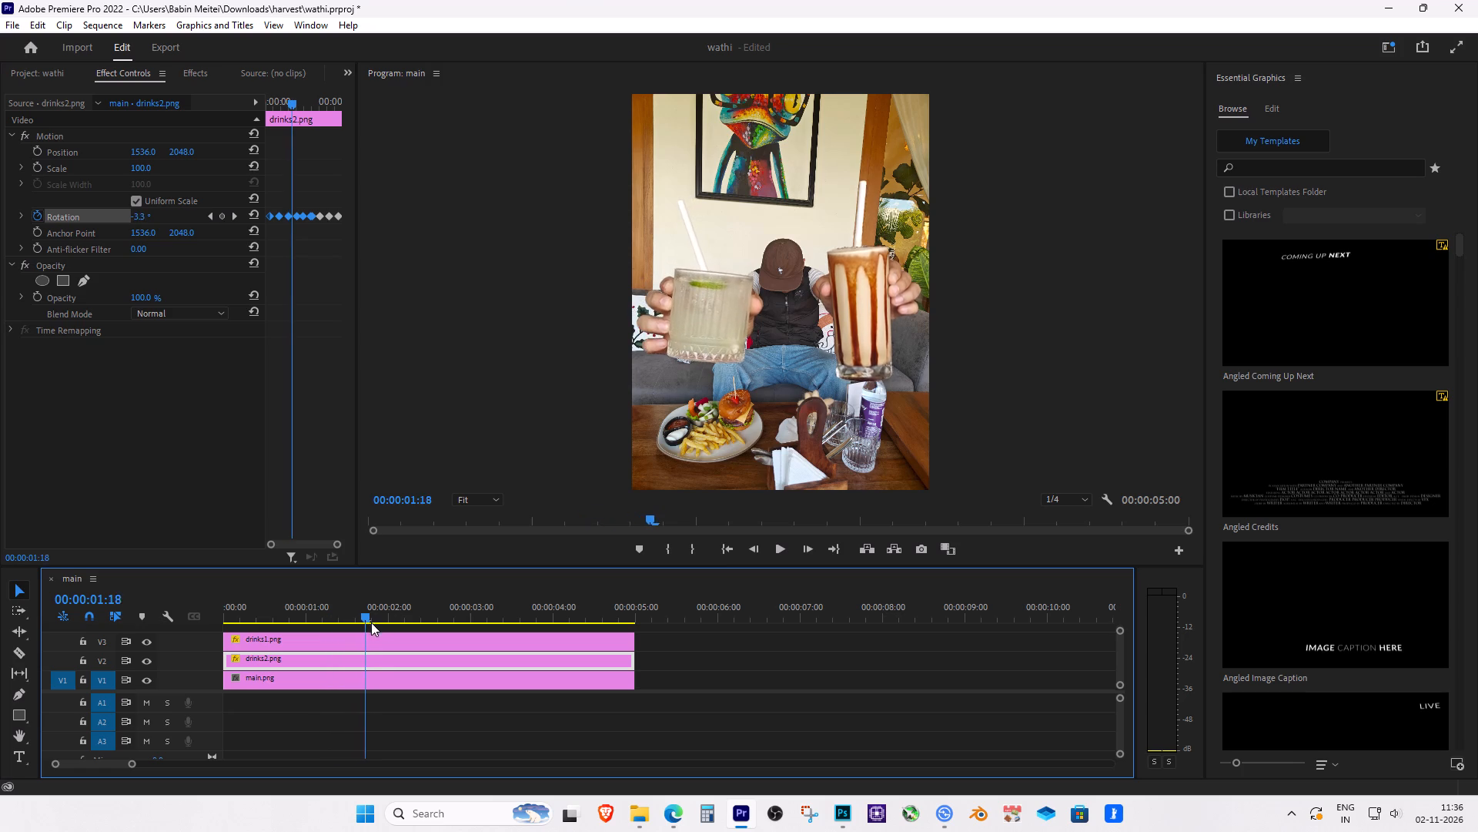
{"action": "left_click_drag", "start_coordinate": [371, 622], "coordinate": [359, 636]}
Nest the drinks1.png and drinks2.png clips together into one nested sequence, keeping the default name.
{"action": "left_click", "coordinate": [349, 664]}
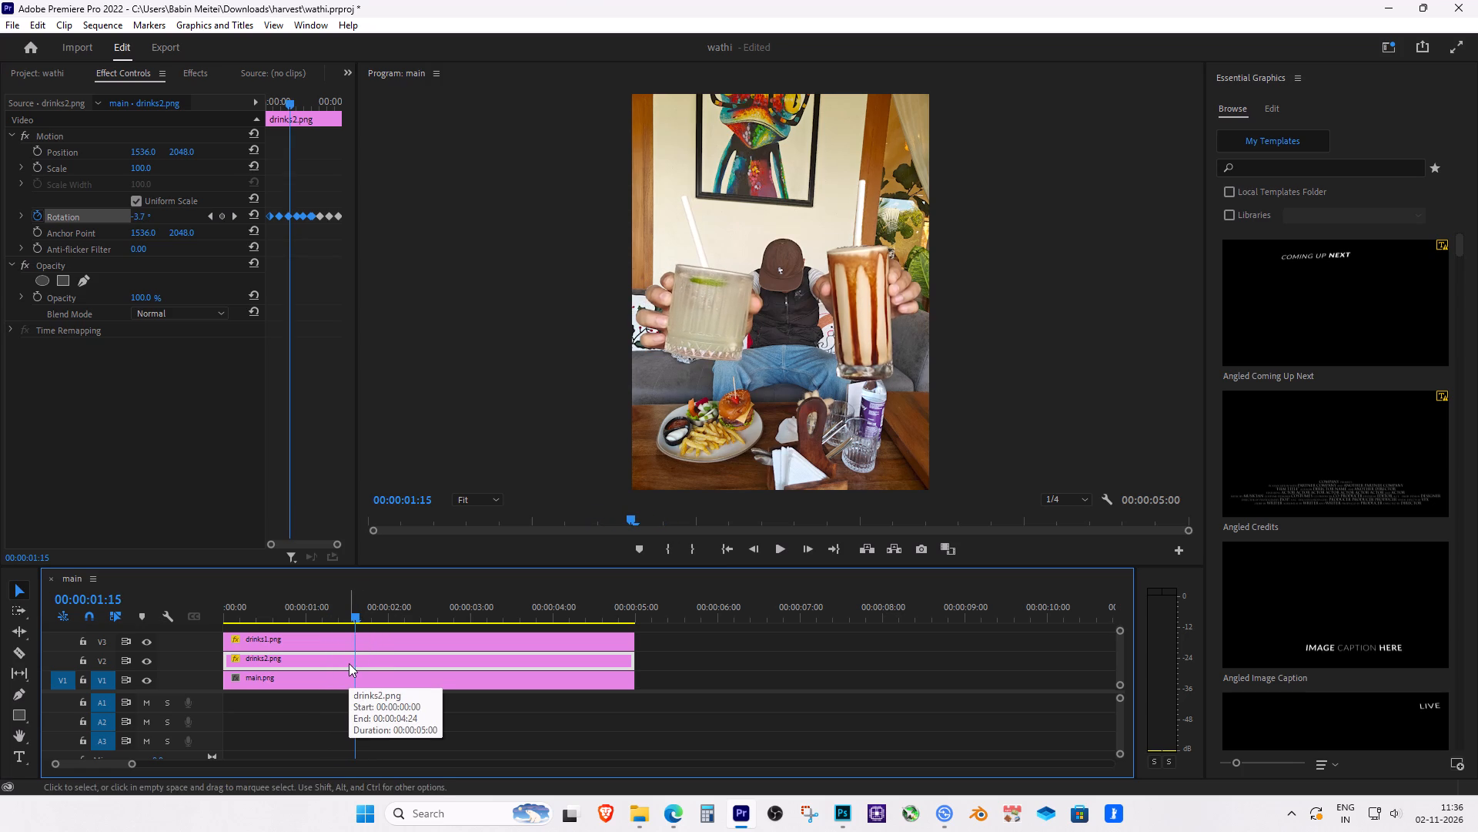
{"action": "left_click", "coordinate": [469, 641], "text": "shift"}
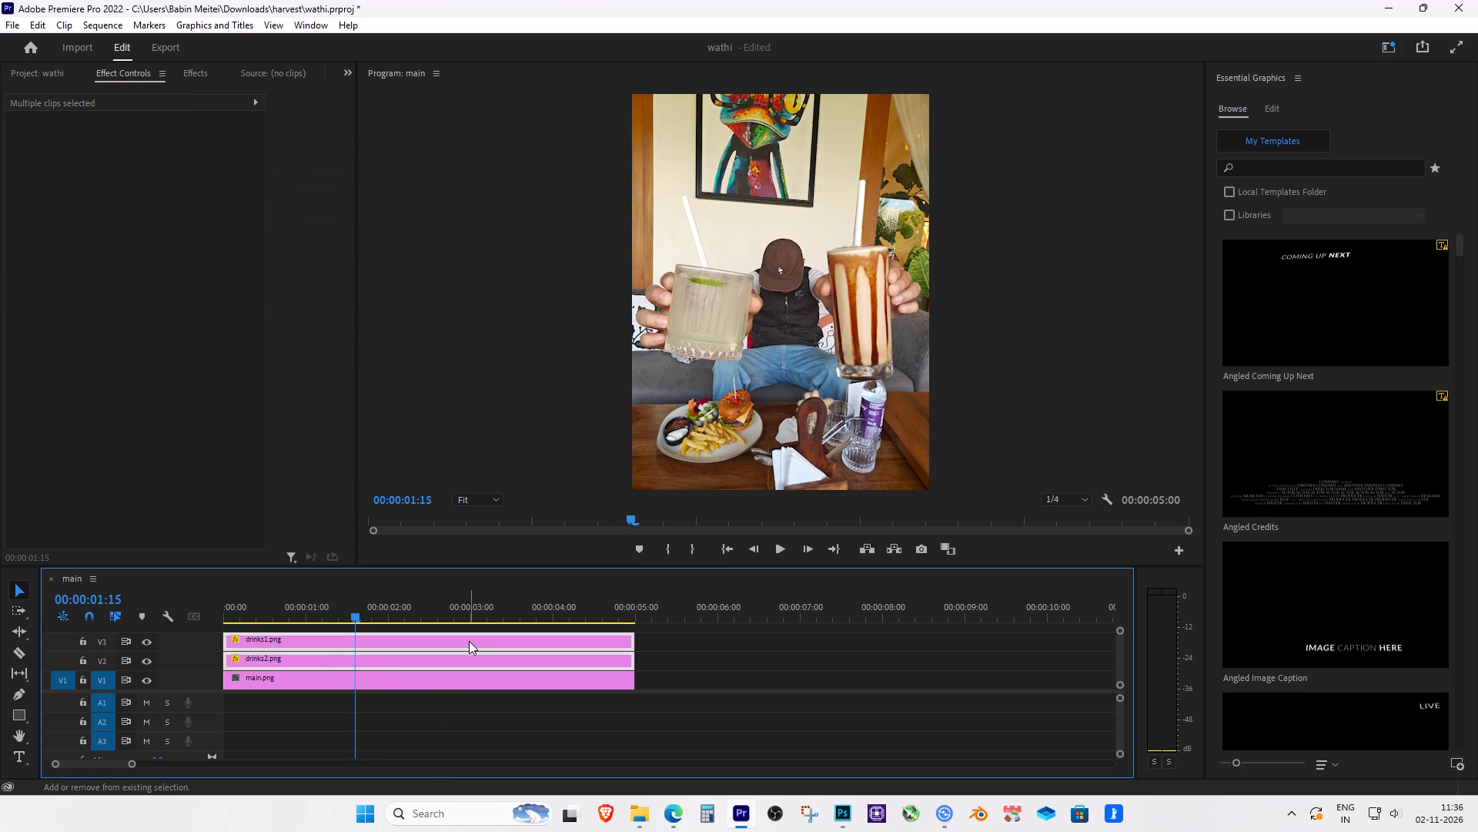
{"action": "right_click", "coordinate": [469, 641]}
{"action": "left_click", "coordinate": [519, 426]}
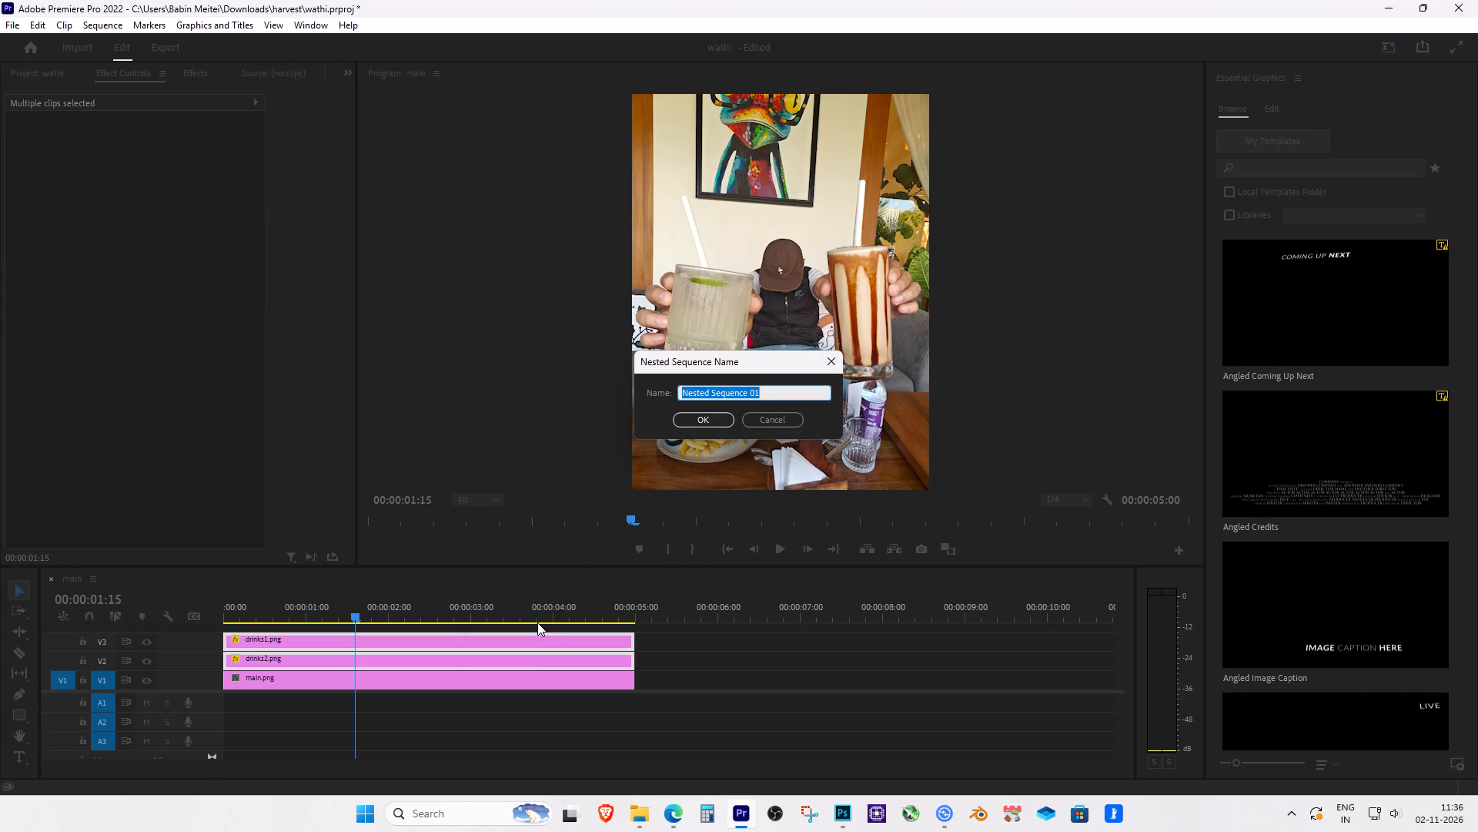
{"action": "left_click", "coordinate": [711, 421]}
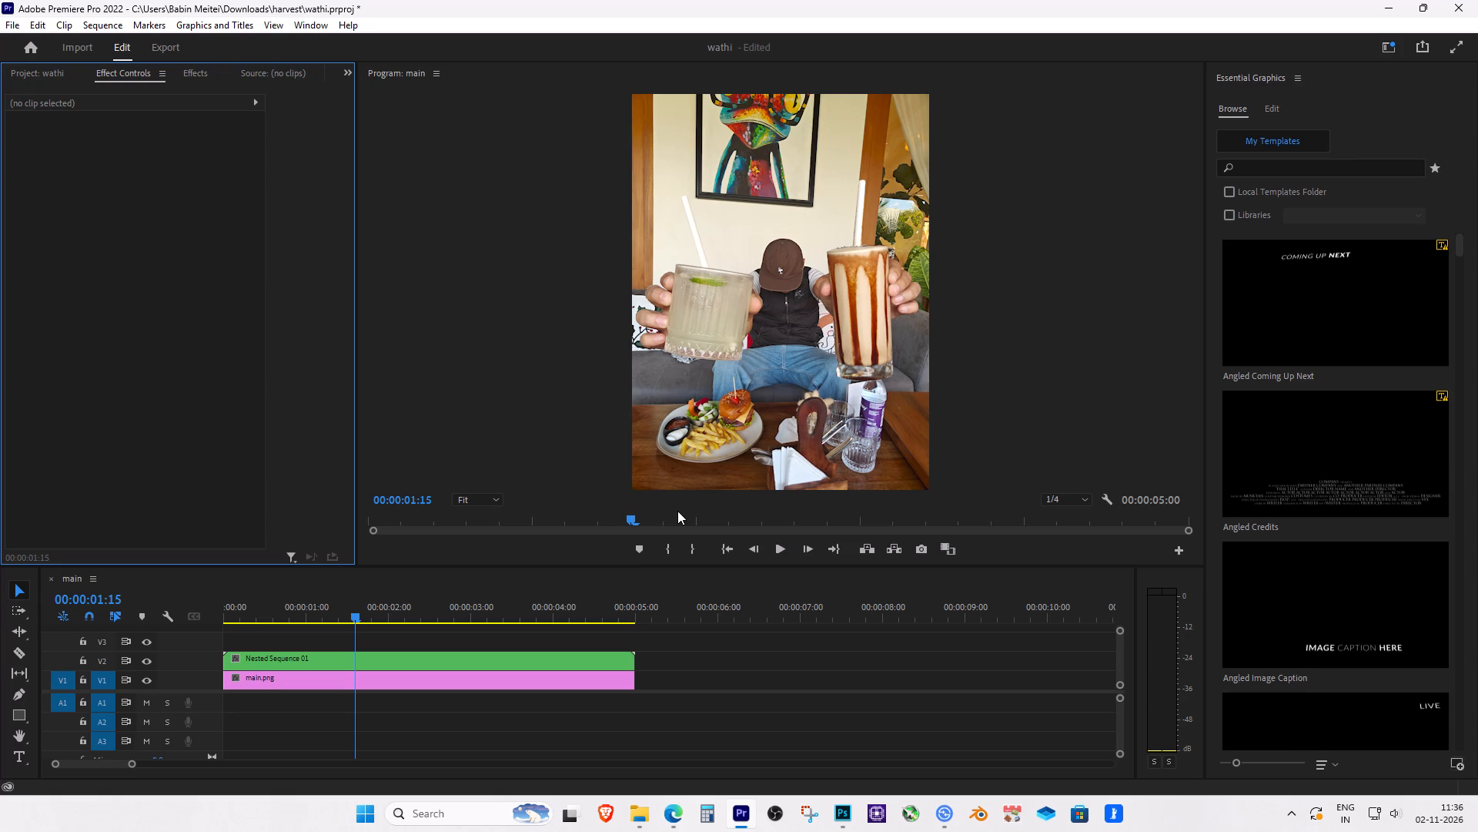
Enable Position and Scale keyframing on the nested sequence clip at 00:00:00:00.
{"action": "left_click", "coordinate": [390, 659]}
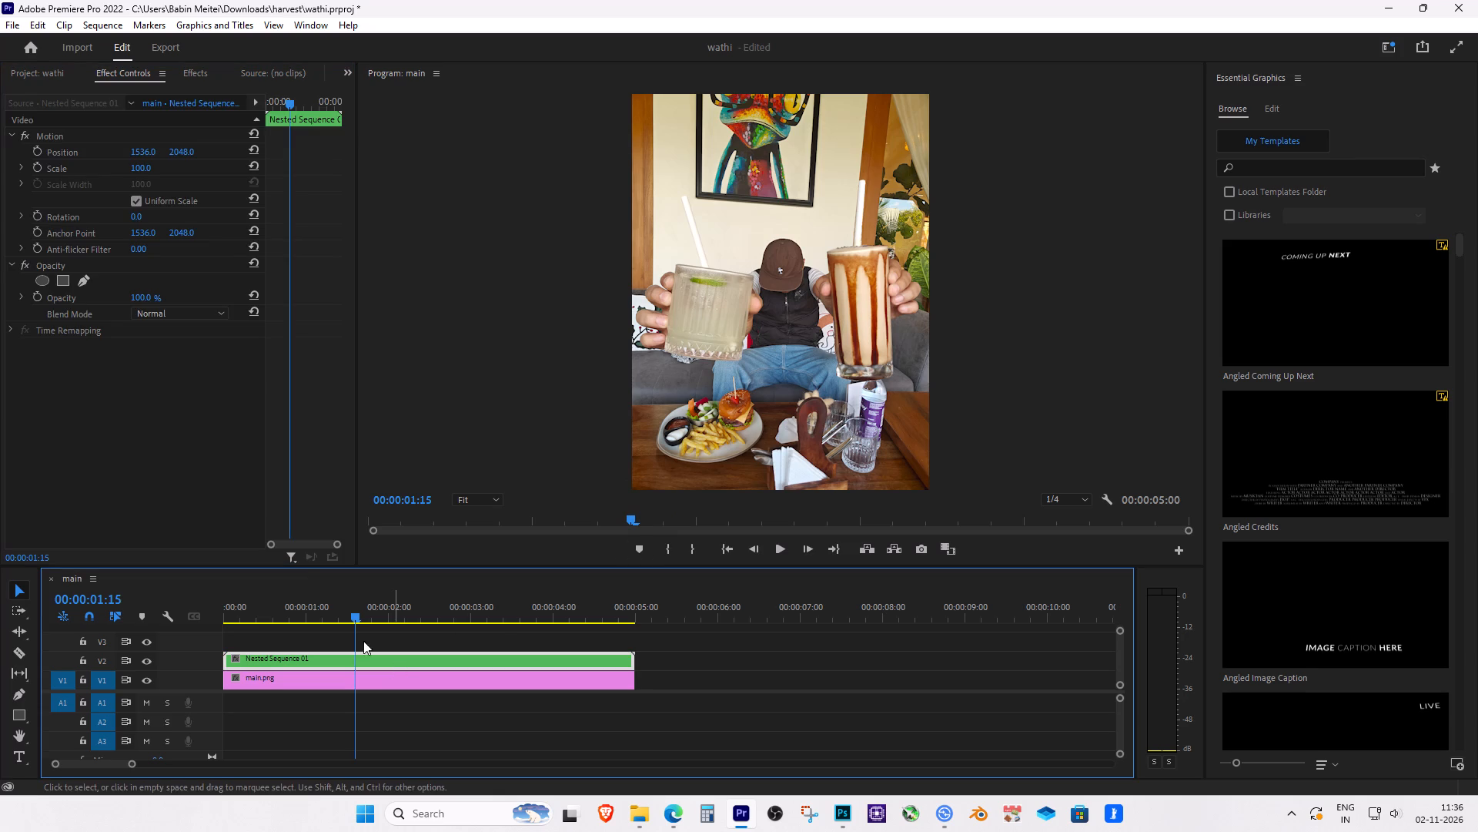
{"action": "left_click_drag", "start_coordinate": [341, 611], "coordinate": [281, 611]}
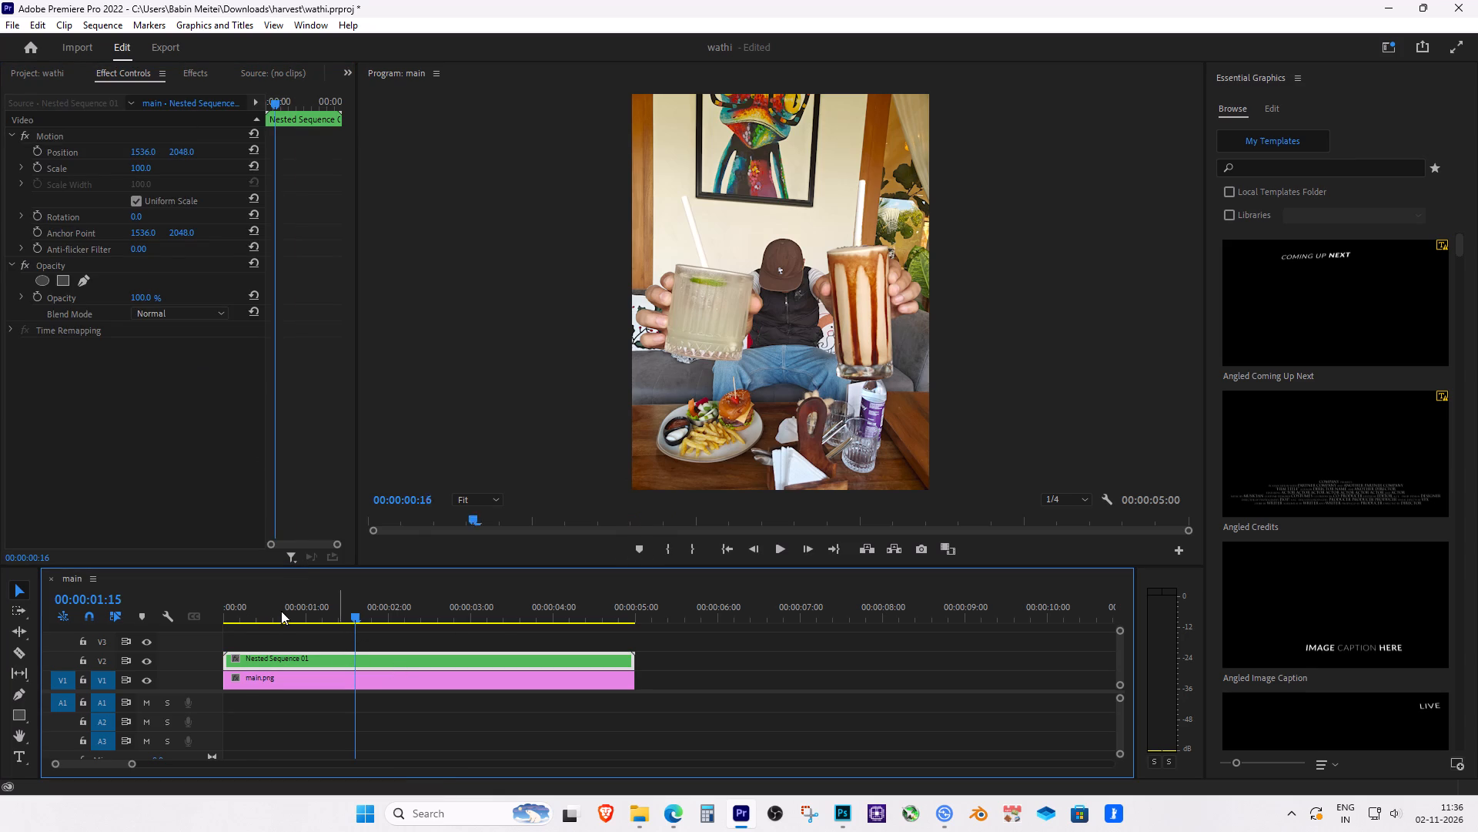
{"action": "left_click_drag", "start_coordinate": [281, 611], "coordinate": [224, 608]}
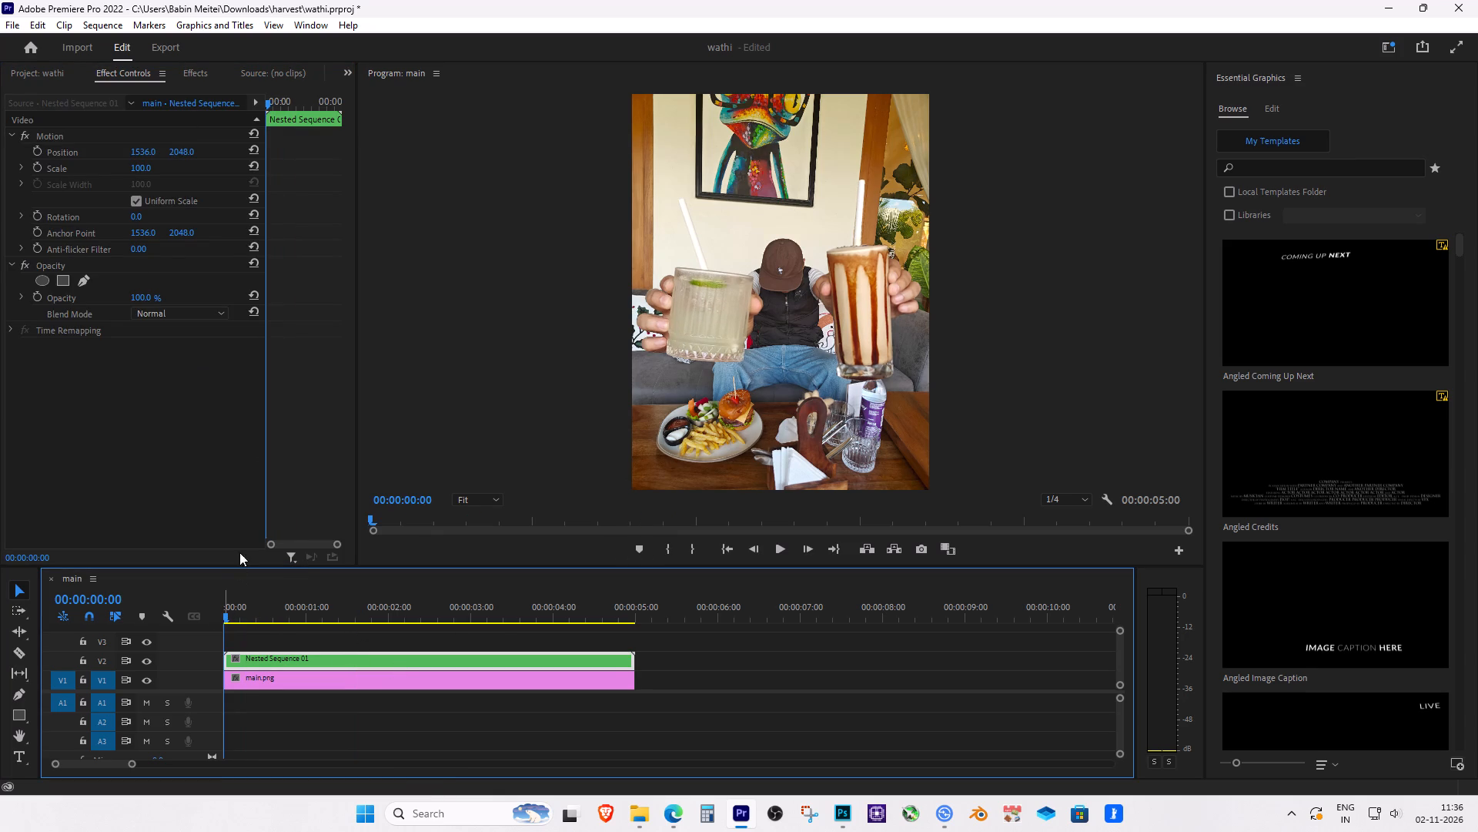
{"action": "left_click", "coordinate": [41, 169]}
{"action": "left_click", "coordinate": [41, 153]}
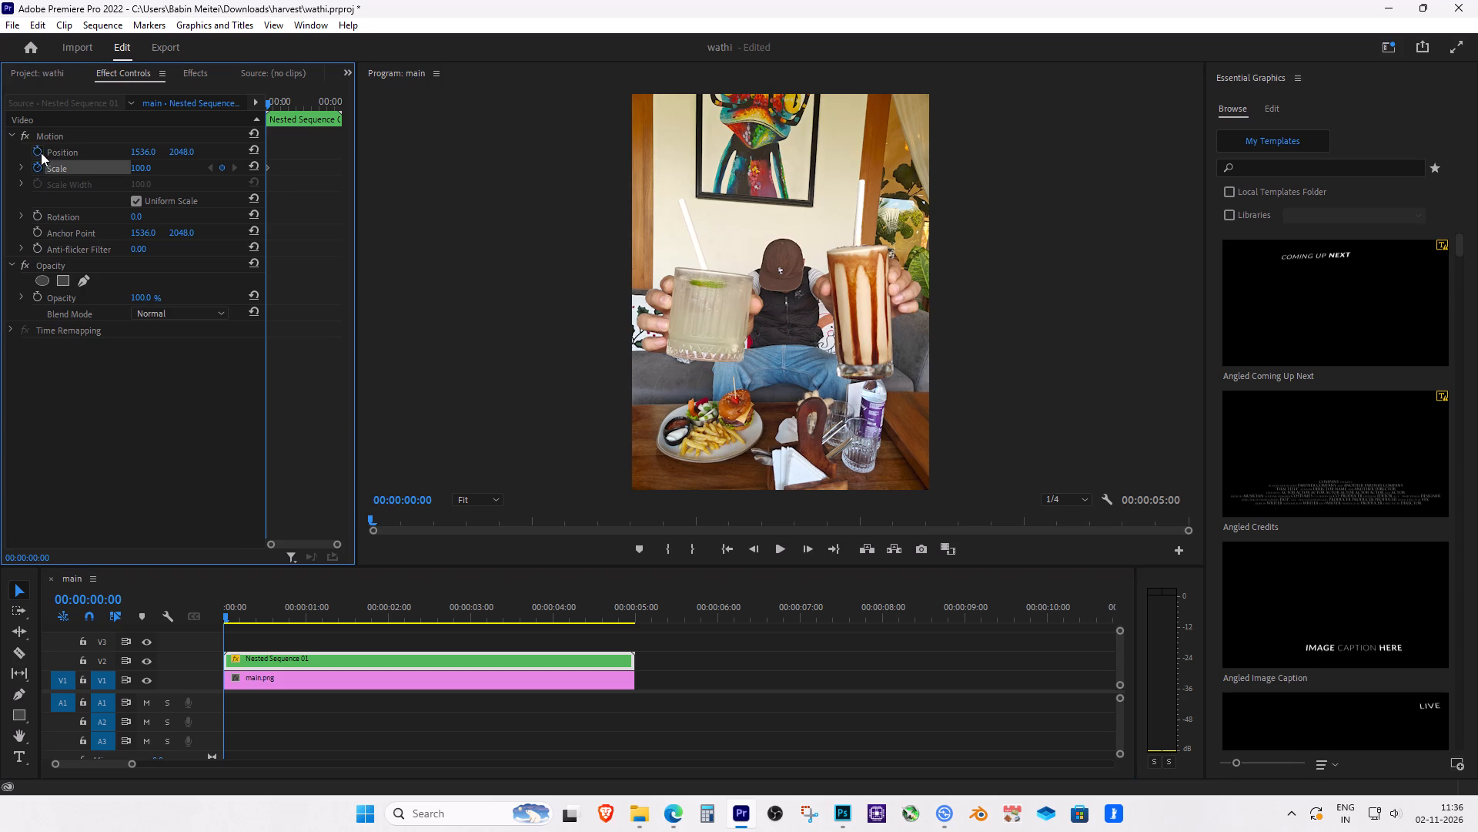
Add a Scale keyframe of 103 to the nested sequence clip at 00:00:00:18.
{"action": "left_click_drag", "start_coordinate": [226, 614], "coordinate": [239, 616]}
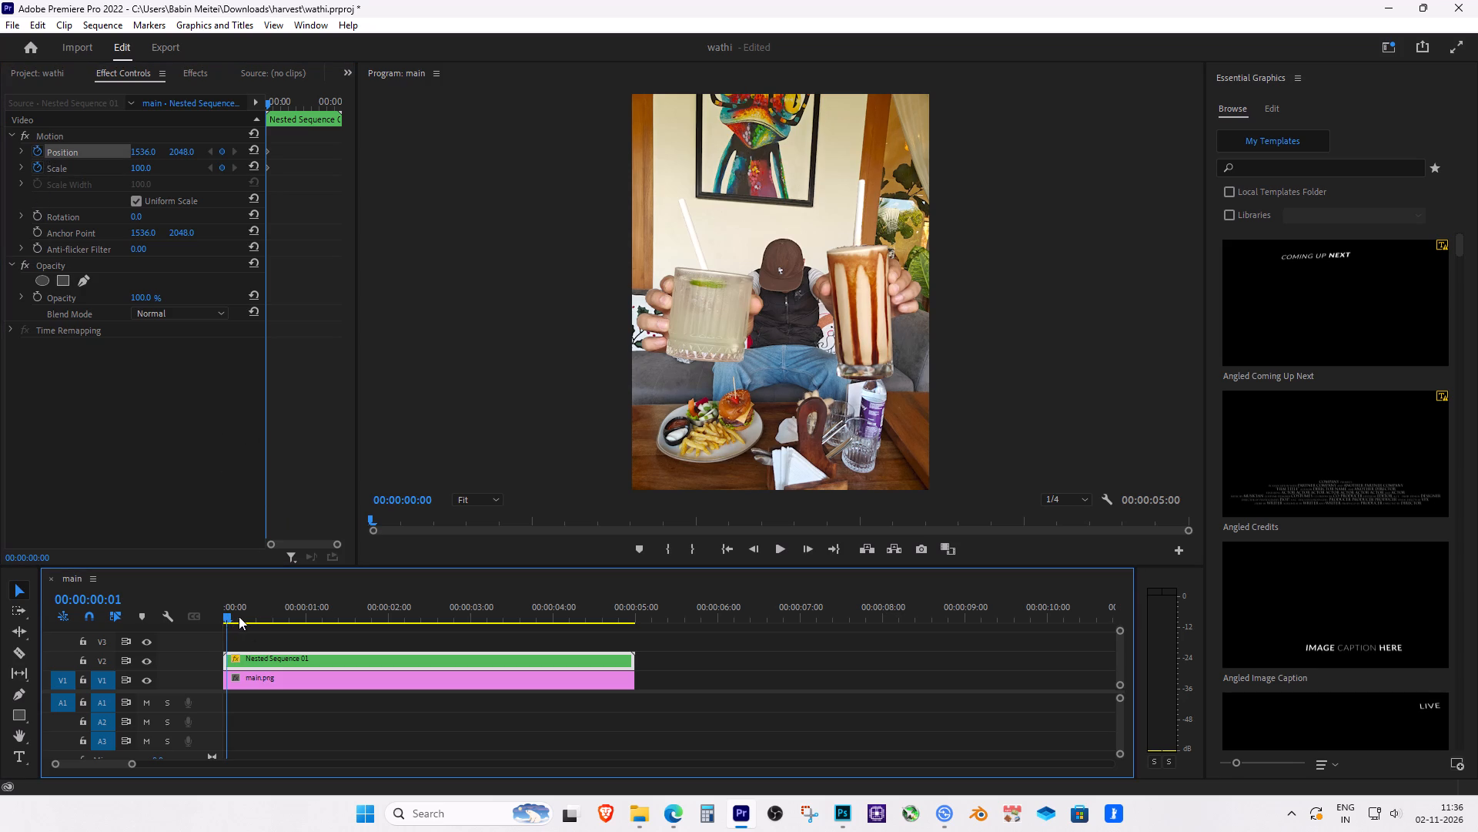
{"action": "left_click_drag", "start_coordinate": [239, 616], "coordinate": [284, 619]}
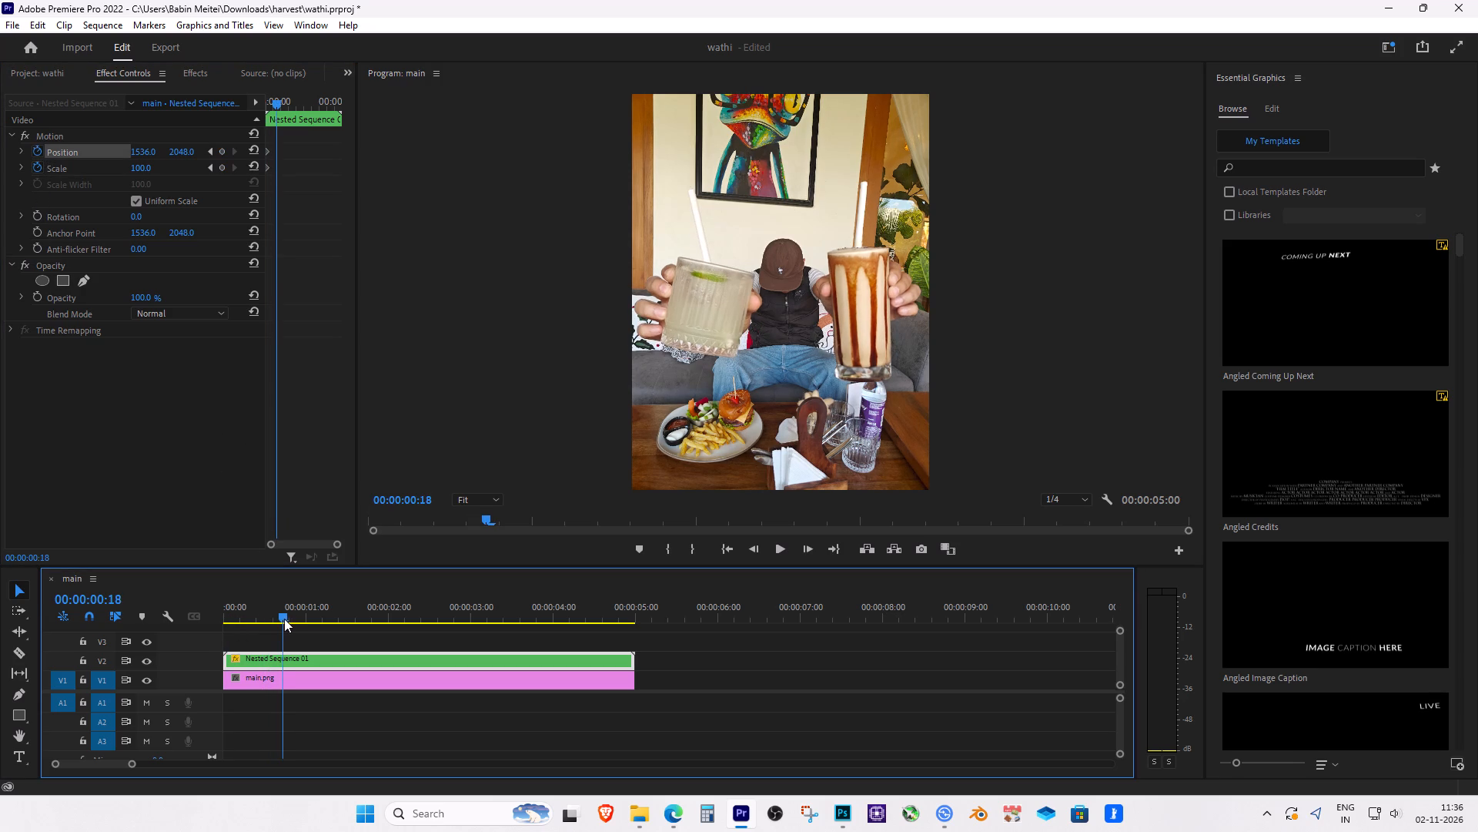
{"action": "left_click", "coordinate": [145, 168]}
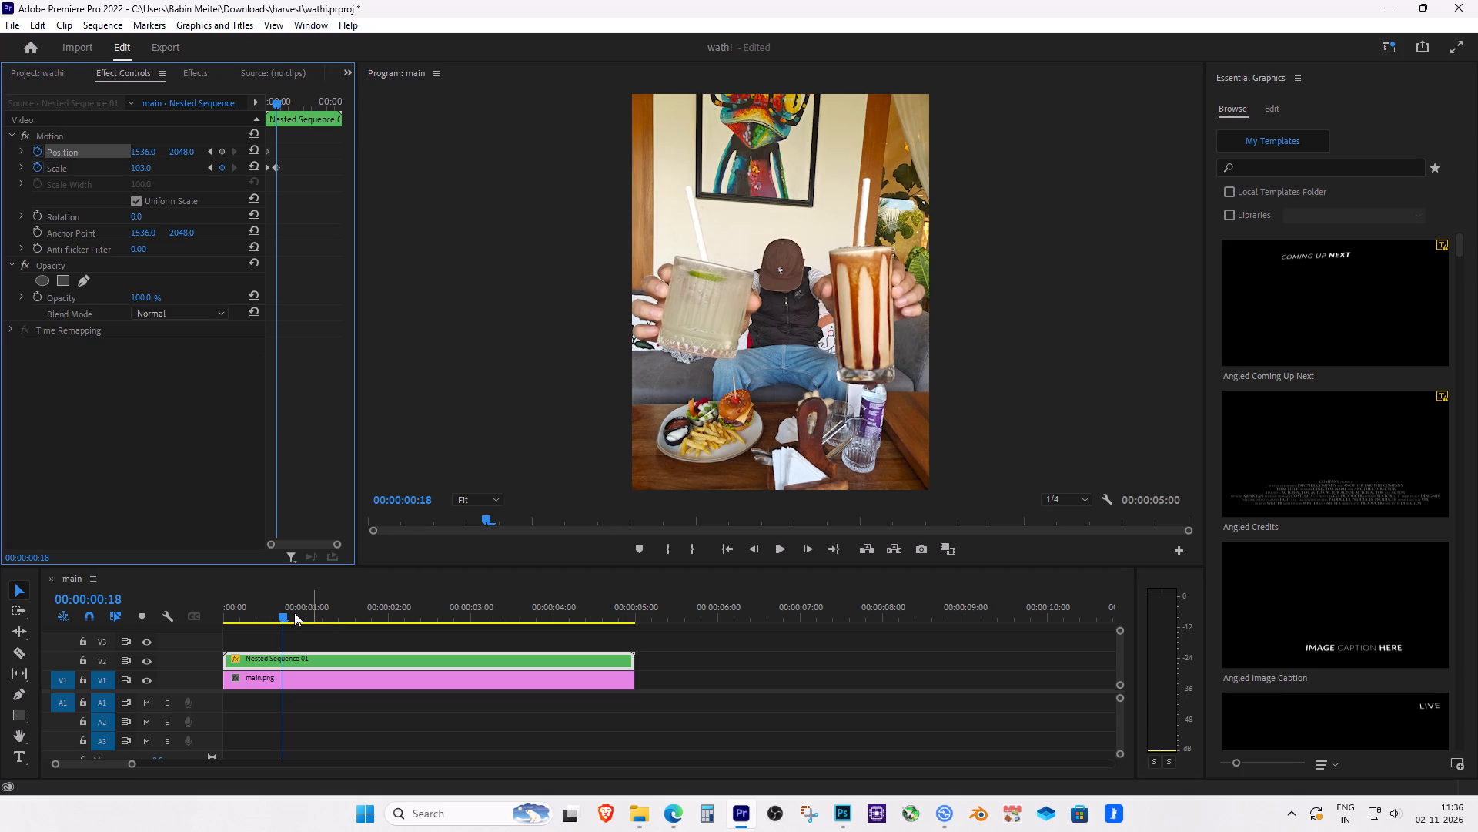
Add a Scale keyframe of 92 to the nested sequence clip at 00:00:01:06.
{"action": "left_click_drag", "start_coordinate": [287, 614], "coordinate": [326, 619]}
{"action": "left_click_drag", "start_coordinate": [148, 169], "coordinate": [119, 169]}
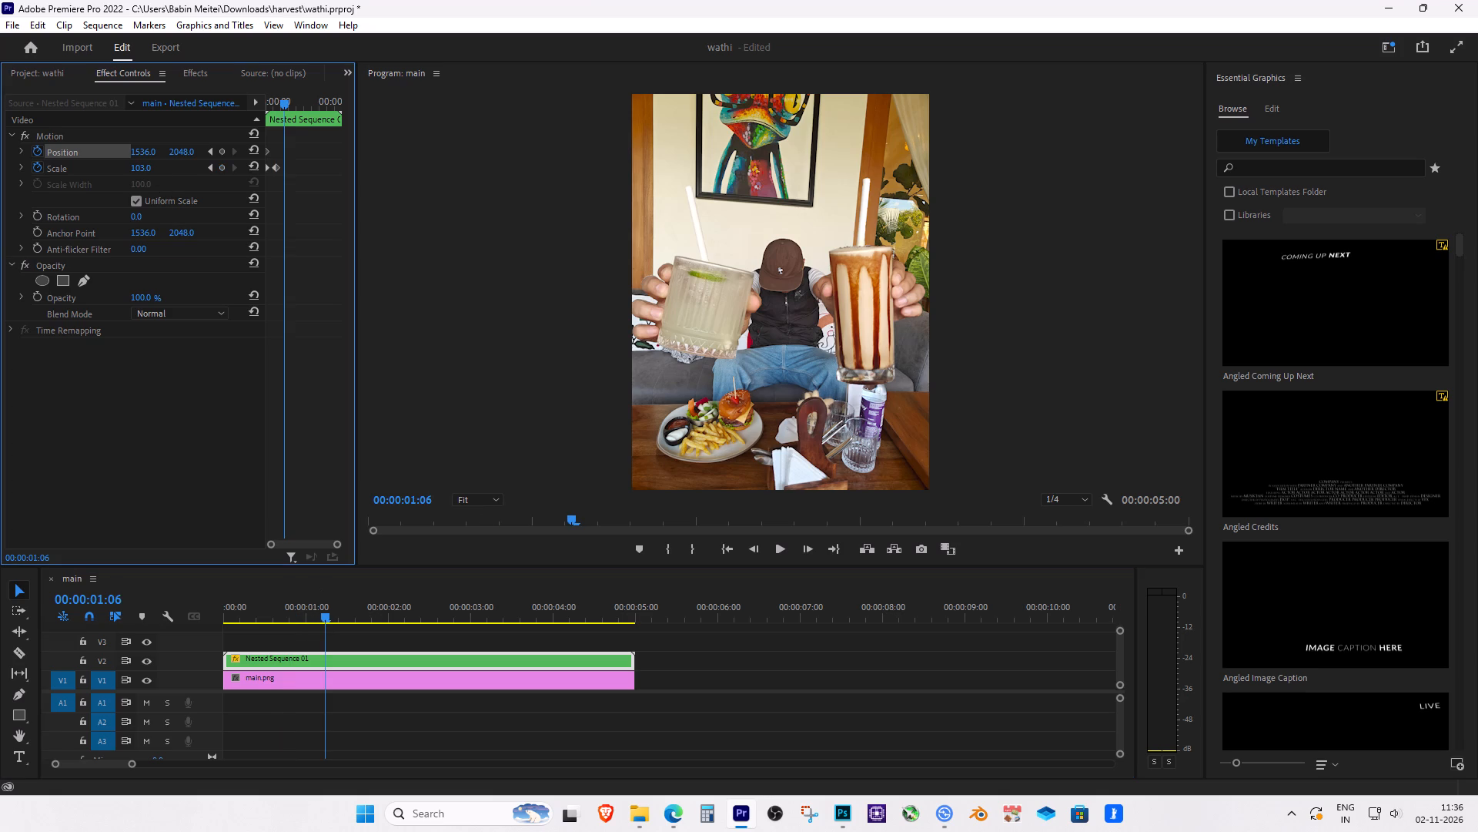
{"action": "left_click_drag", "start_coordinate": [119, 169], "coordinate": [87, 175]}
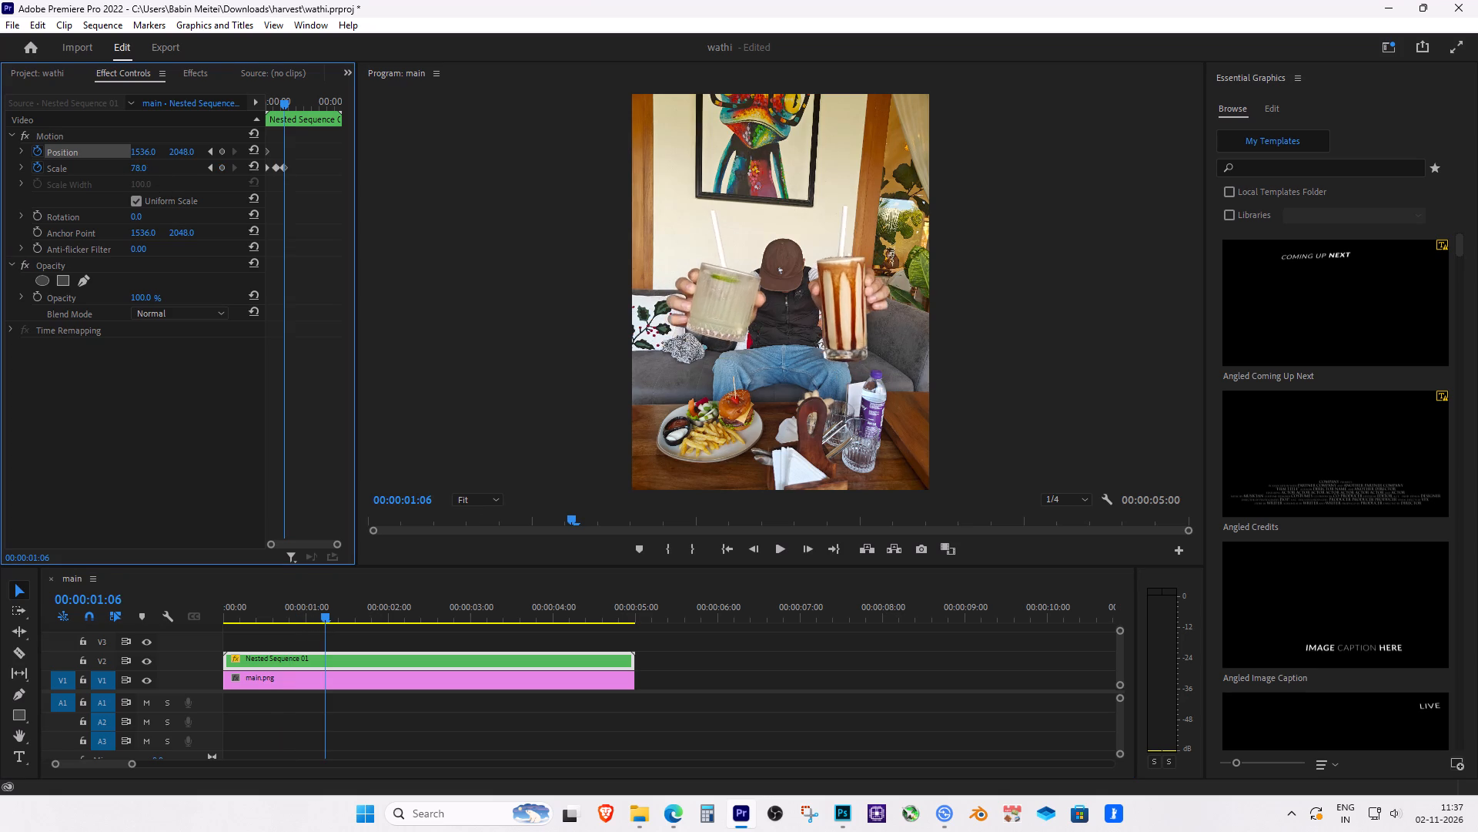
{"action": "left_click_drag", "start_coordinate": [87, 175], "coordinate": [103, 180]}
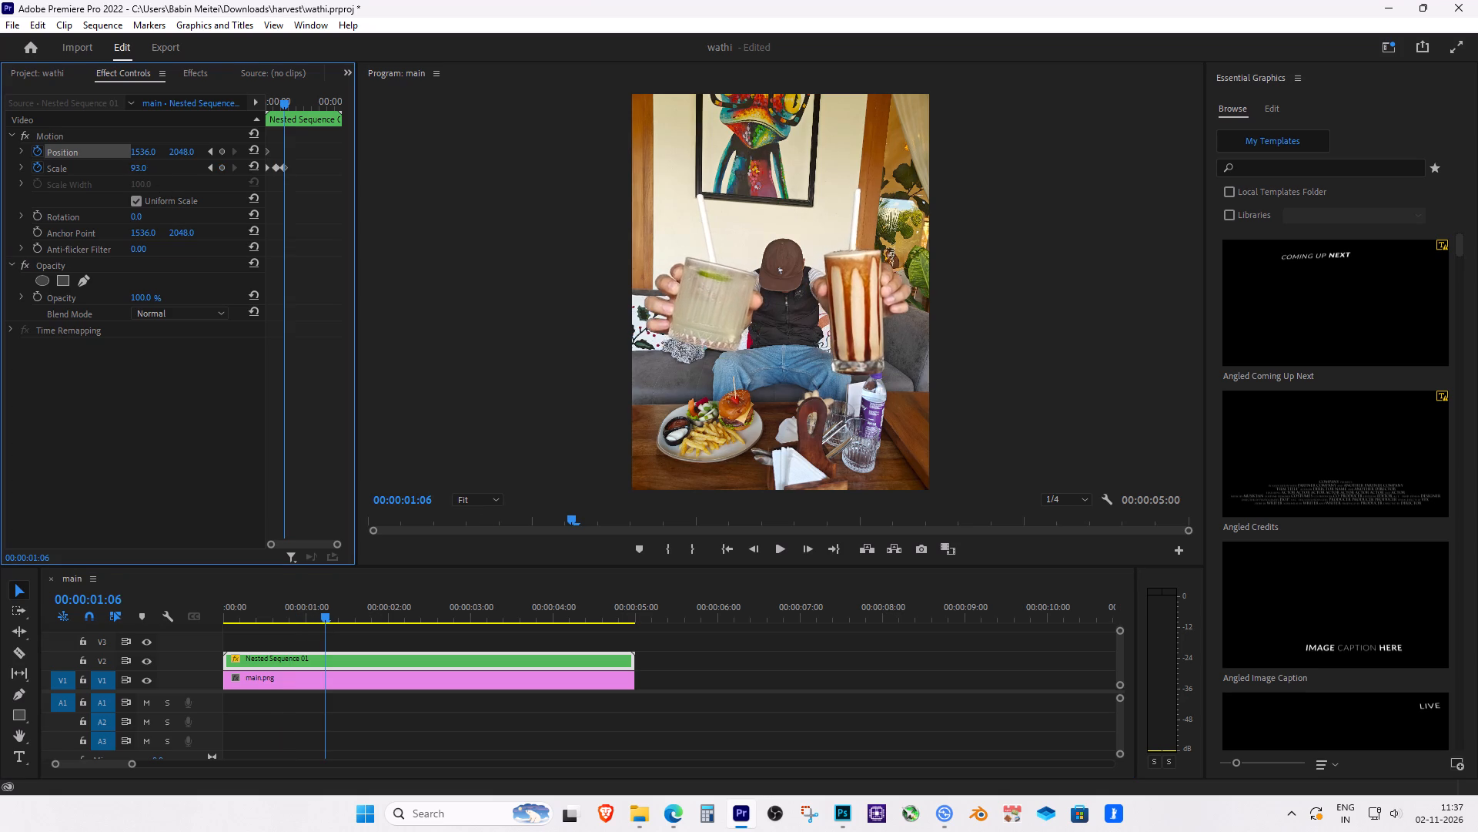
{"action": "left_click_drag", "start_coordinate": [103, 180], "coordinate": [102, 180]}
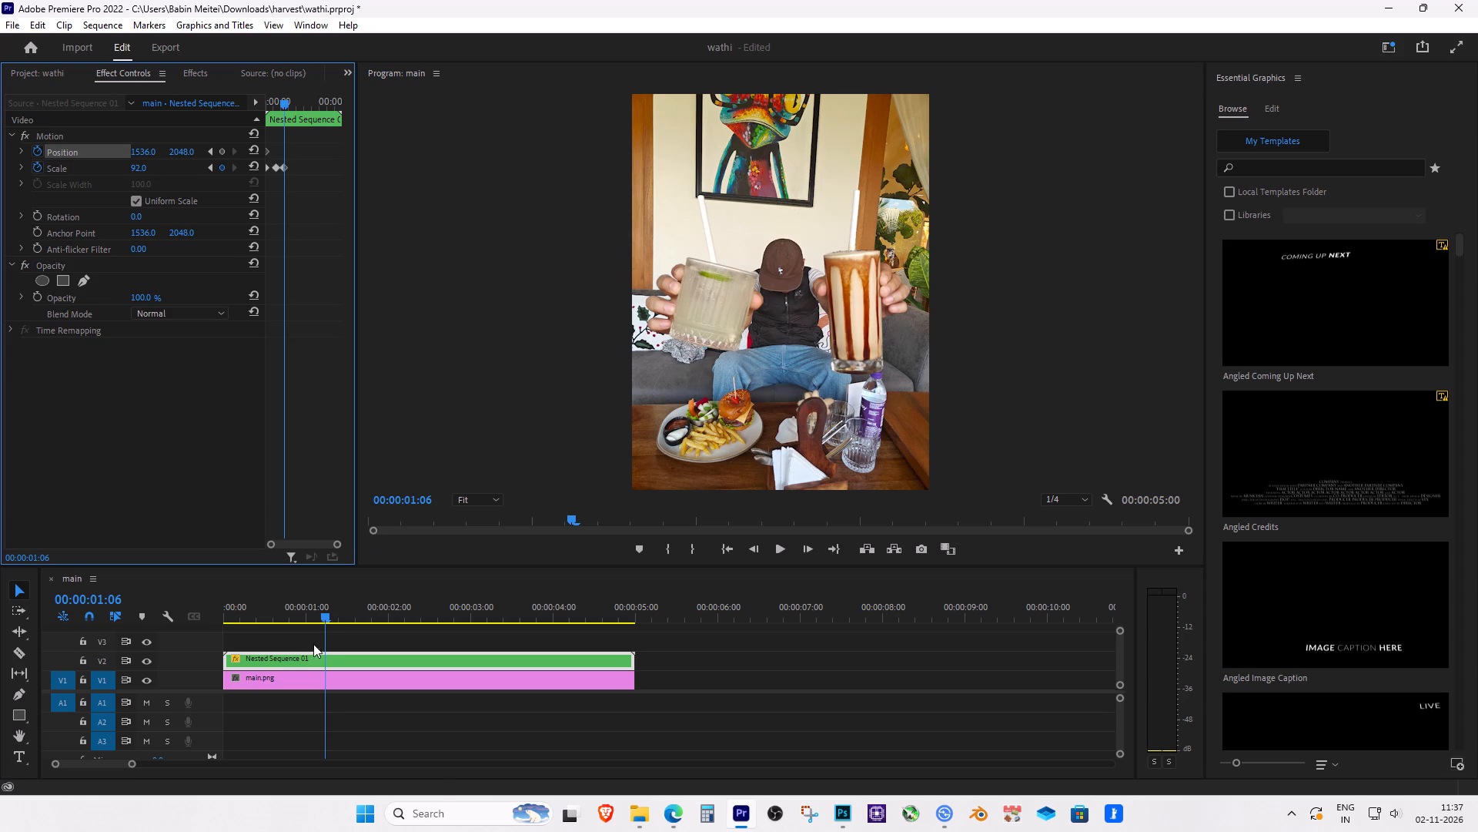
{"action": "left_click", "coordinate": [303, 205]}
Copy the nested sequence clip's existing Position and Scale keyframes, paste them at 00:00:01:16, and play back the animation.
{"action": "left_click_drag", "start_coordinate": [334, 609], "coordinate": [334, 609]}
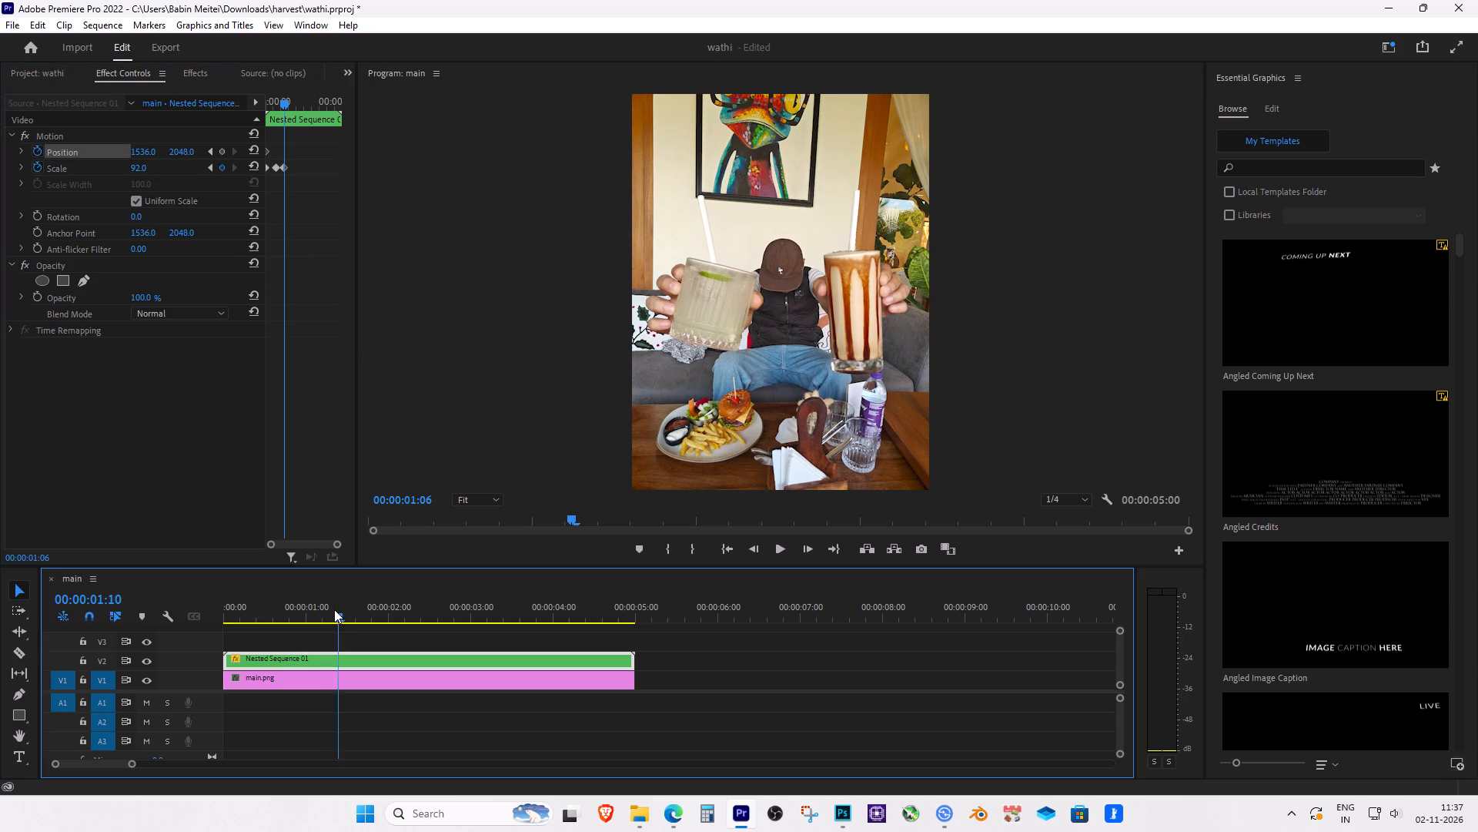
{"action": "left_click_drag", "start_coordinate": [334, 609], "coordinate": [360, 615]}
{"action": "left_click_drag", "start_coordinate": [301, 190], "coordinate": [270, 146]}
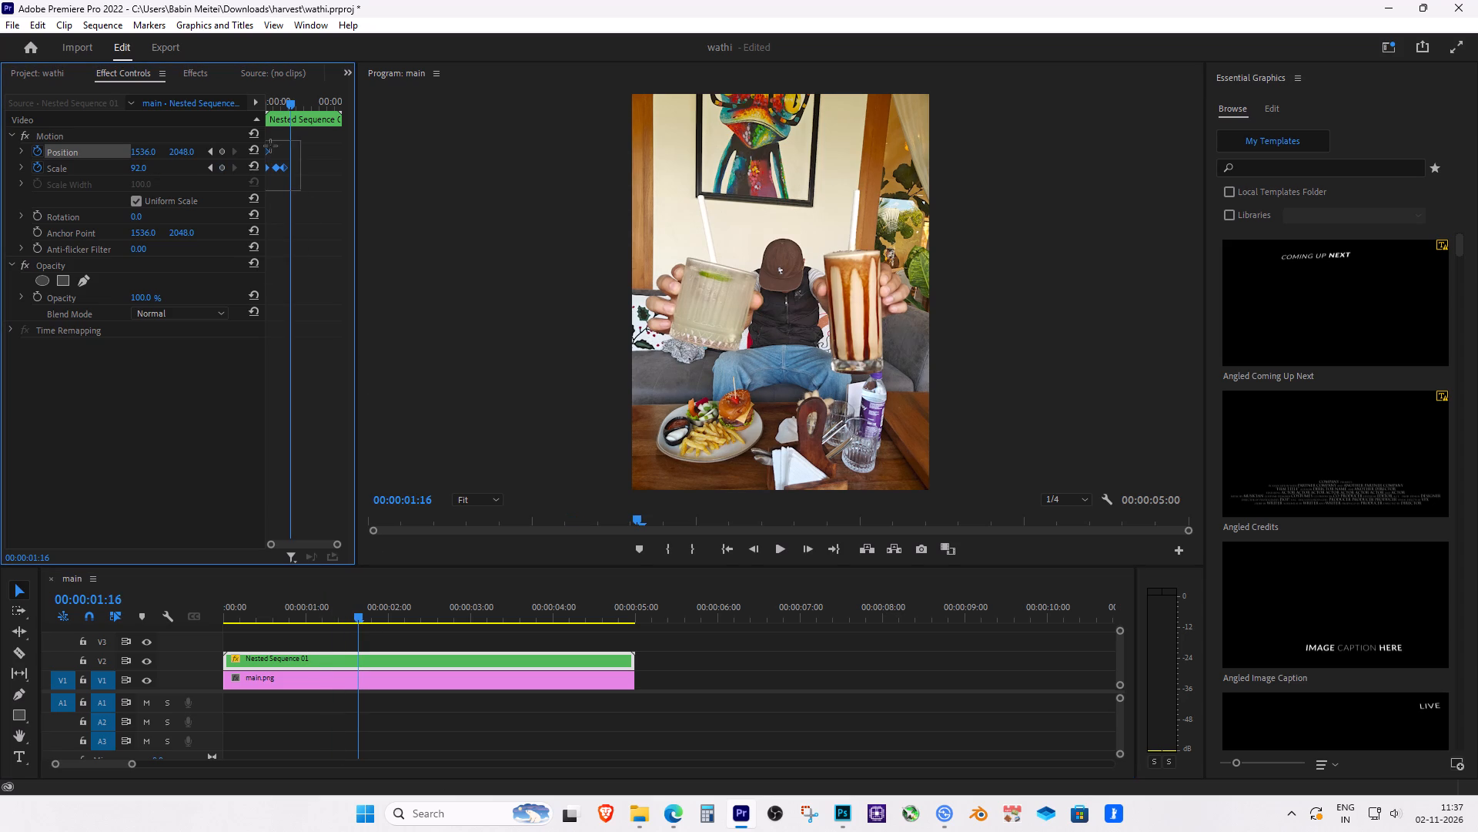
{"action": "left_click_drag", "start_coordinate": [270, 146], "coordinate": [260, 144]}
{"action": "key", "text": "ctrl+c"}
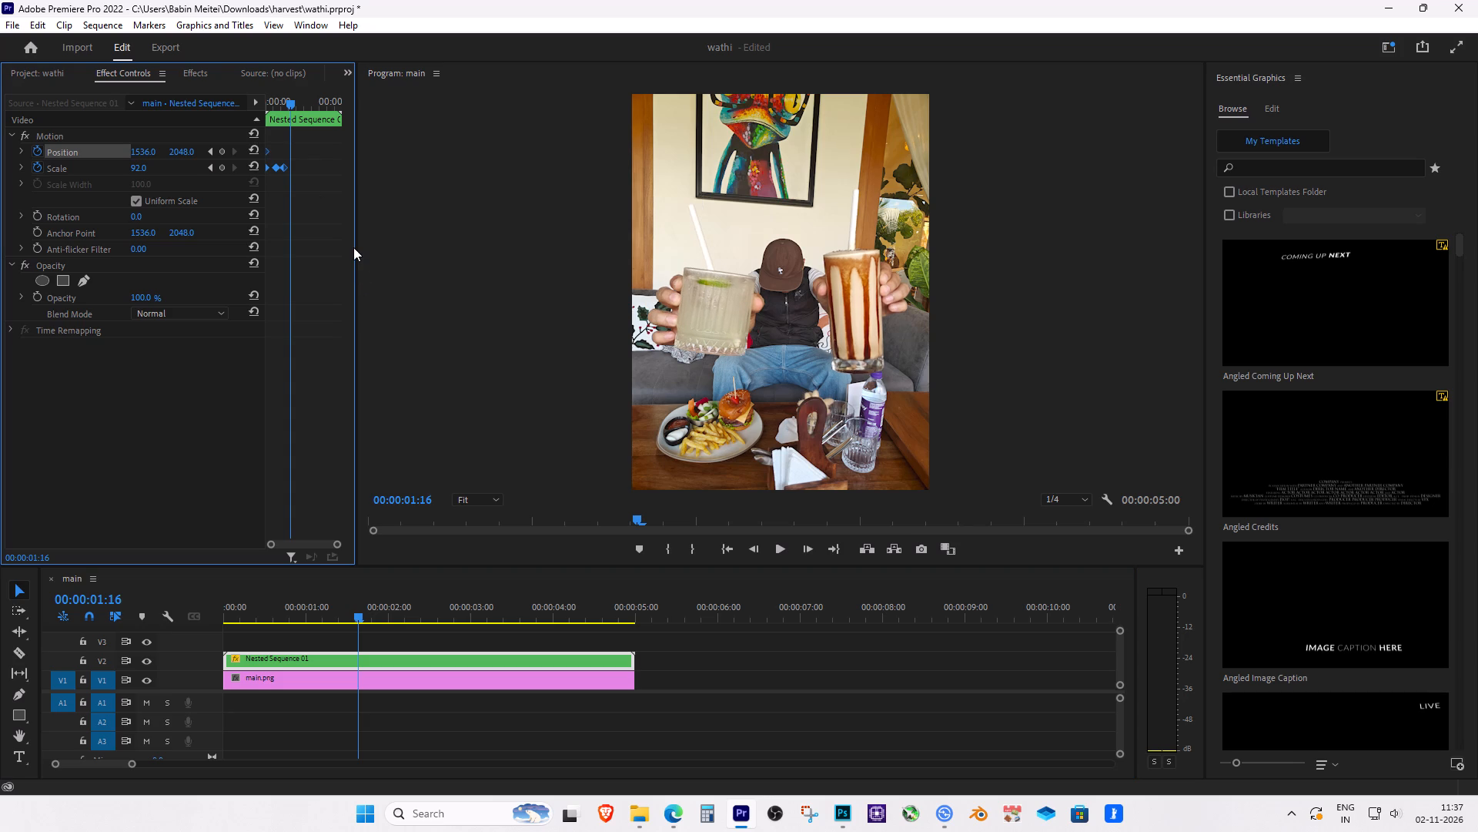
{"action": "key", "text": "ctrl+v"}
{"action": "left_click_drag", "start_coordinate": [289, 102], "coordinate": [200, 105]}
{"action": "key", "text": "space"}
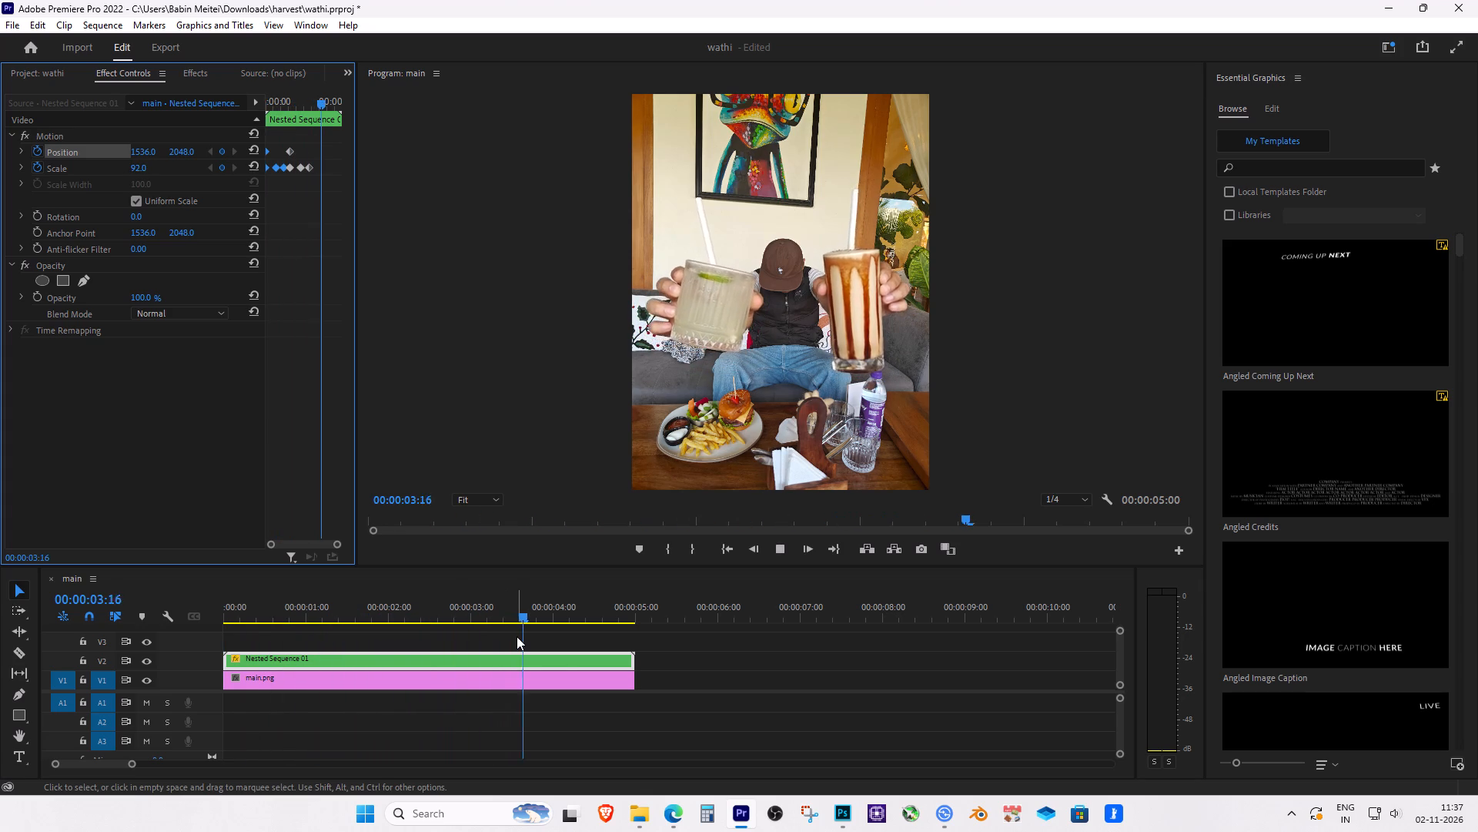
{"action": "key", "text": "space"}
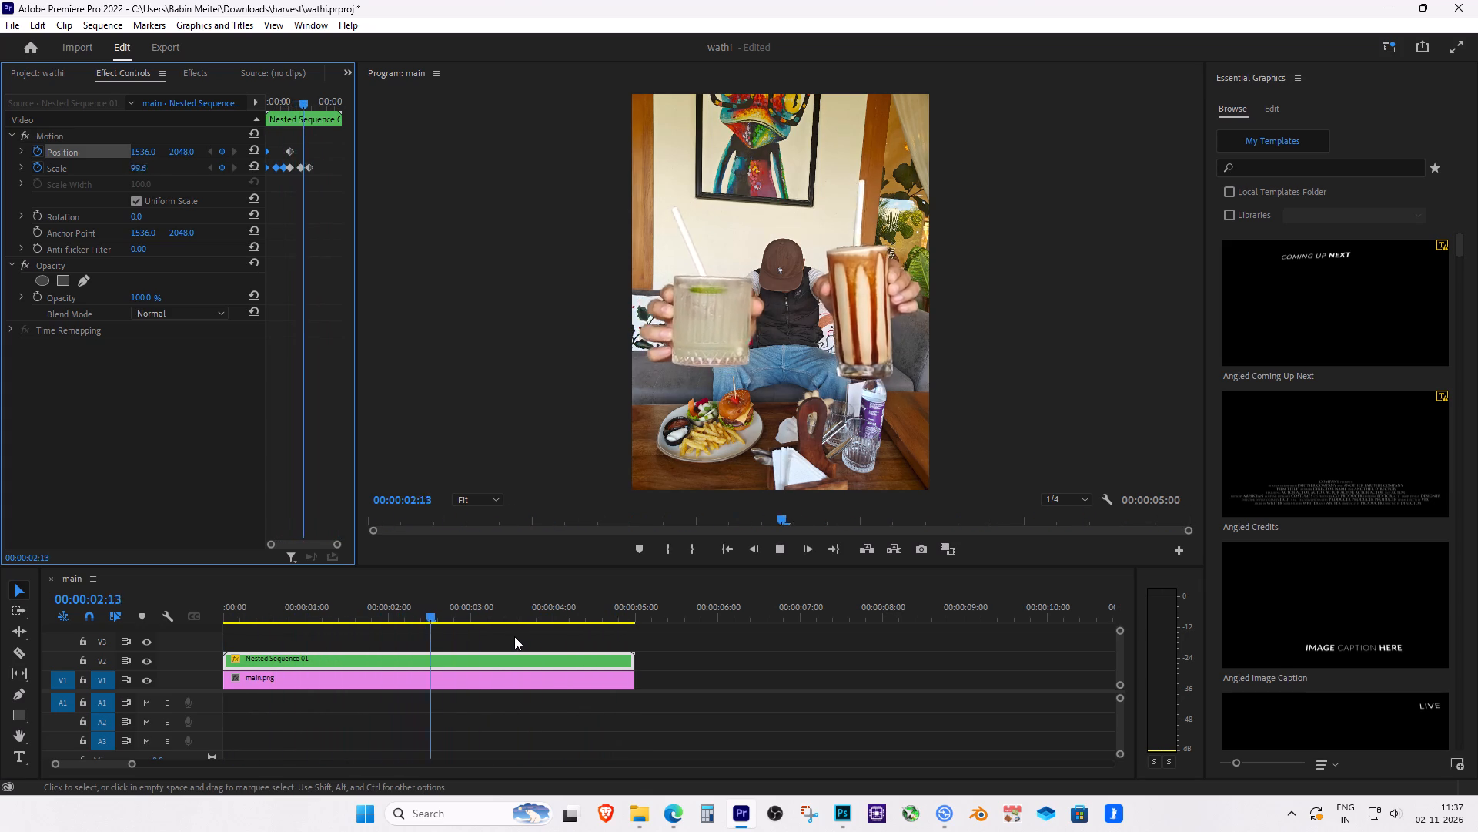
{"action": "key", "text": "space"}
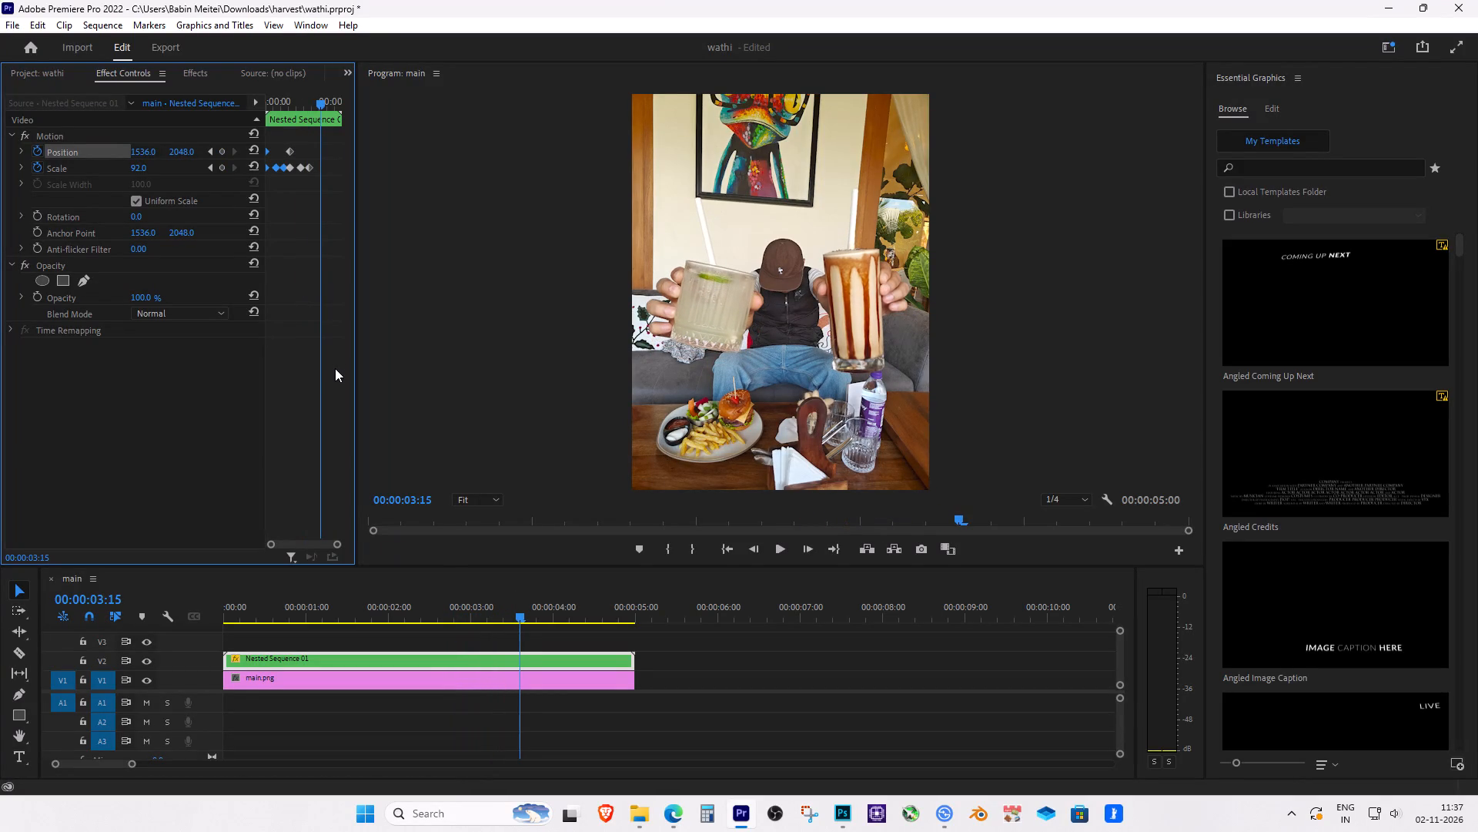
Undo the pasted keyframes, the 92 and 103 Scale keyframes, and the Position keyframing on the nested sequence clip.
{"action": "key", "text": "ctrl+z"}
{"action": "key", "text": "ctrl+z"}
{"action": "key", "text": "ctrl+z"}
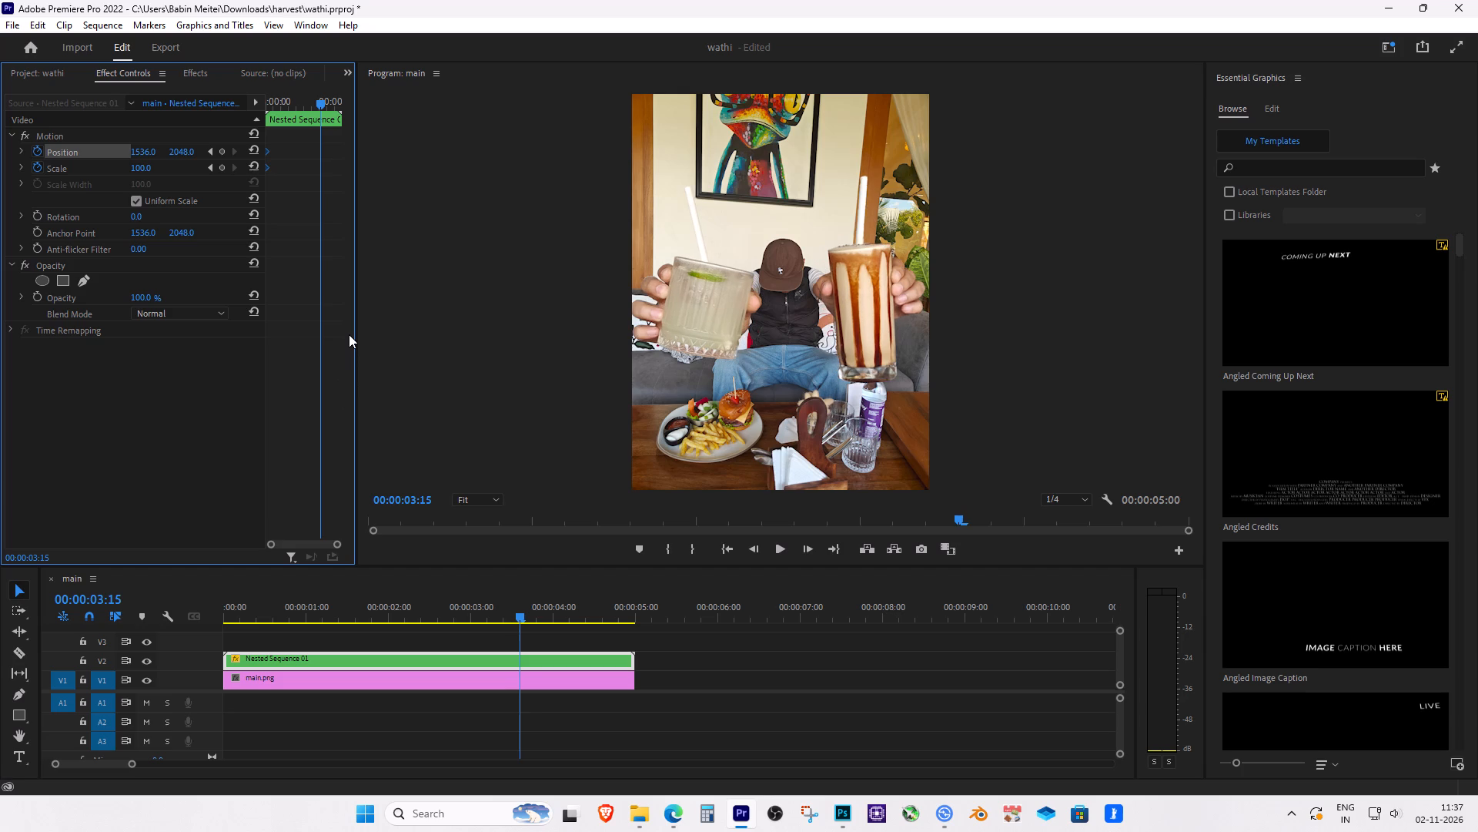
{"action": "key", "text": "ctrl+z"}
Play back and scrub through the main sequence to review the rocking drinks animation without the scale pulse.
{"action": "left_click_drag", "start_coordinate": [319, 608], "coordinate": [208, 612]}
{"action": "key", "text": "space"}
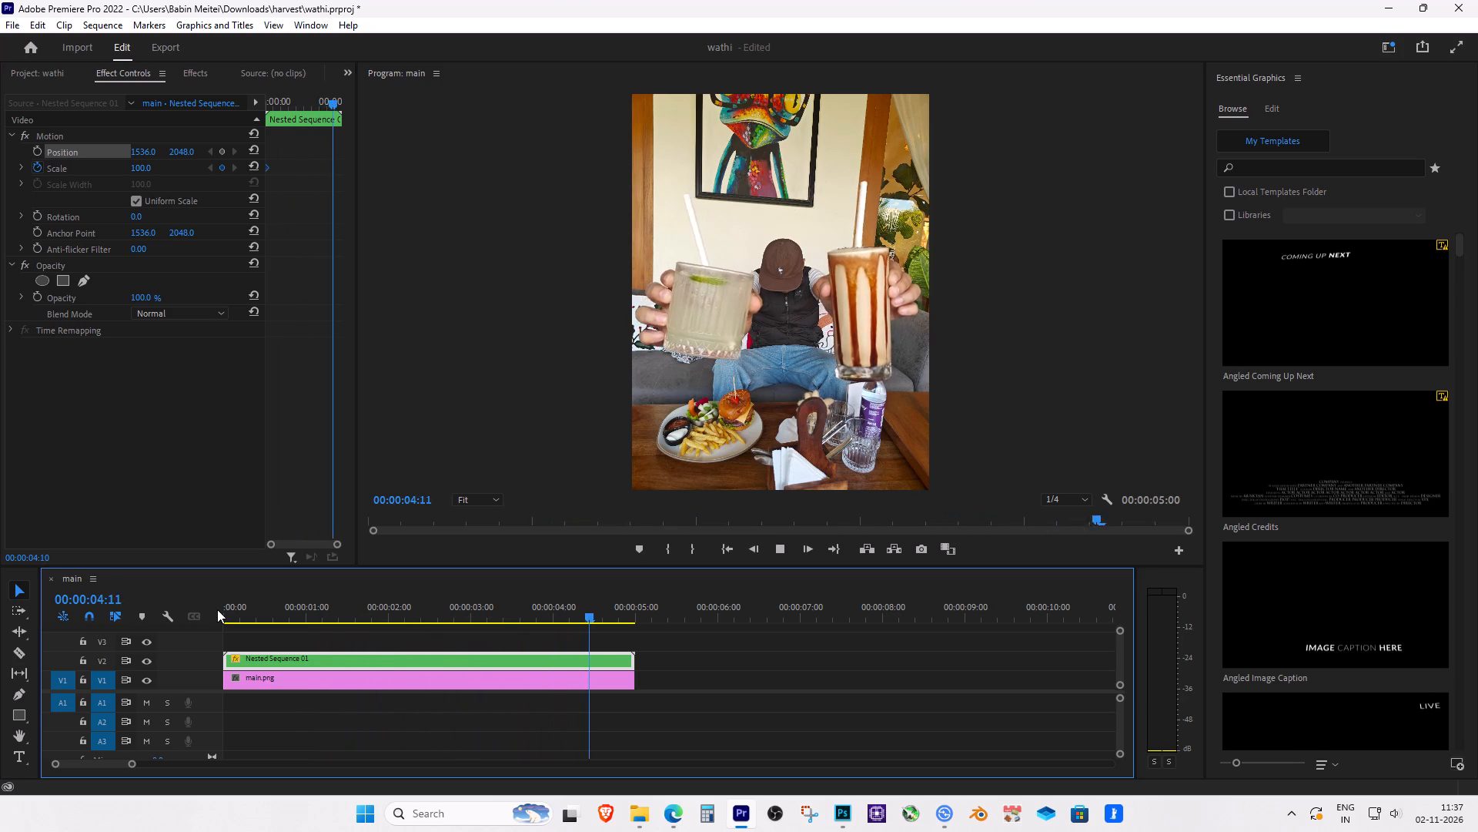
{"action": "left_click_drag", "start_coordinate": [621, 612], "coordinate": [587, 612]}
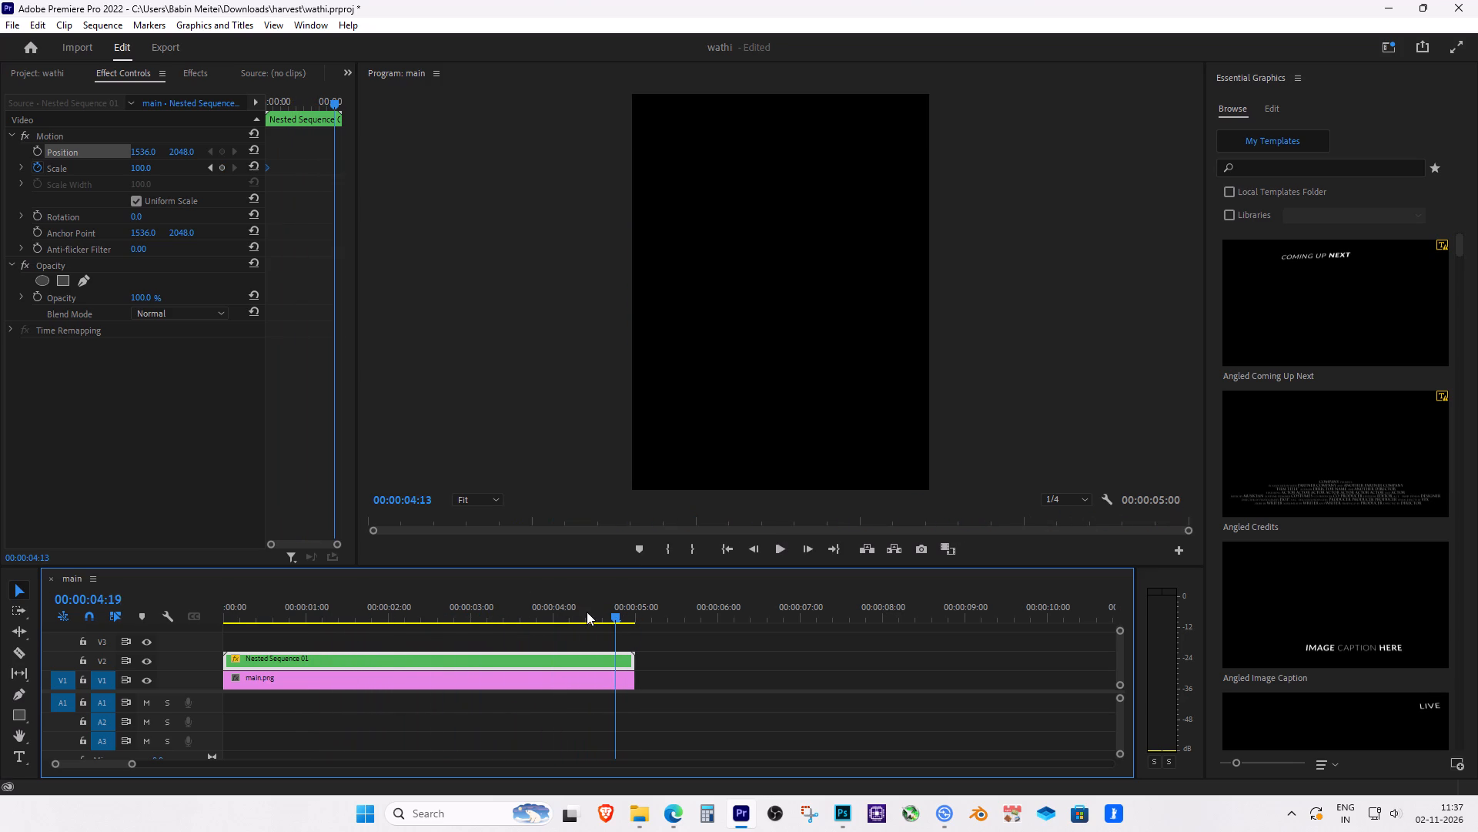
{"action": "left_click_drag", "start_coordinate": [587, 612], "coordinate": [234, 608]}
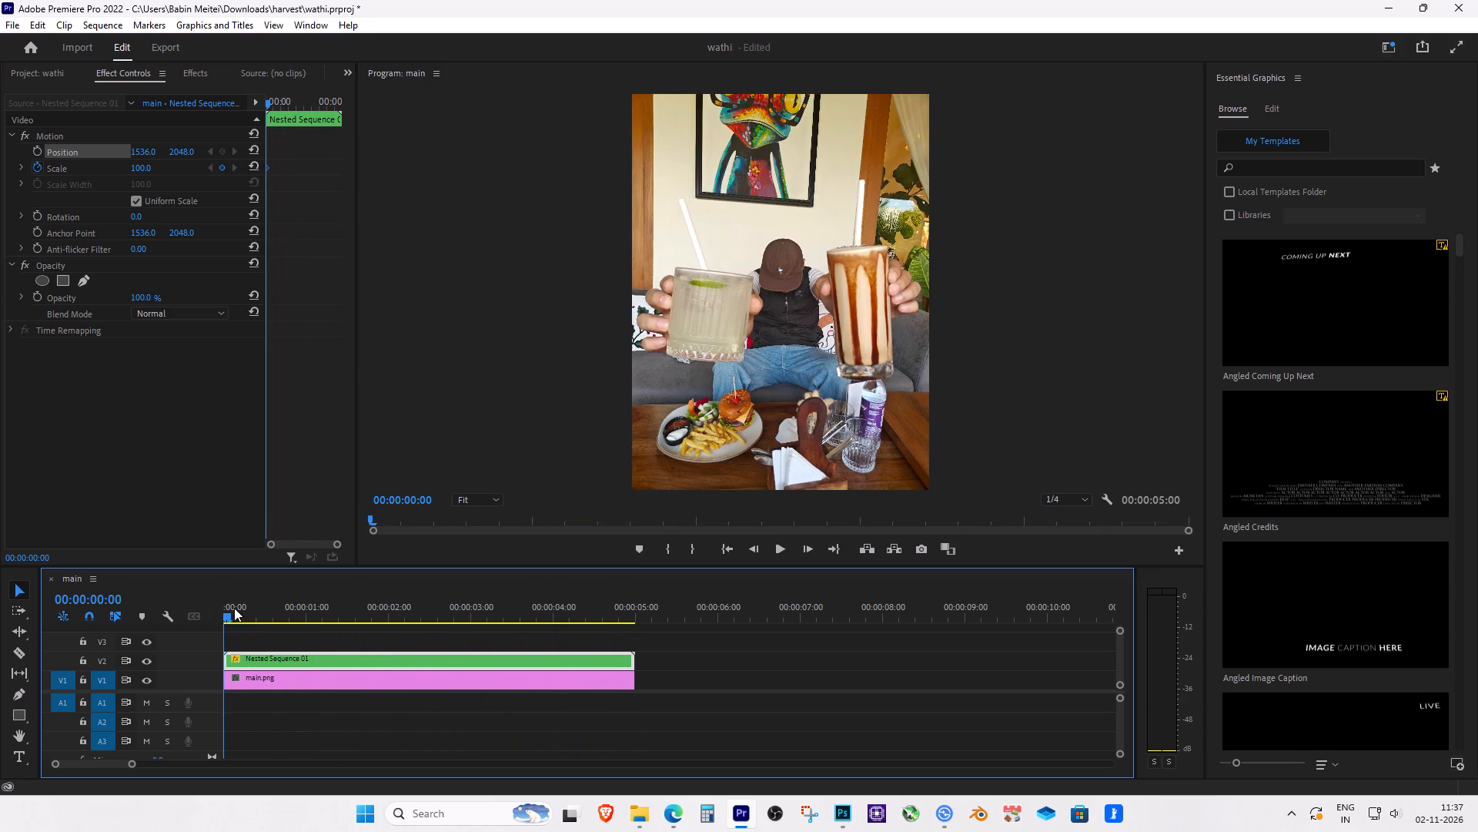
{"action": "left_click_drag", "start_coordinate": [234, 608], "coordinate": [477, 619]}
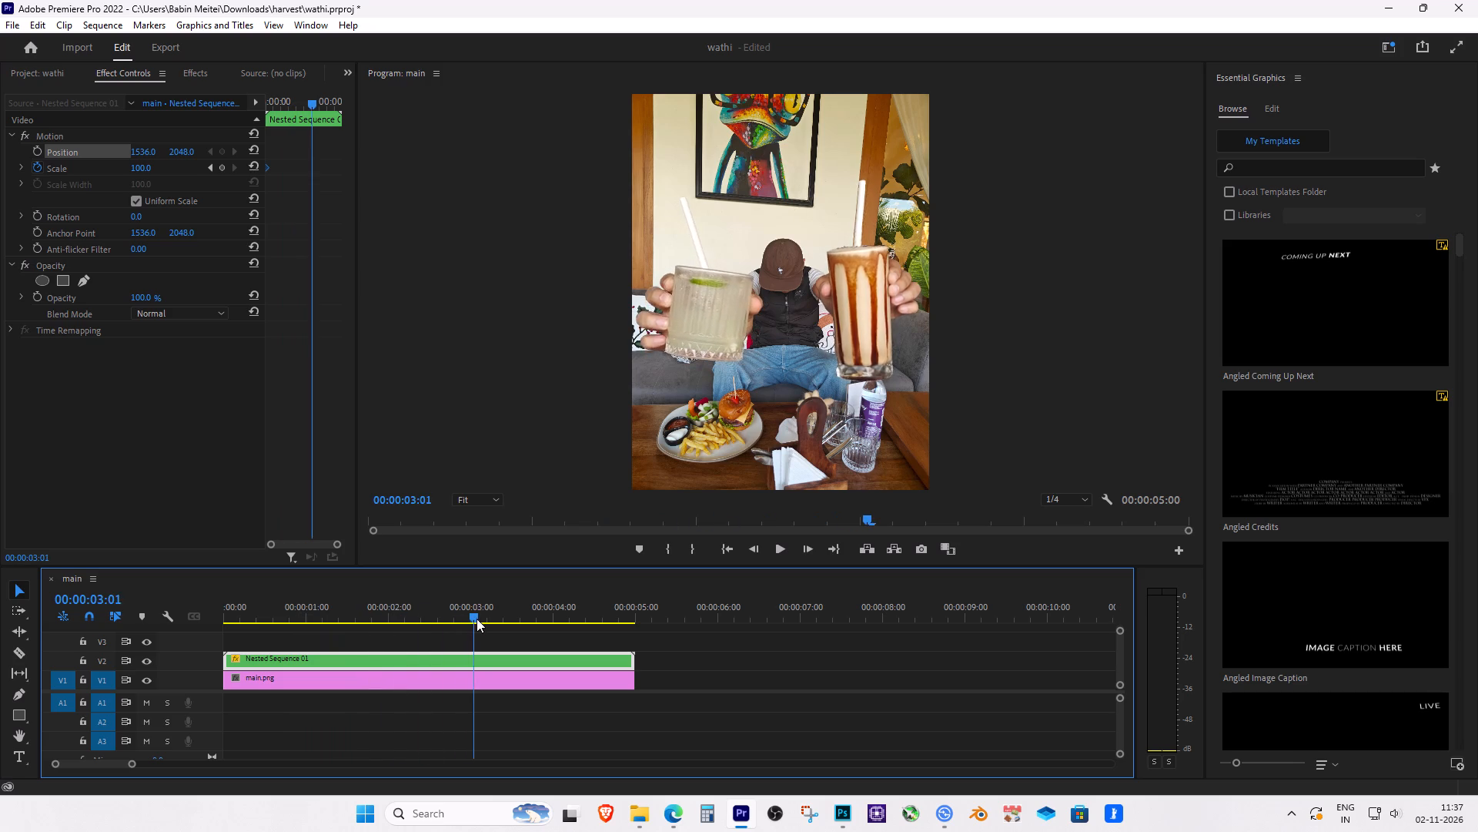
{"action": "left_click_drag", "start_coordinate": [477, 619], "coordinate": [436, 611]}
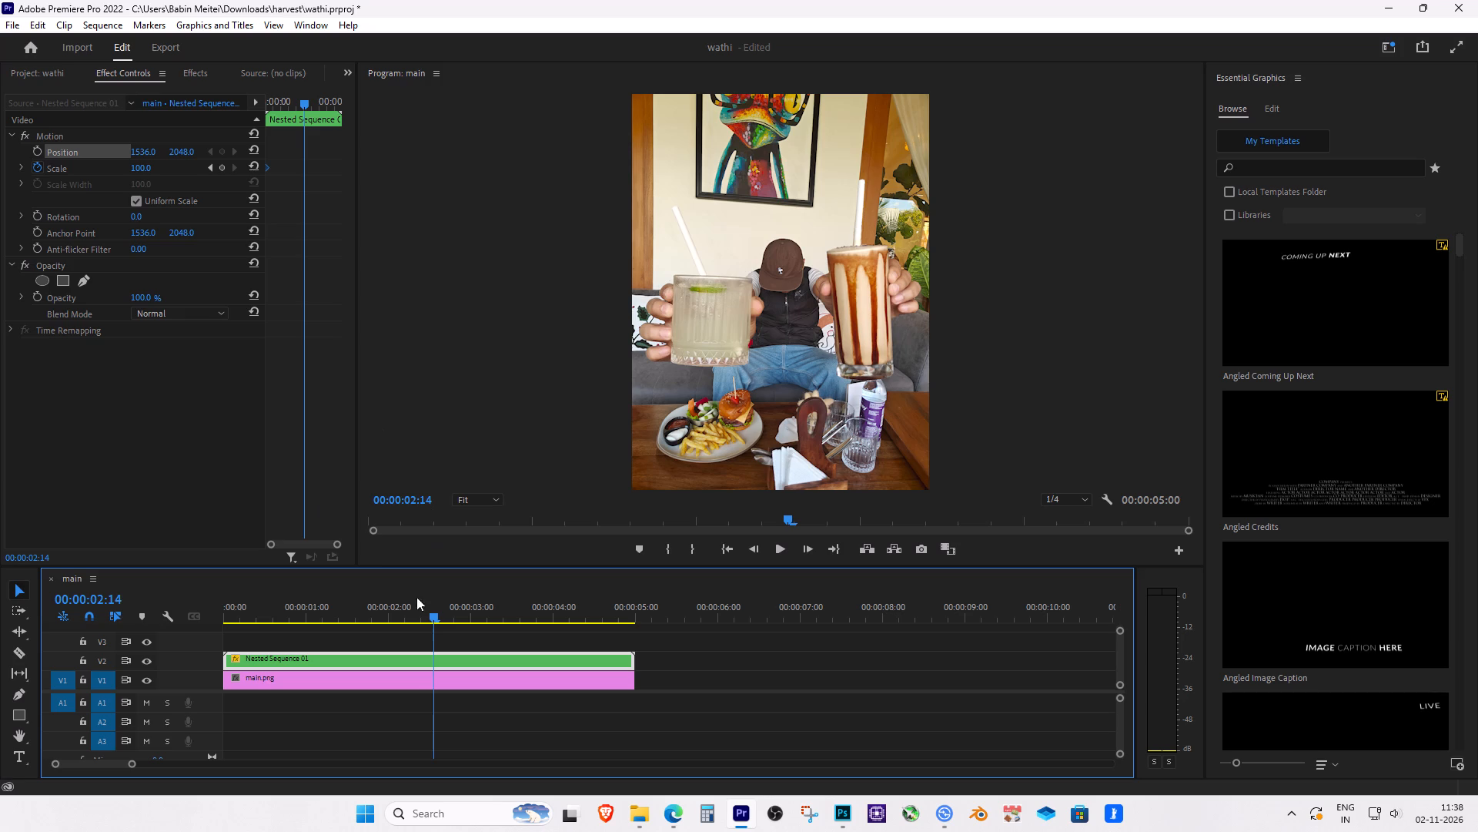
{"action": "left_click_drag", "start_coordinate": [399, 619], "coordinate": [214, 615]}
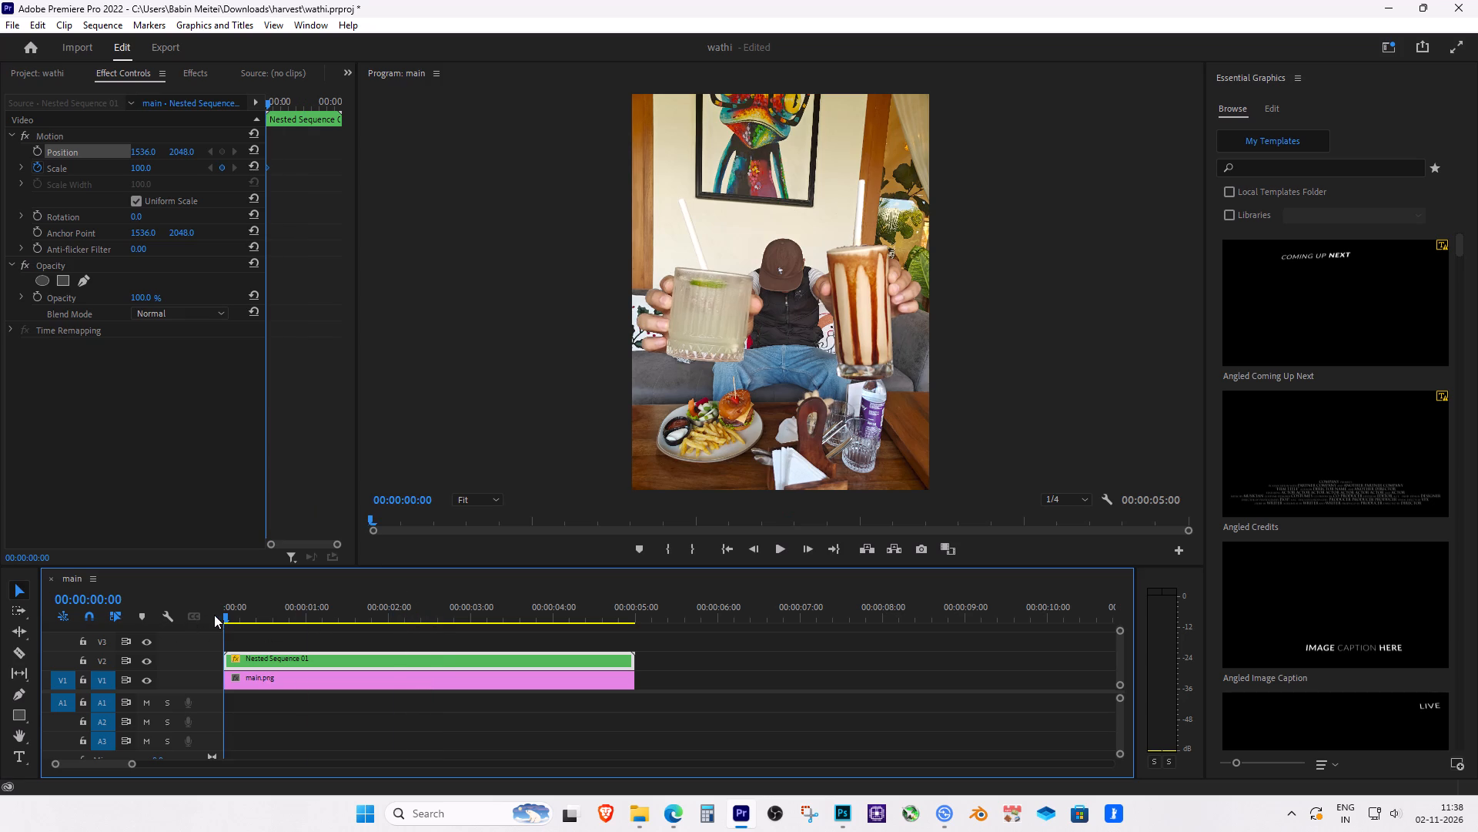
{"action": "left_click_drag", "start_coordinate": [214, 615], "coordinate": [186, 612]}
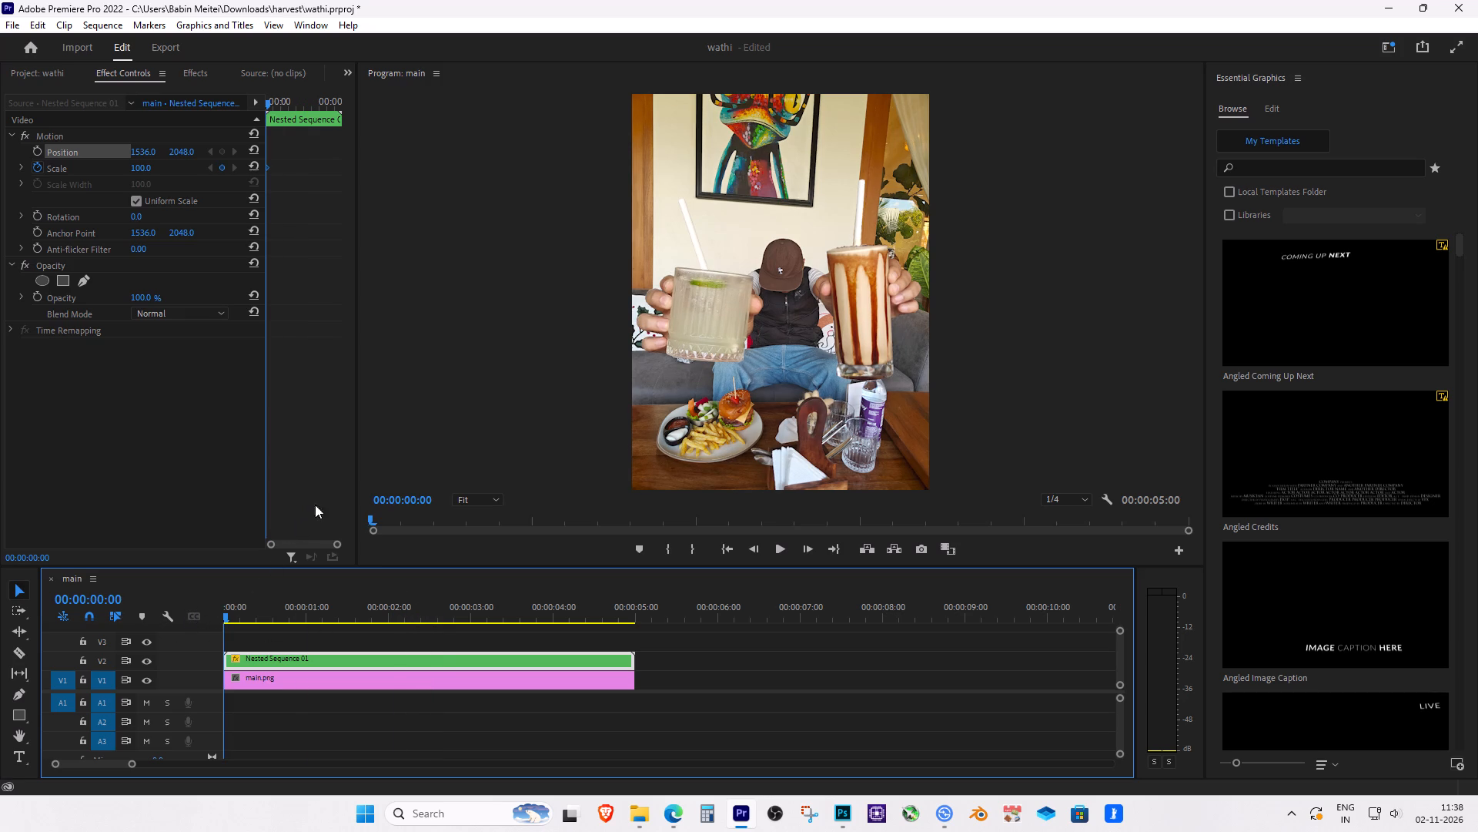
Export the main sequence as main.mp4 in H.264 format with the Match Source - Adaptive High Bitrate preset.
{"action": "left_click", "coordinate": [178, 52]}
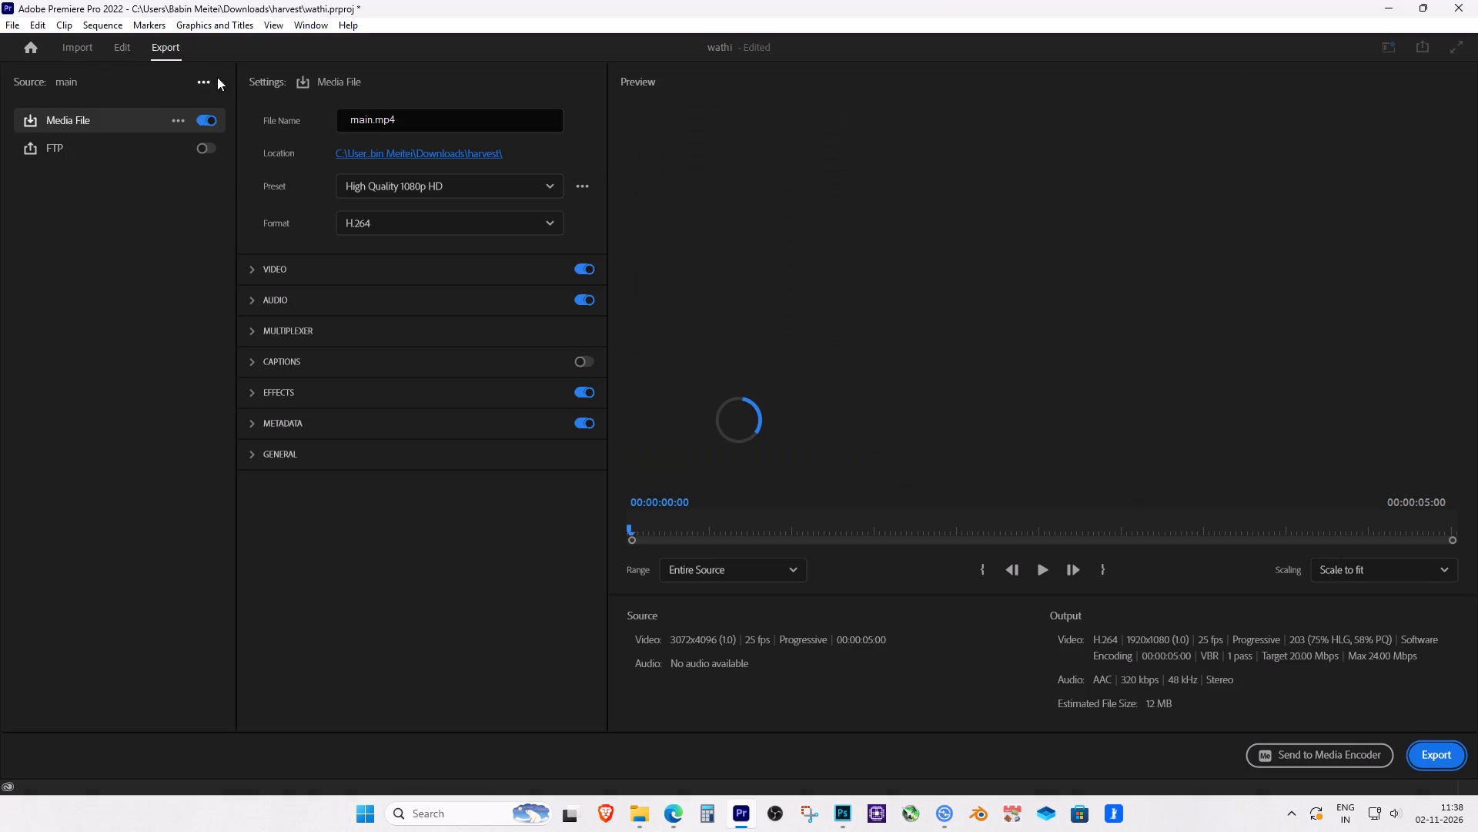
{"action": "left_click", "coordinate": [398, 186]}
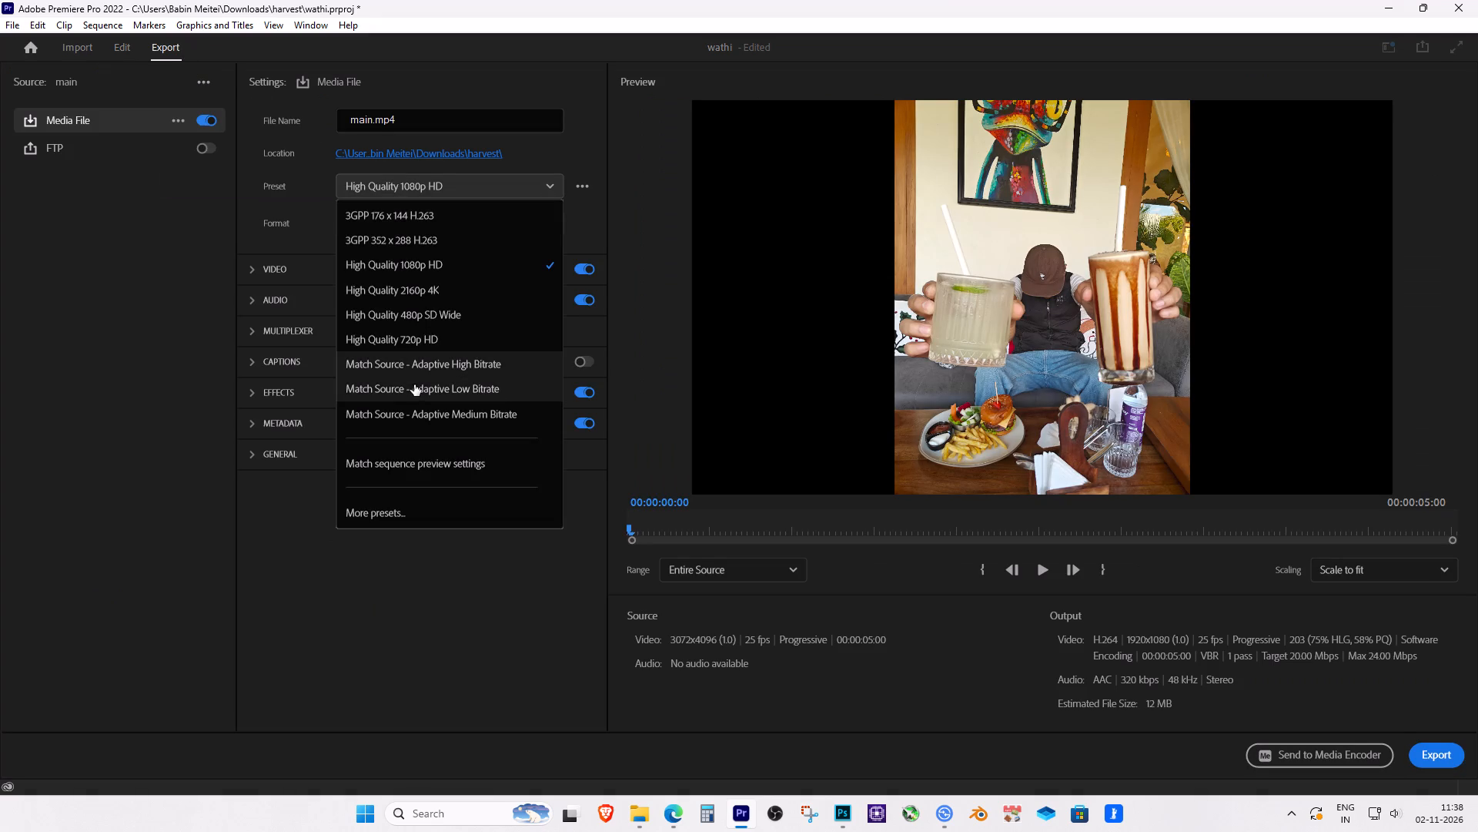
{"action": "left_click", "coordinate": [427, 357]}
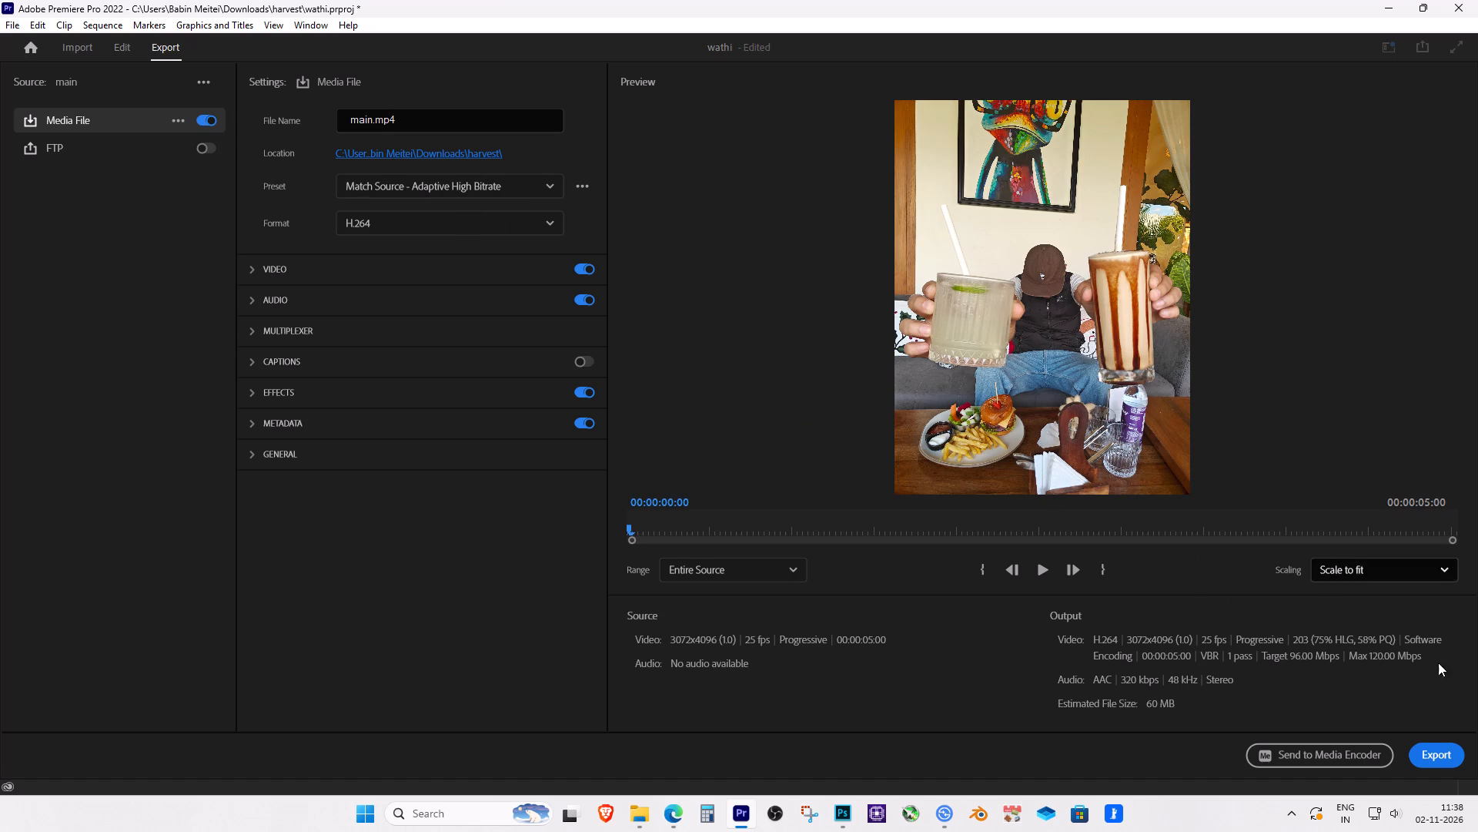
{"action": "left_click", "coordinate": [1443, 763]}
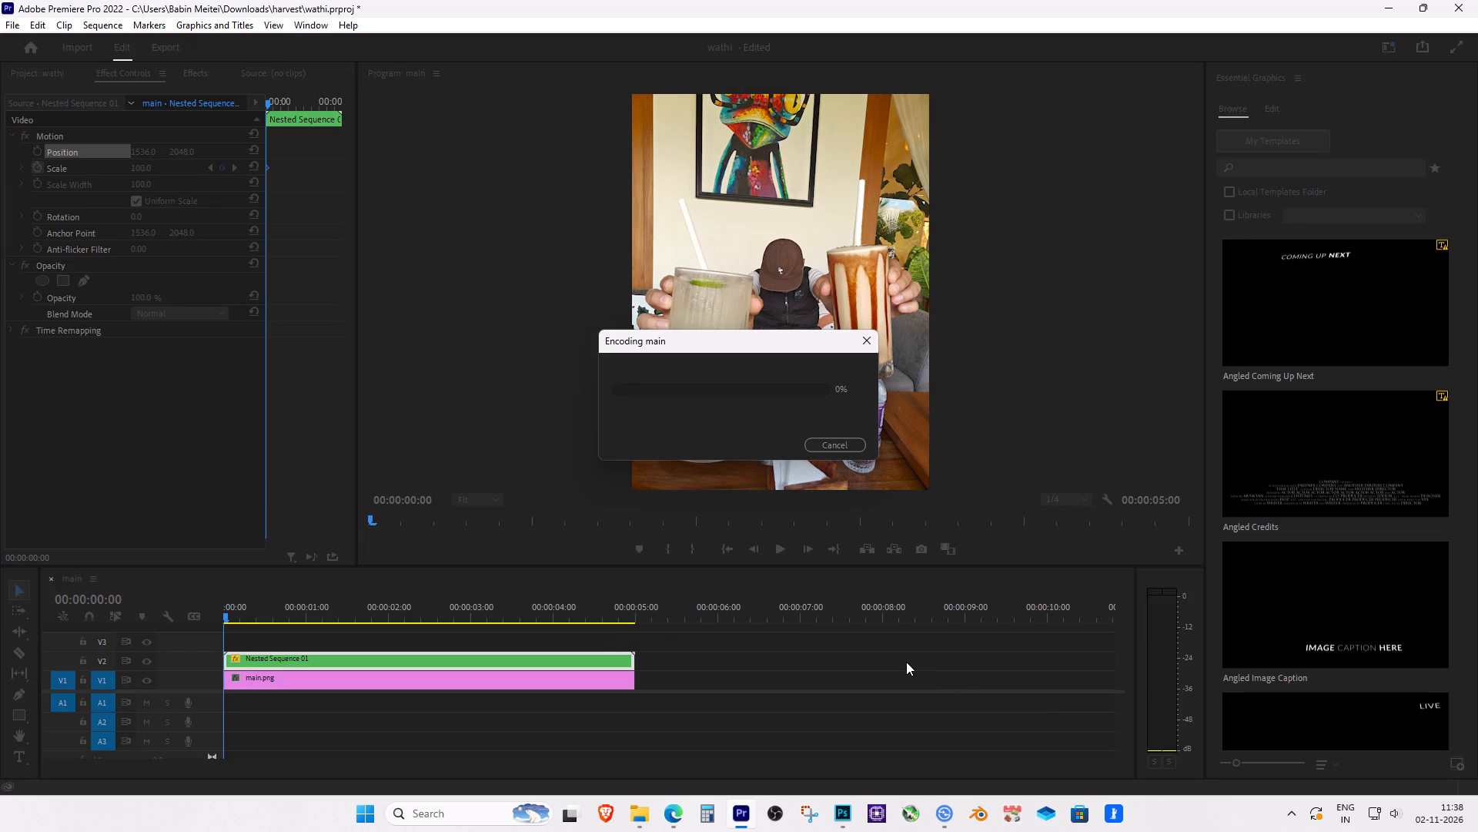
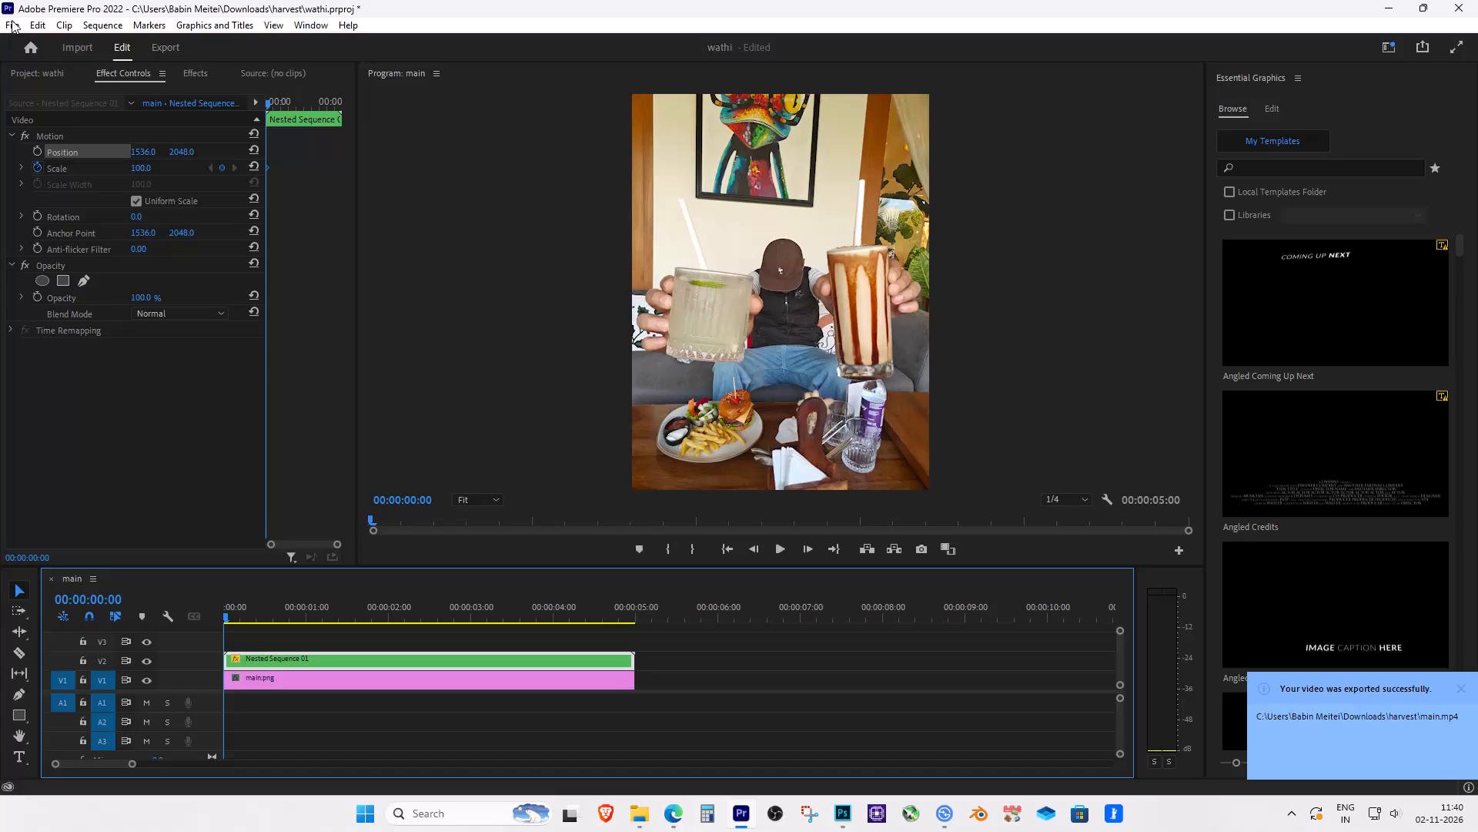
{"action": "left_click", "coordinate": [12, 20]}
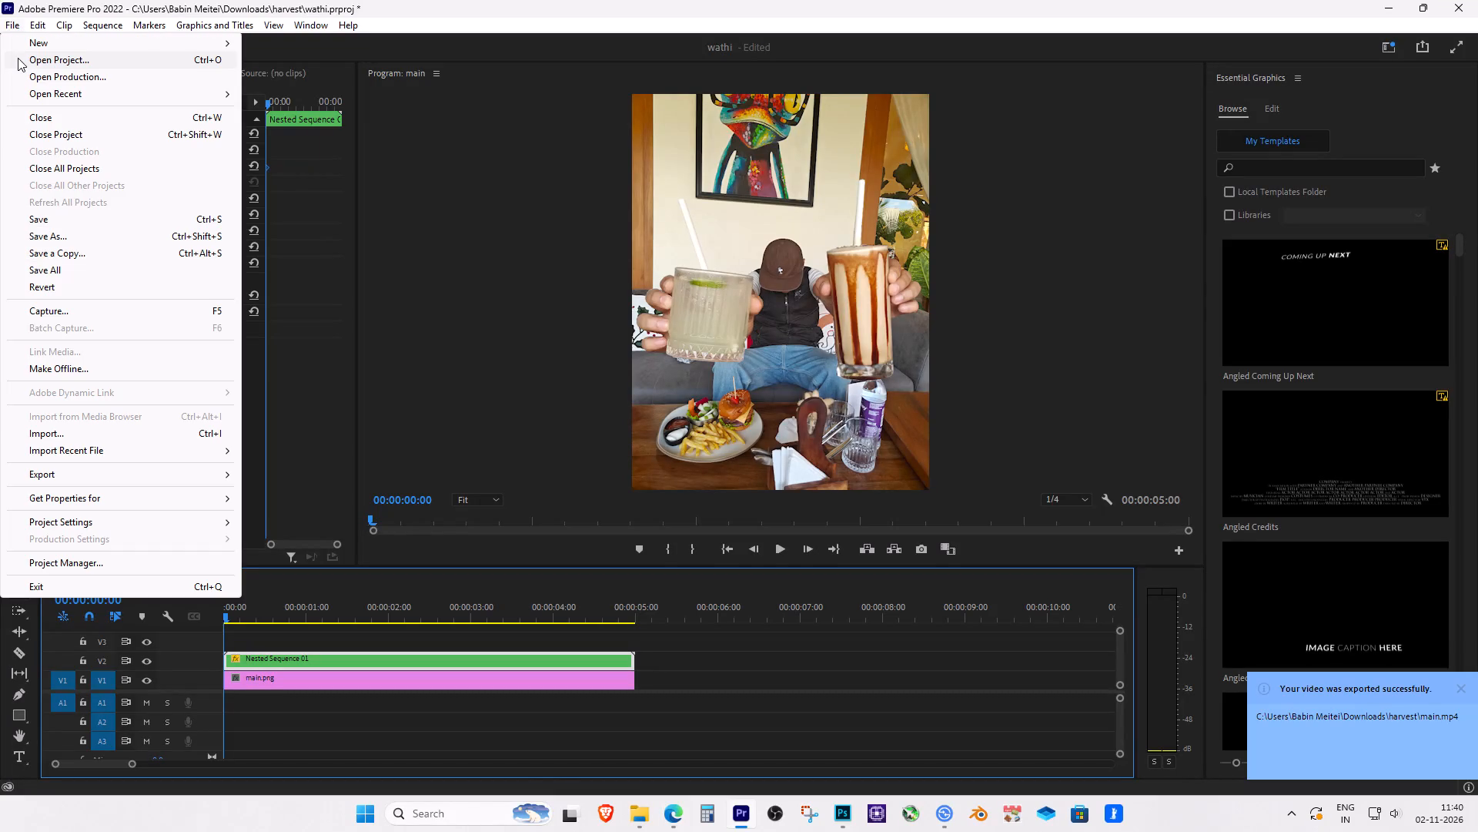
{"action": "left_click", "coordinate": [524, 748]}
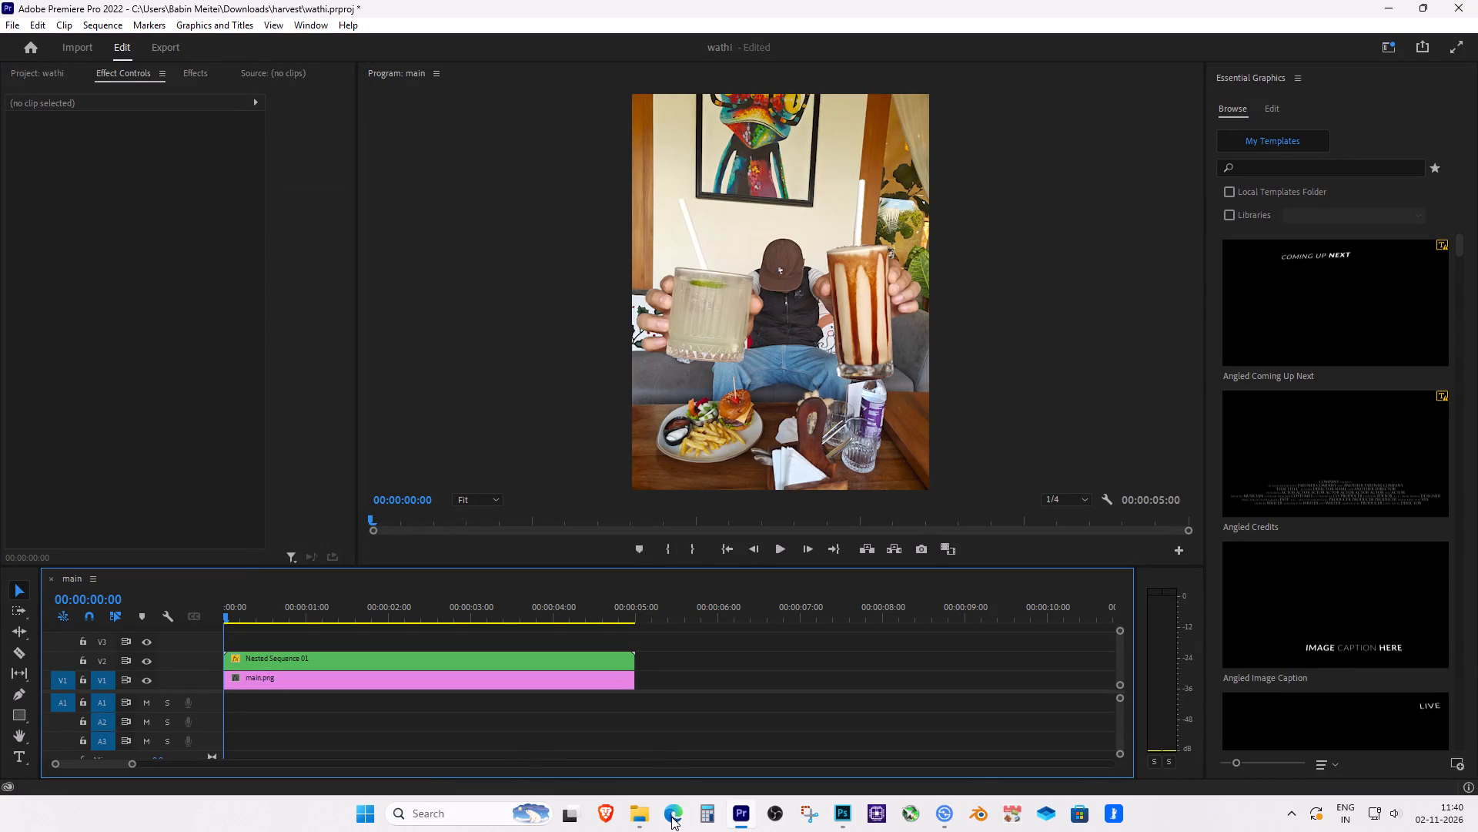
{"action": "left_click", "coordinate": [946, 817]}
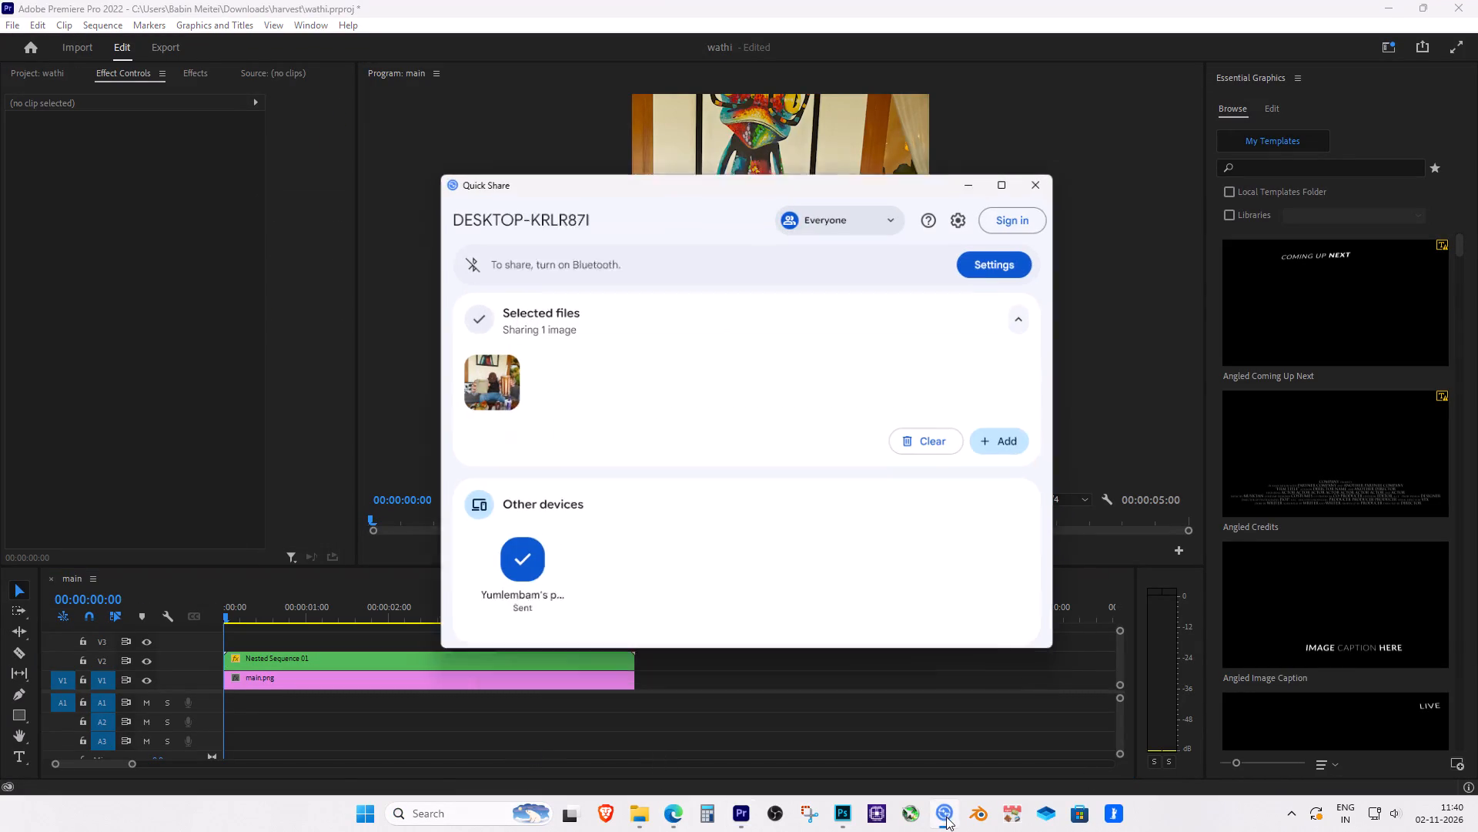
{"action": "left_click", "coordinate": [740, 496]}
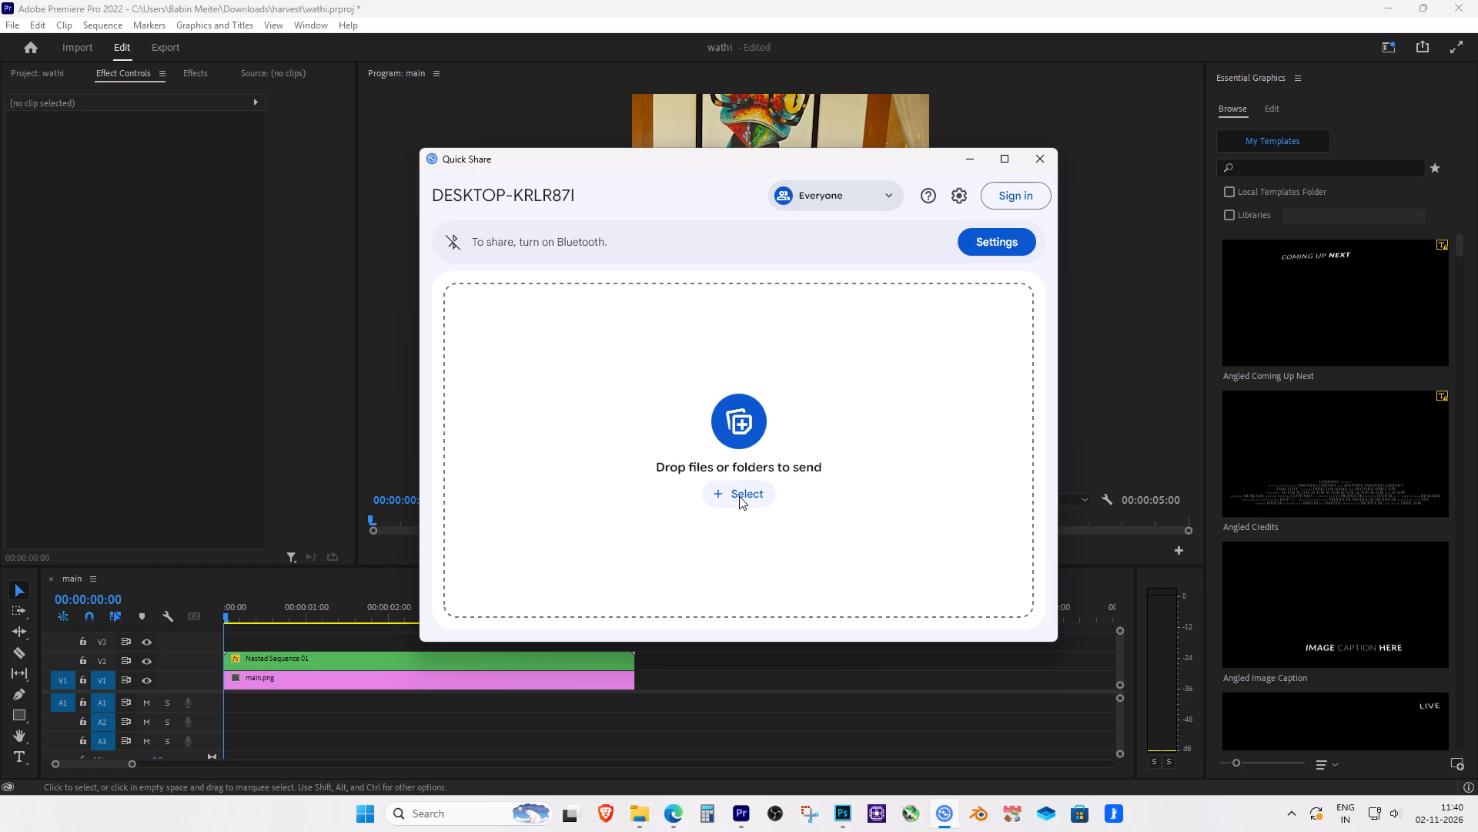
{"action": "left_click", "coordinate": [730, 506]}
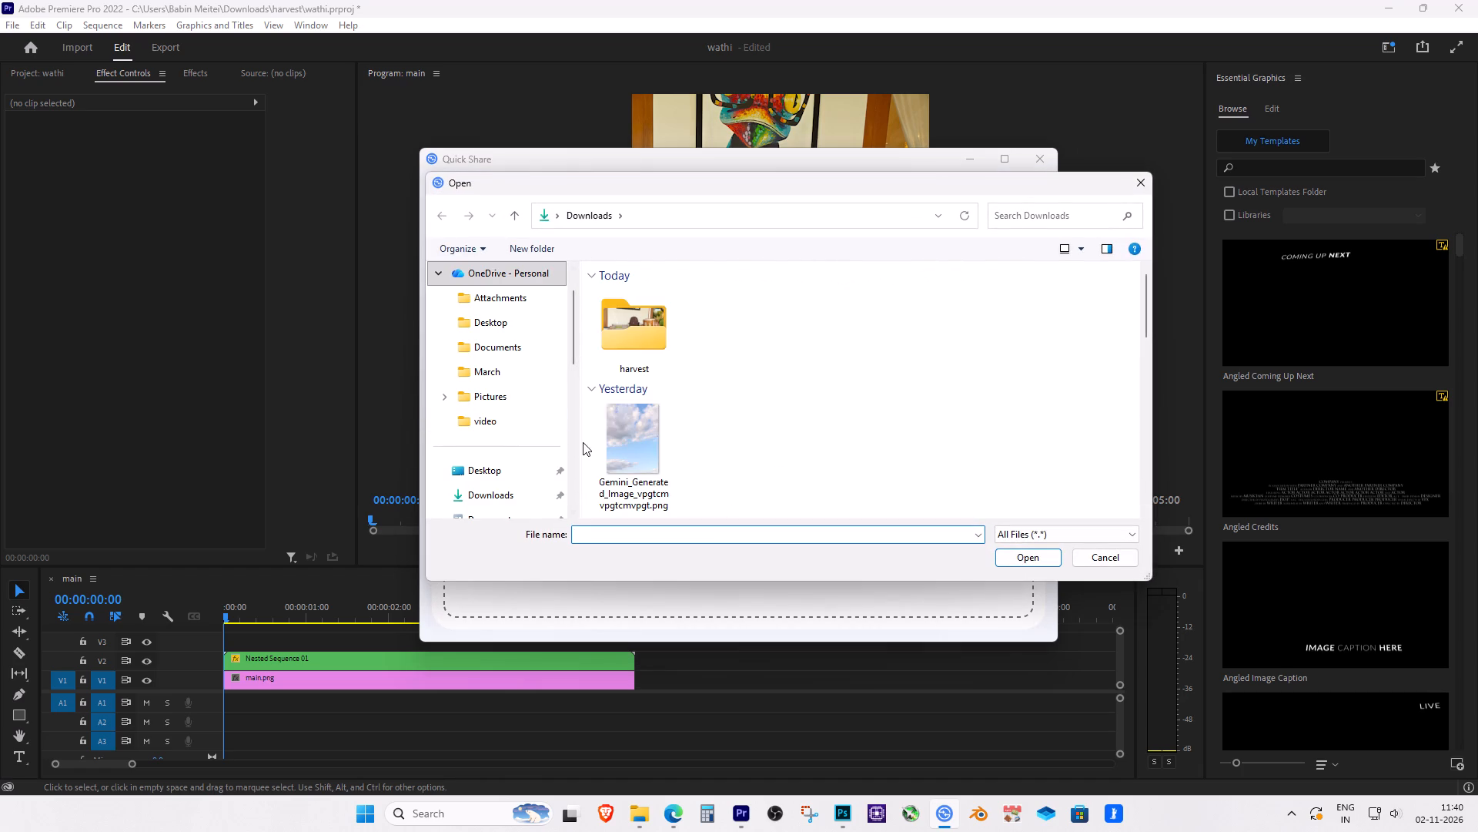
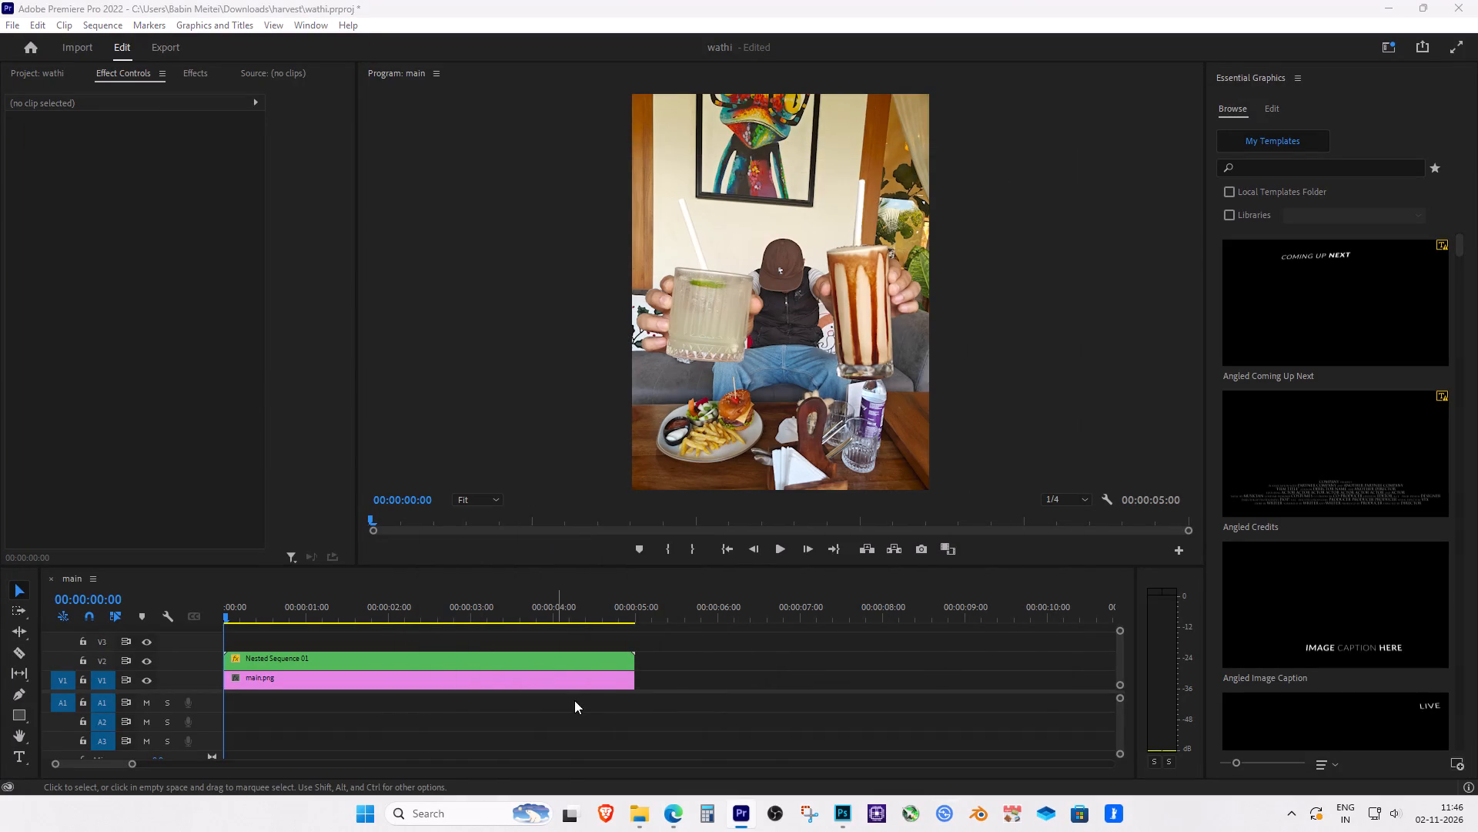
Exit Premiere Pro, closing the wathi project.
{"action": "left_click", "coordinate": [574, 701]}
{"action": "left_click", "coordinate": [550, 664]}
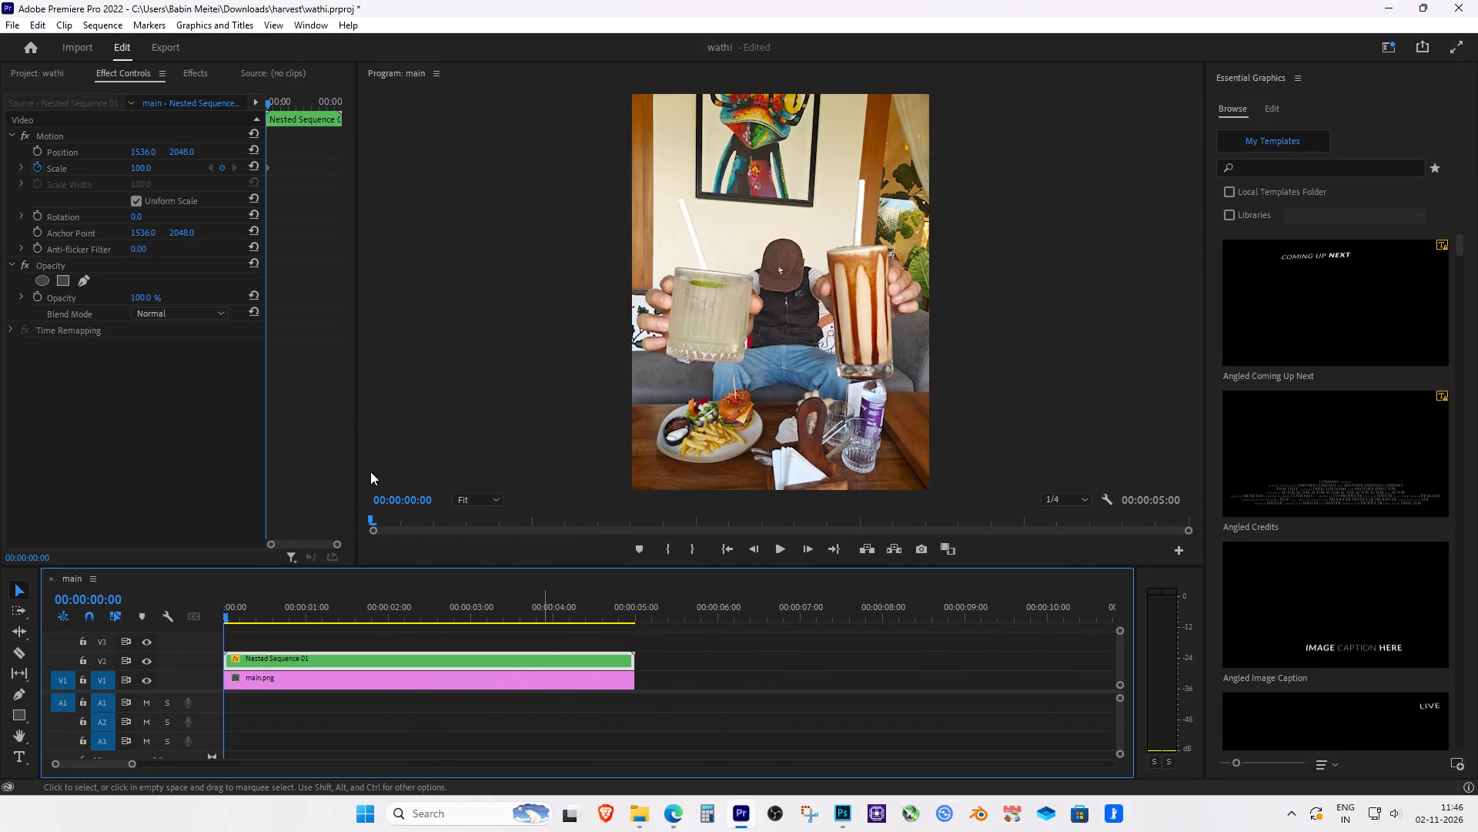
{"action": "left_click", "coordinate": [9, 22]}
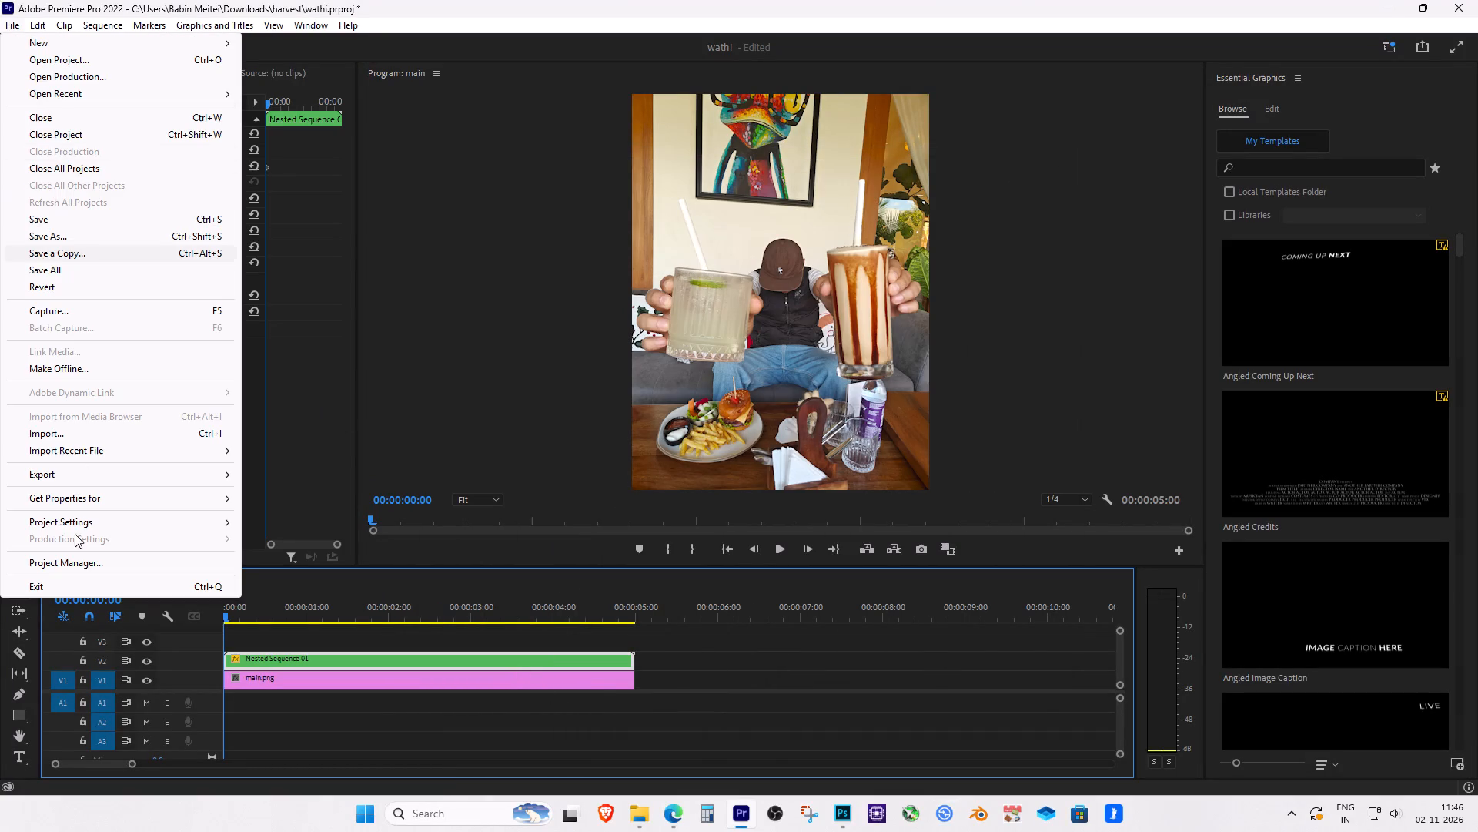
{"action": "left_click", "coordinate": [52, 591]}
{"action": "left_click", "coordinate": [741, 418]}
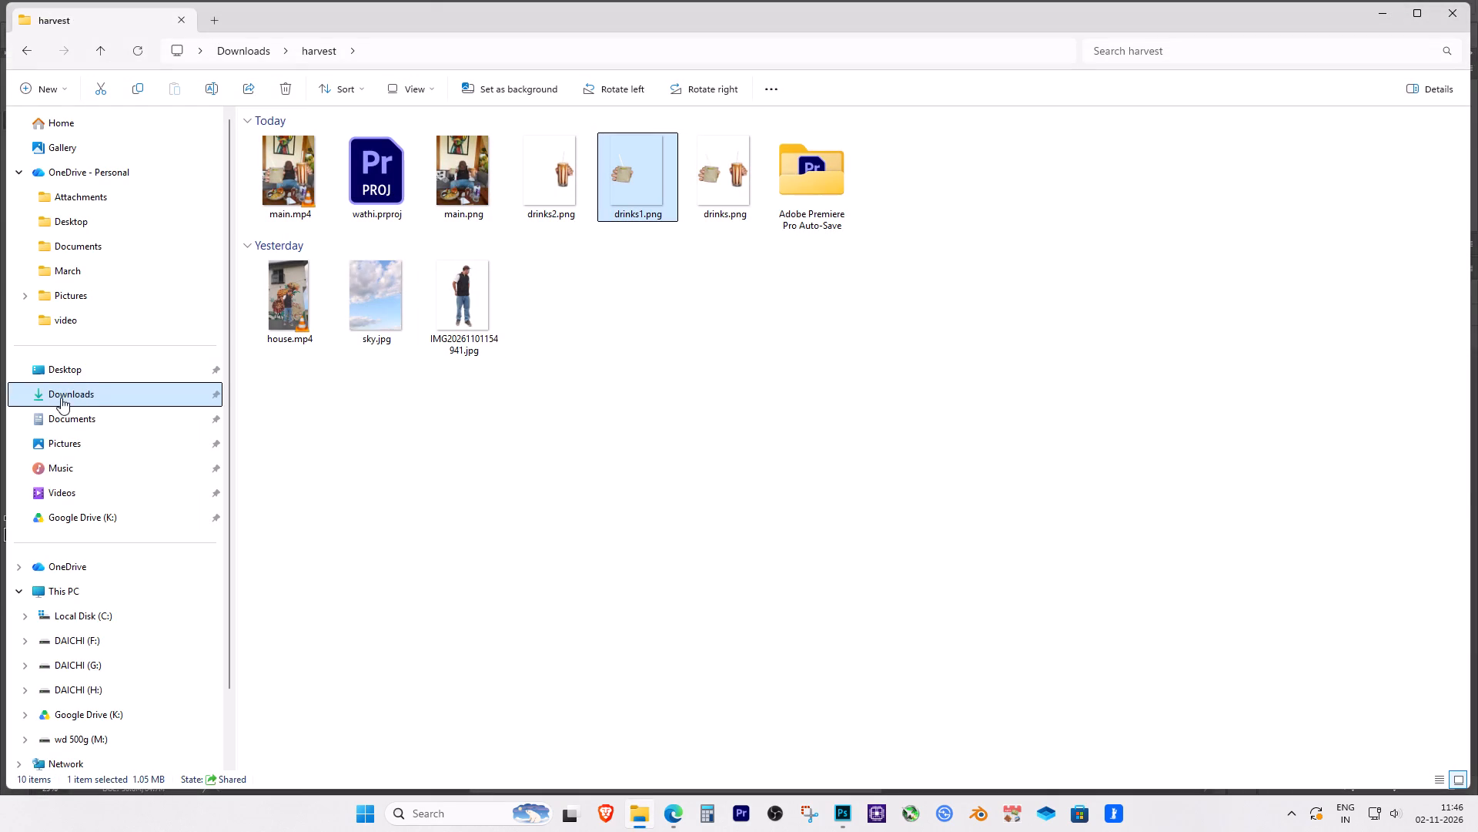
View the computer's drives under This PC in File Explorer.
{"action": "left_click", "coordinate": [81, 593]}
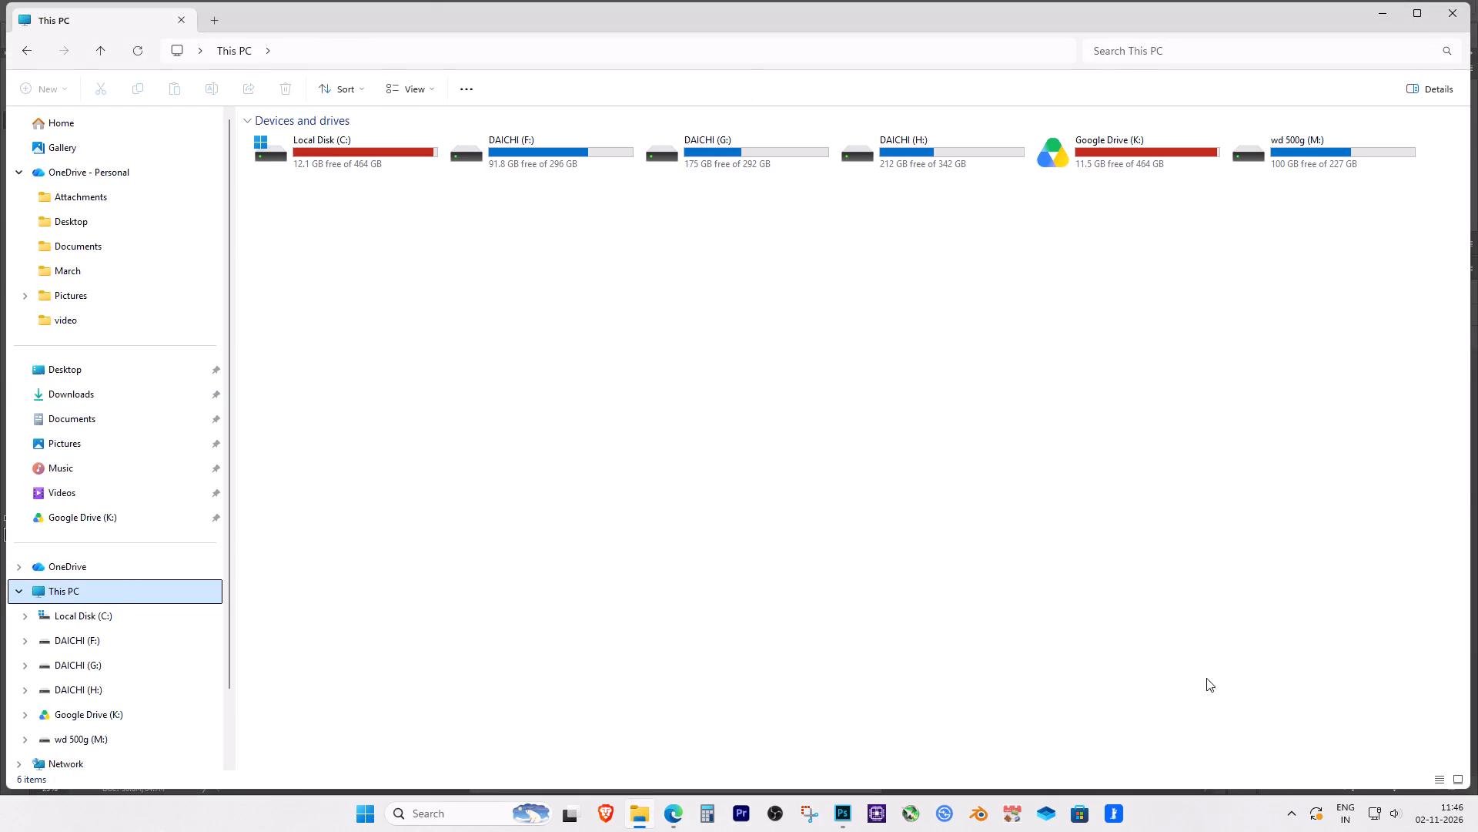
Open Microsoft Rewards from the hidden background apps and claim the points that are ready.
{"action": "left_click", "coordinate": [1296, 825]}
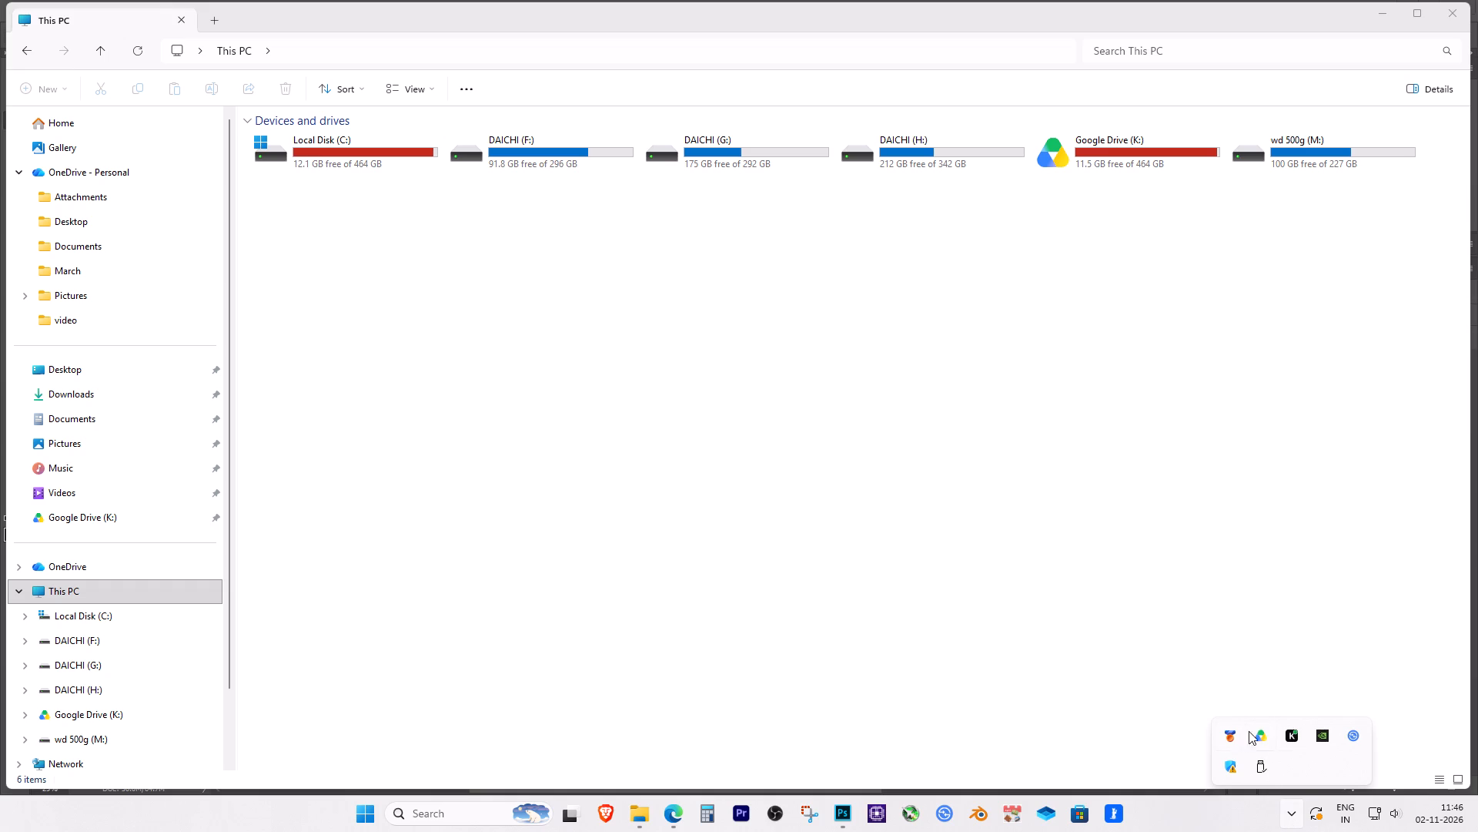
{"action": "right_click", "coordinate": [1236, 732]}
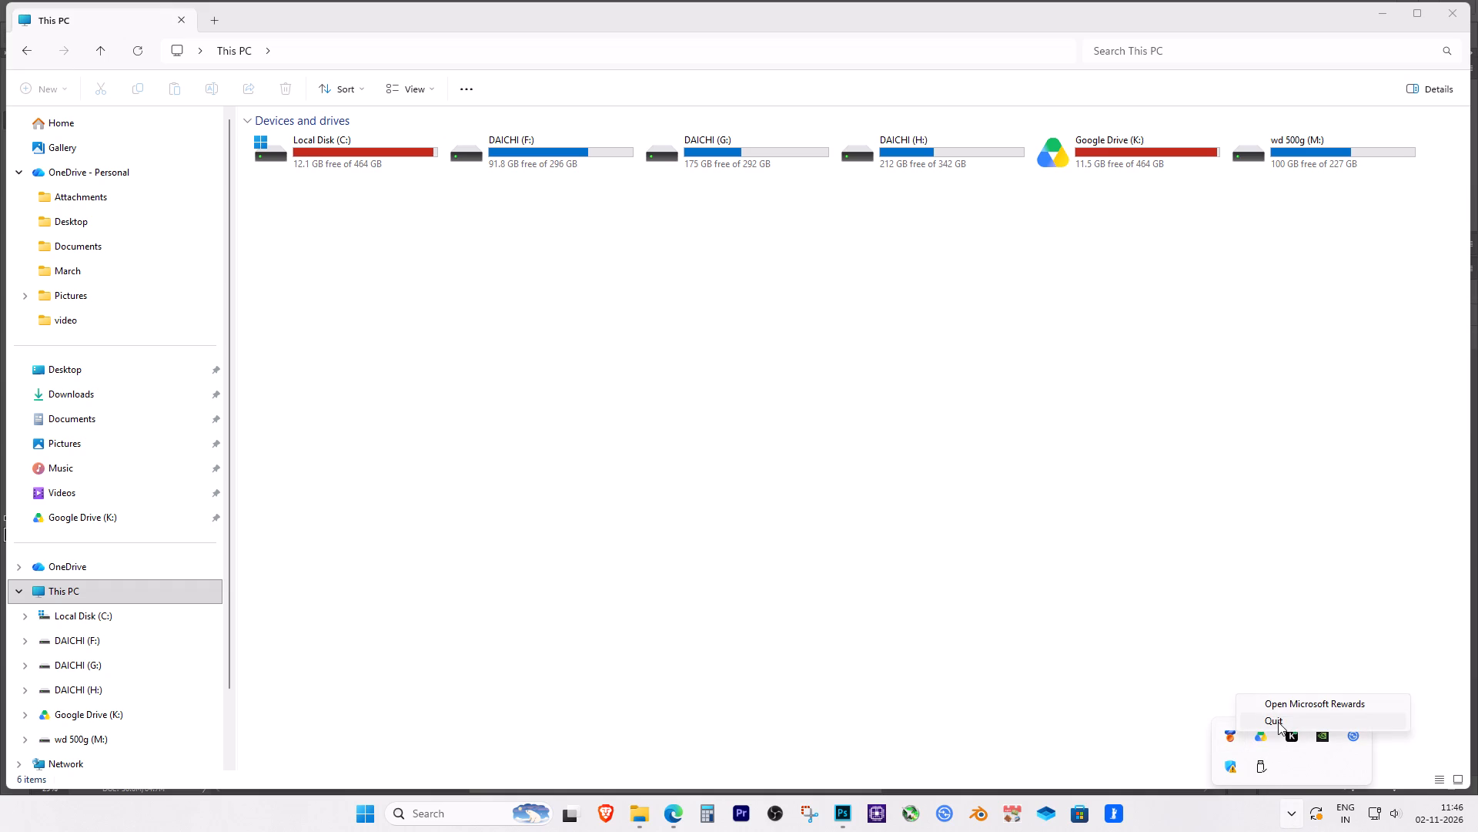
{"action": "left_click", "coordinate": [1234, 735]}
{"action": "left_click", "coordinate": [988, 263]}
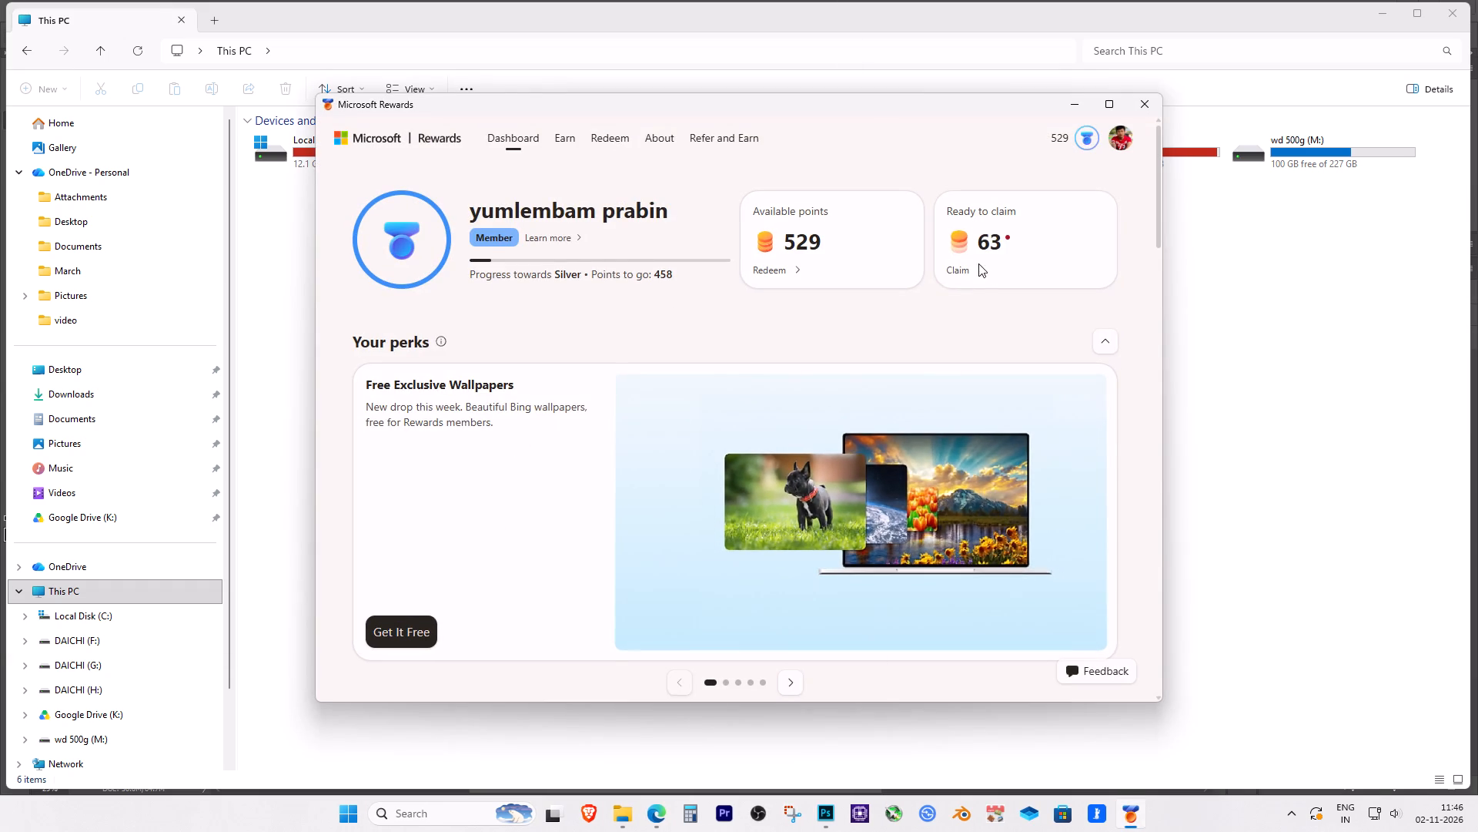
{"action": "left_click", "coordinate": [1012, 219]}
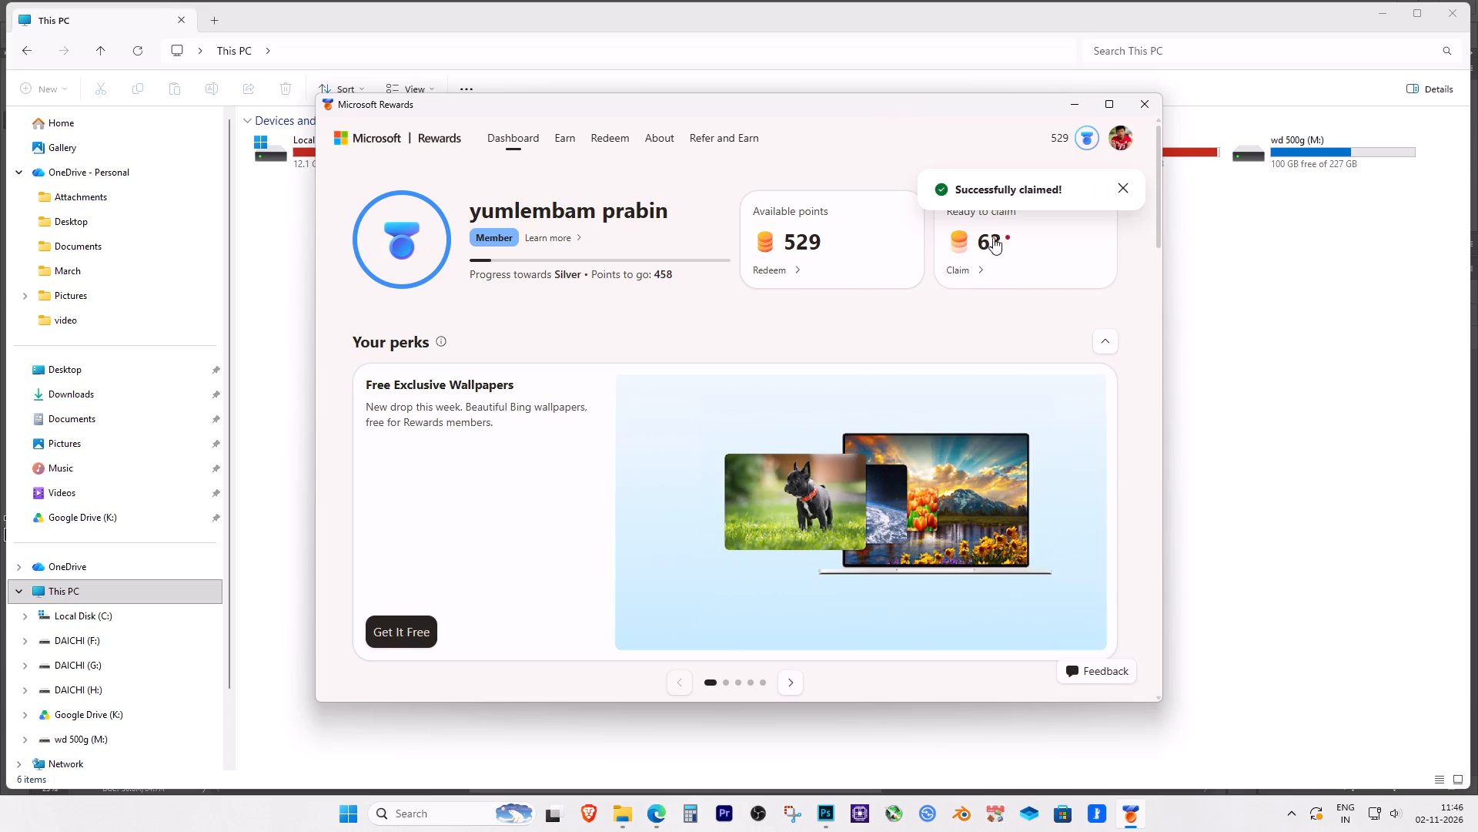
Look through the Rewards dashboard's bonuses, progress, activity and achievements sections.
{"action": "scroll", "coordinate": [791, 371], "scroll_direction": "down", "scroll_amount": 5}
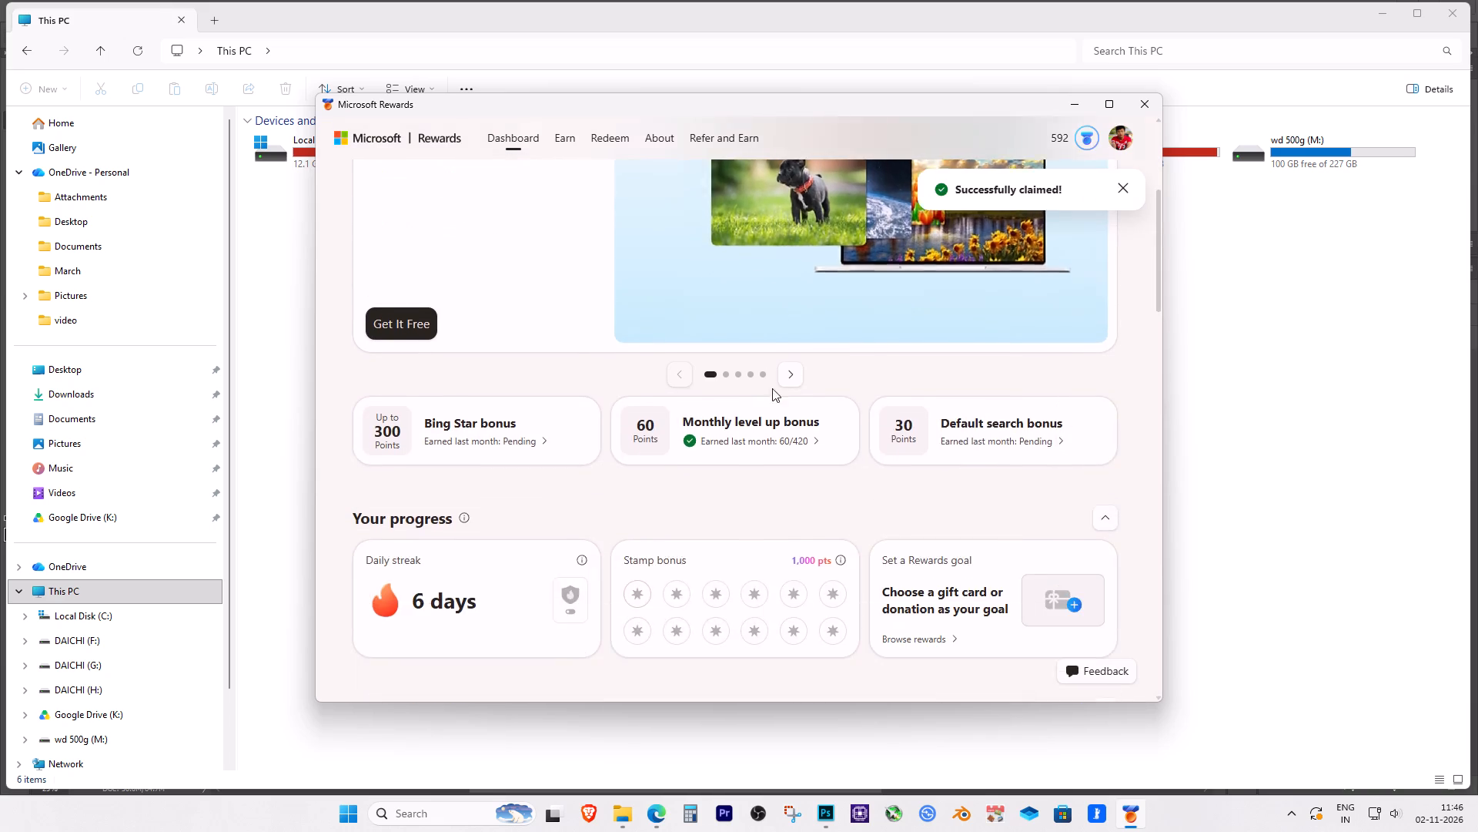
{"action": "scroll", "coordinate": [772, 388], "scroll_direction": "down", "scroll_amount": 5}
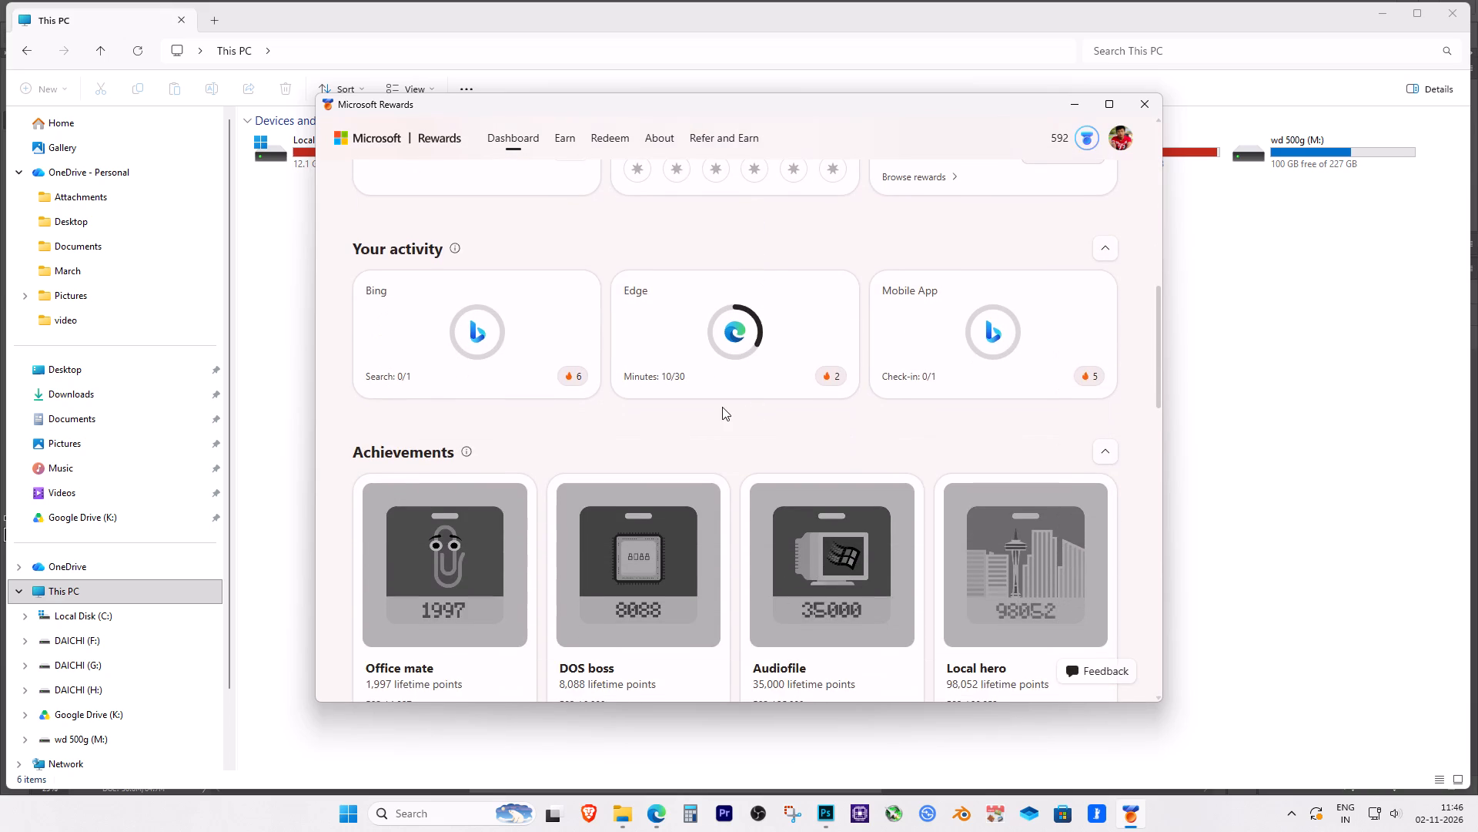
{"action": "scroll", "coordinate": [722, 407], "scroll_direction": "up", "scroll_amount": 2}
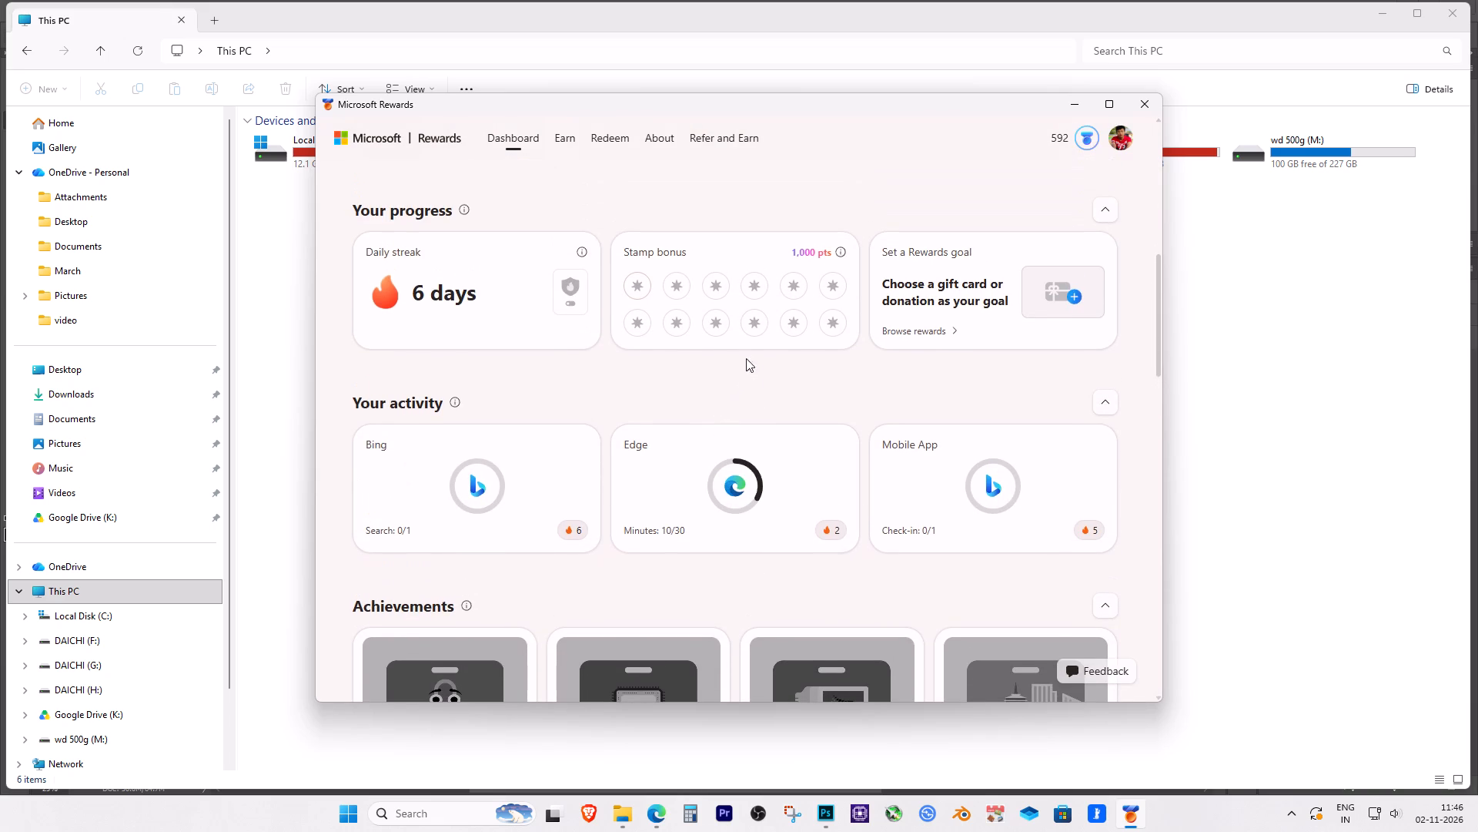
{"action": "scroll", "coordinate": [871, 510], "scroll_direction": "down", "scroll_amount": 1}
{"action": "scroll", "coordinate": [869, 434], "scroll_direction": "down", "scroll_amount": 1}
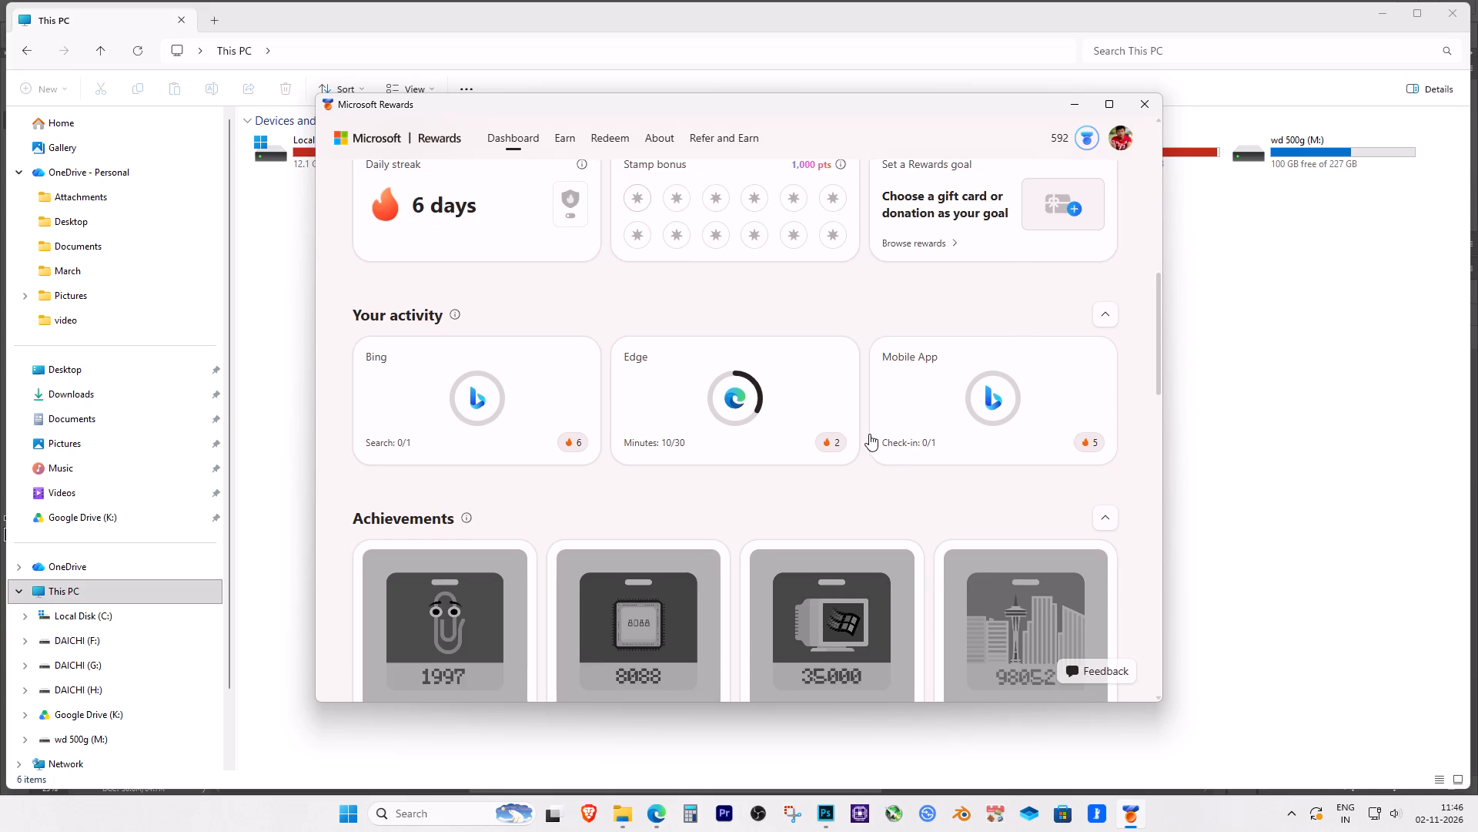
{"action": "scroll", "coordinate": [869, 434], "scroll_direction": "down", "scroll_amount": 1}
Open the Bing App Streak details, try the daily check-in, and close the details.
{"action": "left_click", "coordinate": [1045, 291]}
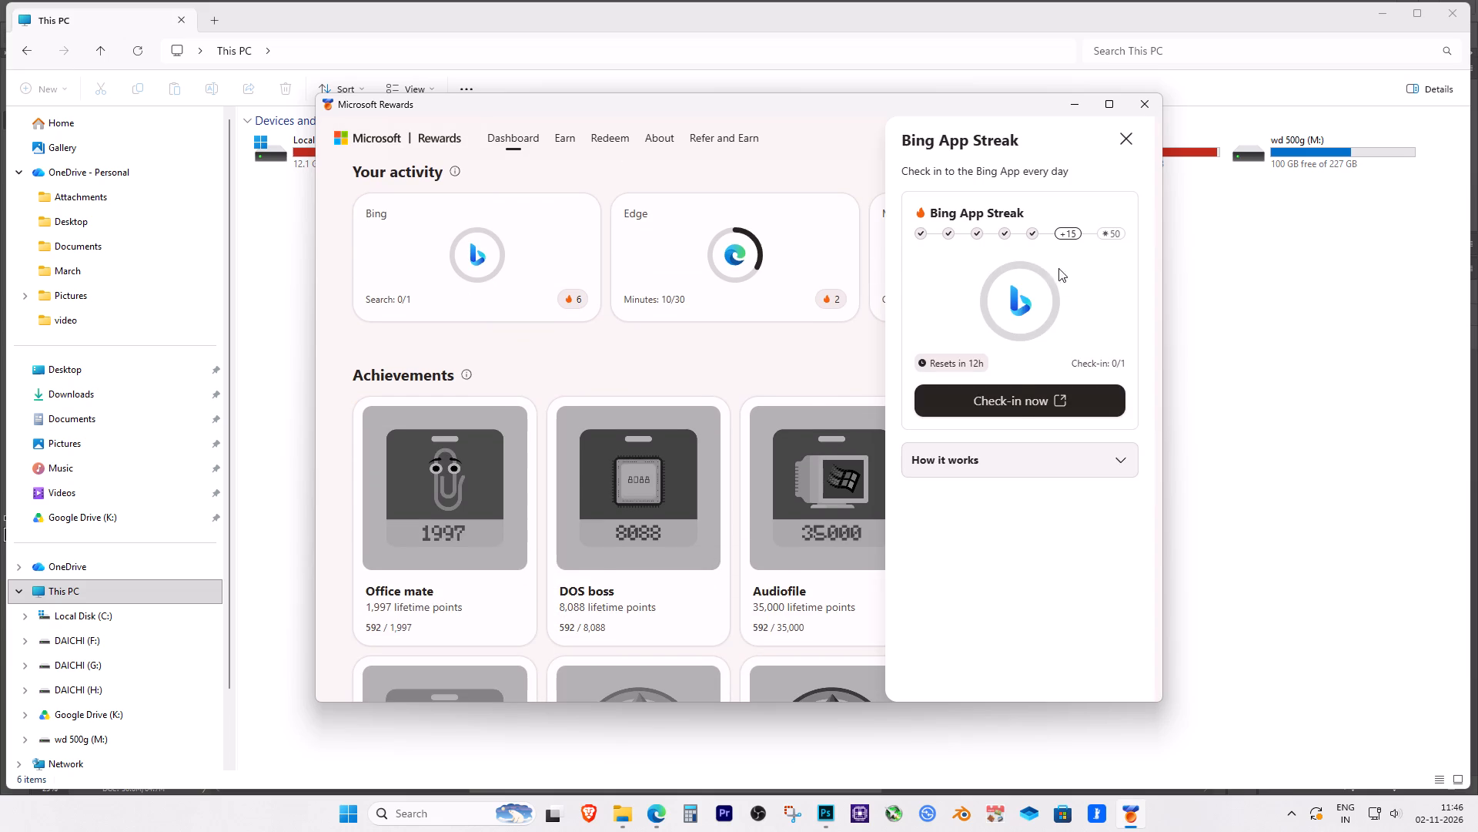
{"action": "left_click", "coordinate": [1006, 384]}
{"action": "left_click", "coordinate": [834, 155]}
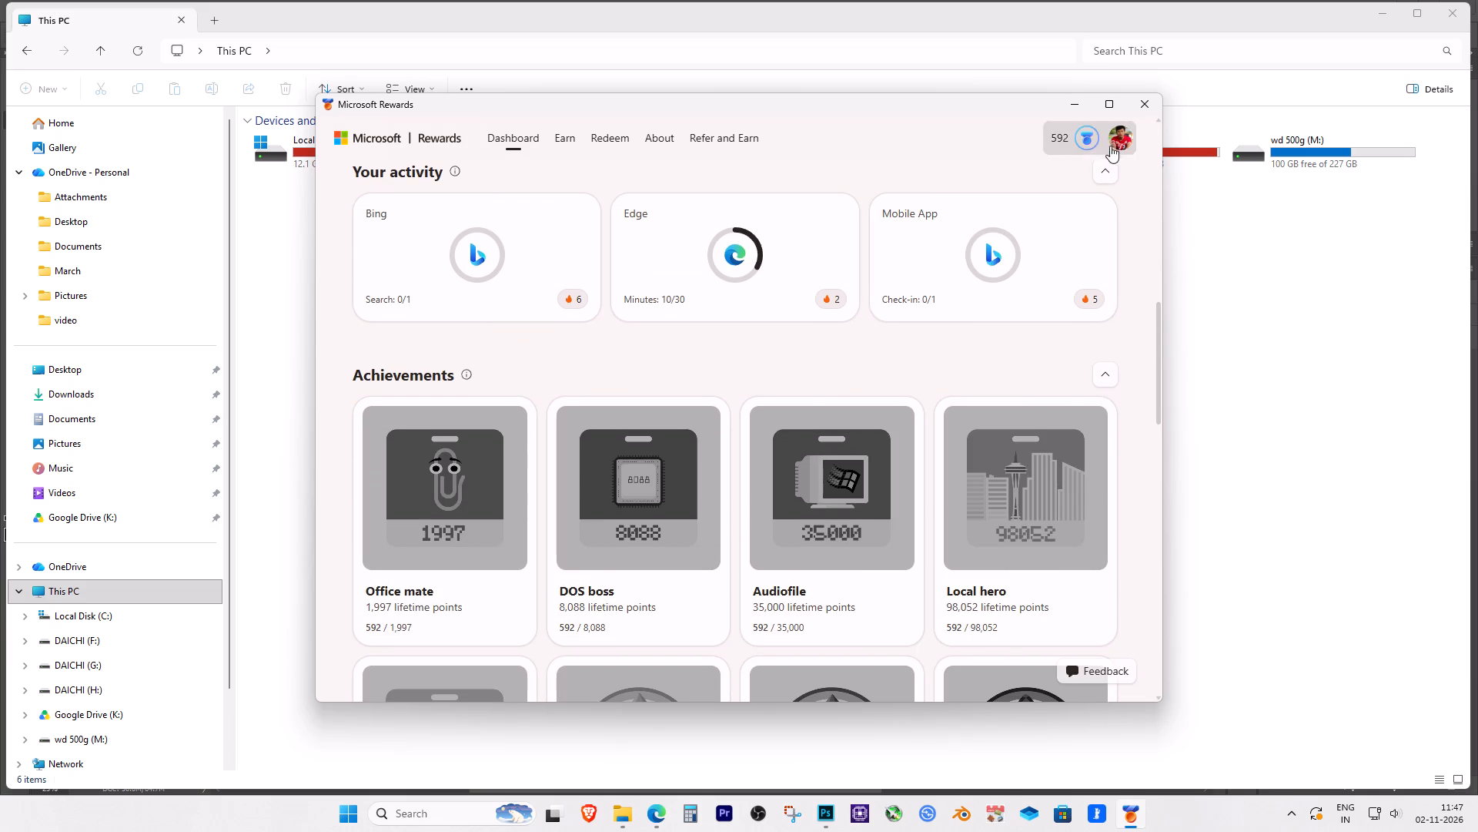
Examine the achievements on the Rewards dashboard and return to the points overview.
{"action": "scroll", "coordinate": [1025, 404], "scroll_direction": "down", "scroll_amount": 4}
{"action": "scroll", "coordinate": [1025, 404], "scroll_direction": "up", "scroll_amount": 1}
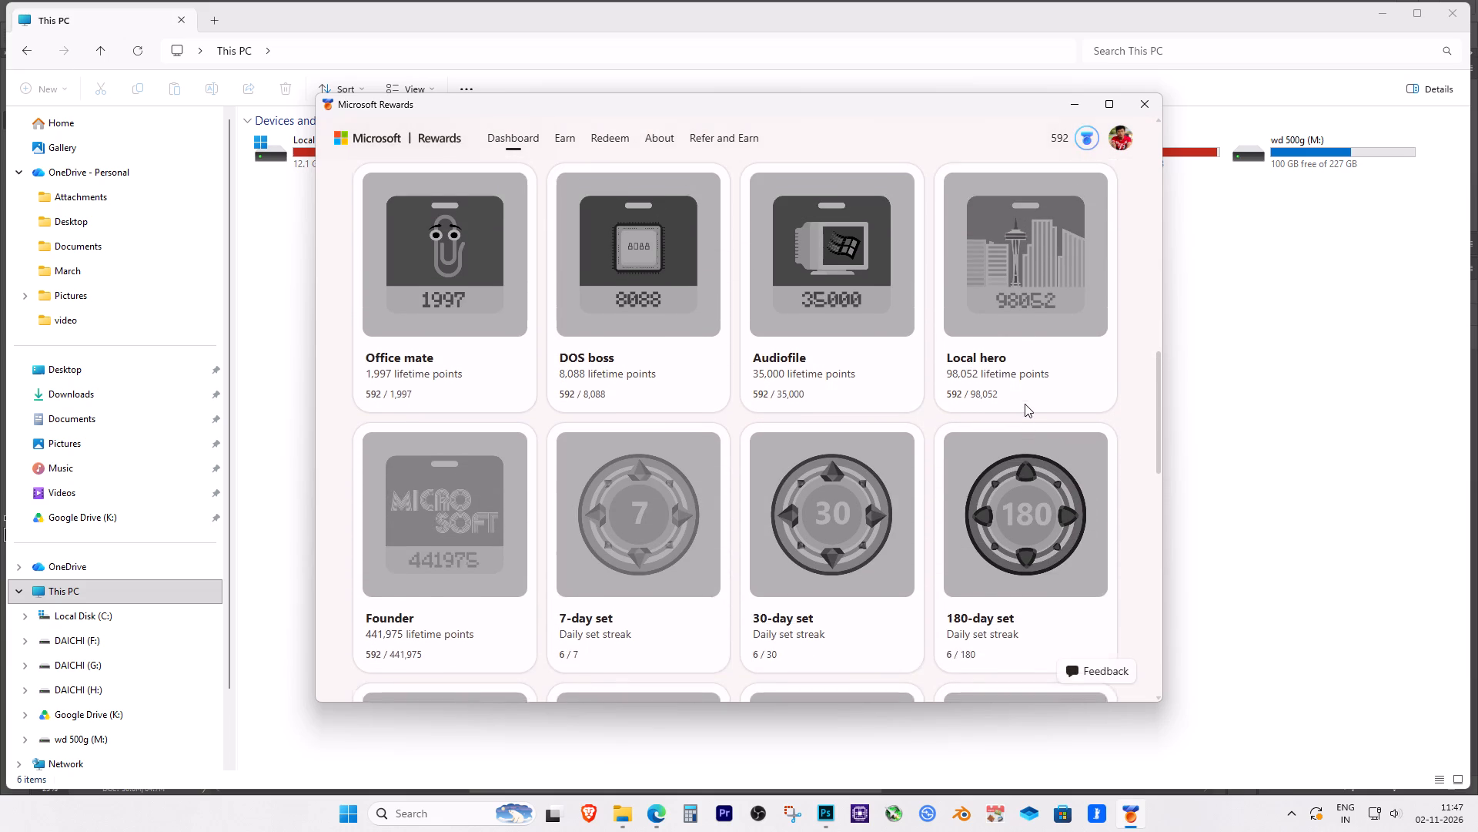
{"action": "scroll", "coordinate": [1025, 404], "scroll_direction": "up", "scroll_amount": 1}
{"action": "scroll", "coordinate": [1025, 404], "scroll_direction": "down", "scroll_amount": 6}
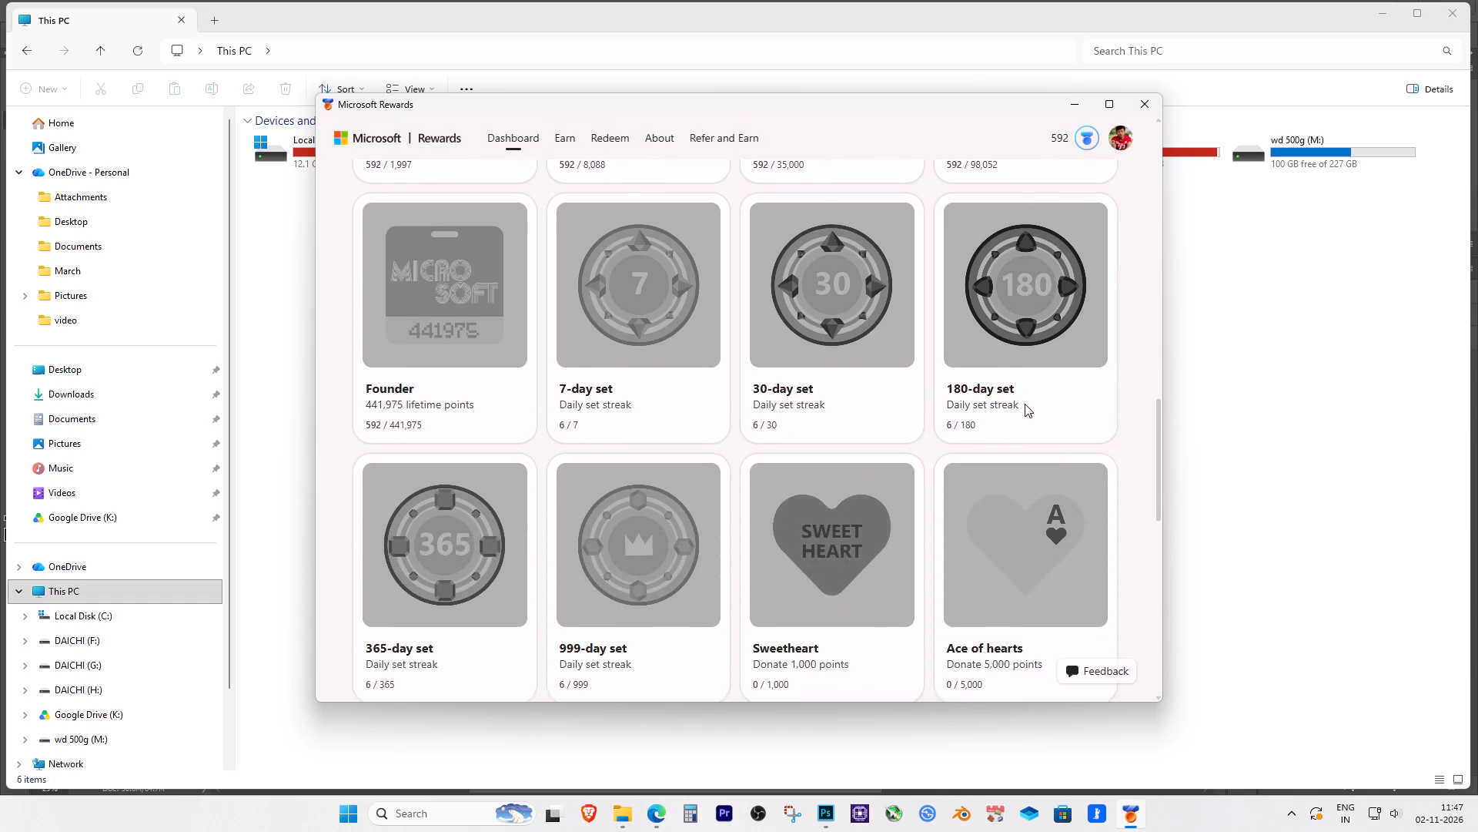
{"action": "scroll", "coordinate": [1025, 404], "scroll_direction": "down", "scroll_amount": 3}
{"action": "scroll", "coordinate": [1024, 404], "scroll_direction": "up", "scroll_amount": 15}
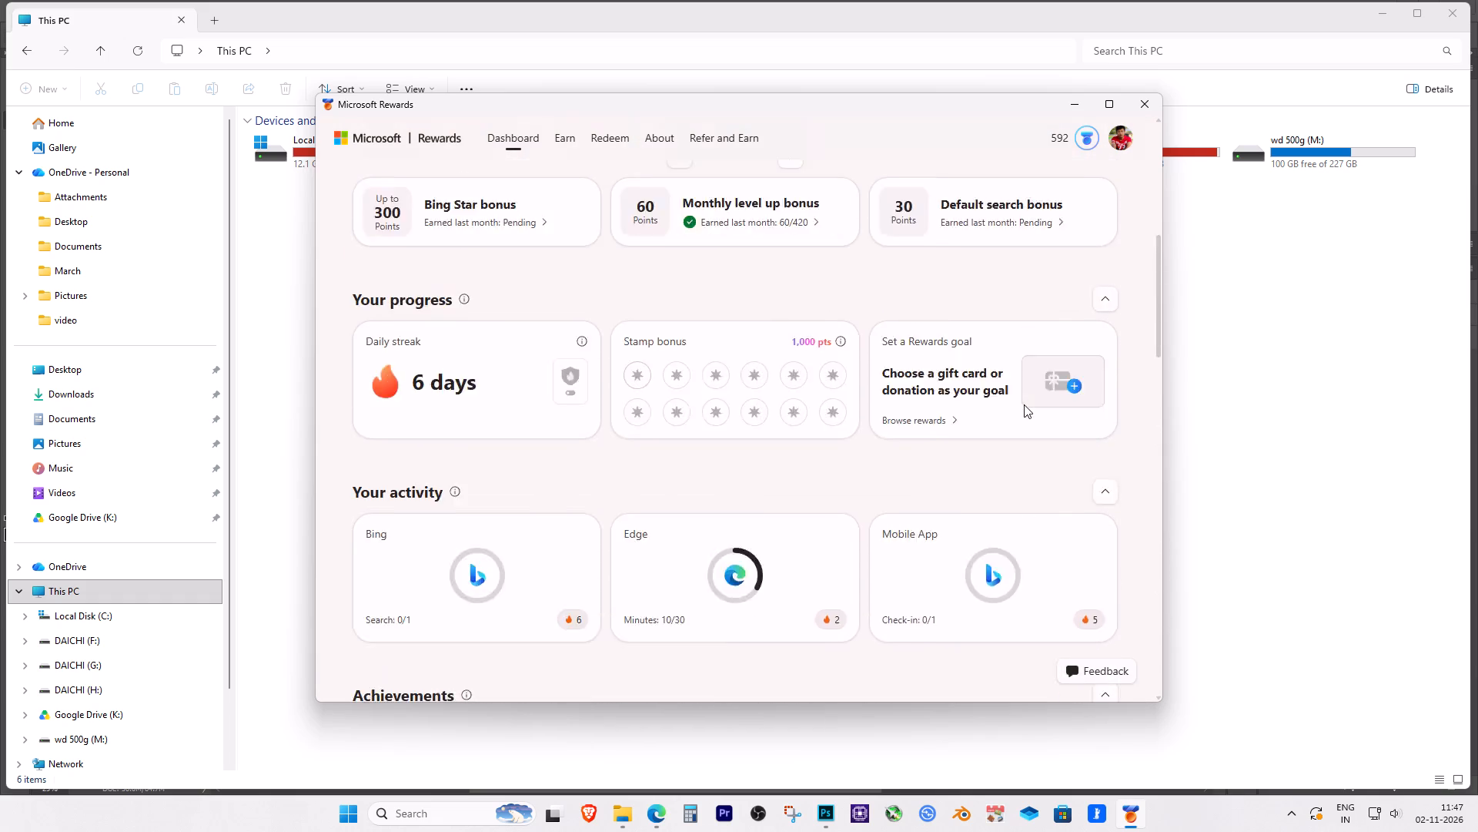
{"action": "scroll", "coordinate": [1024, 404], "scroll_direction": "up", "scroll_amount": 5}
{"action": "scroll", "coordinate": [752, 341], "scroll_direction": "up", "scroll_amount": 2}
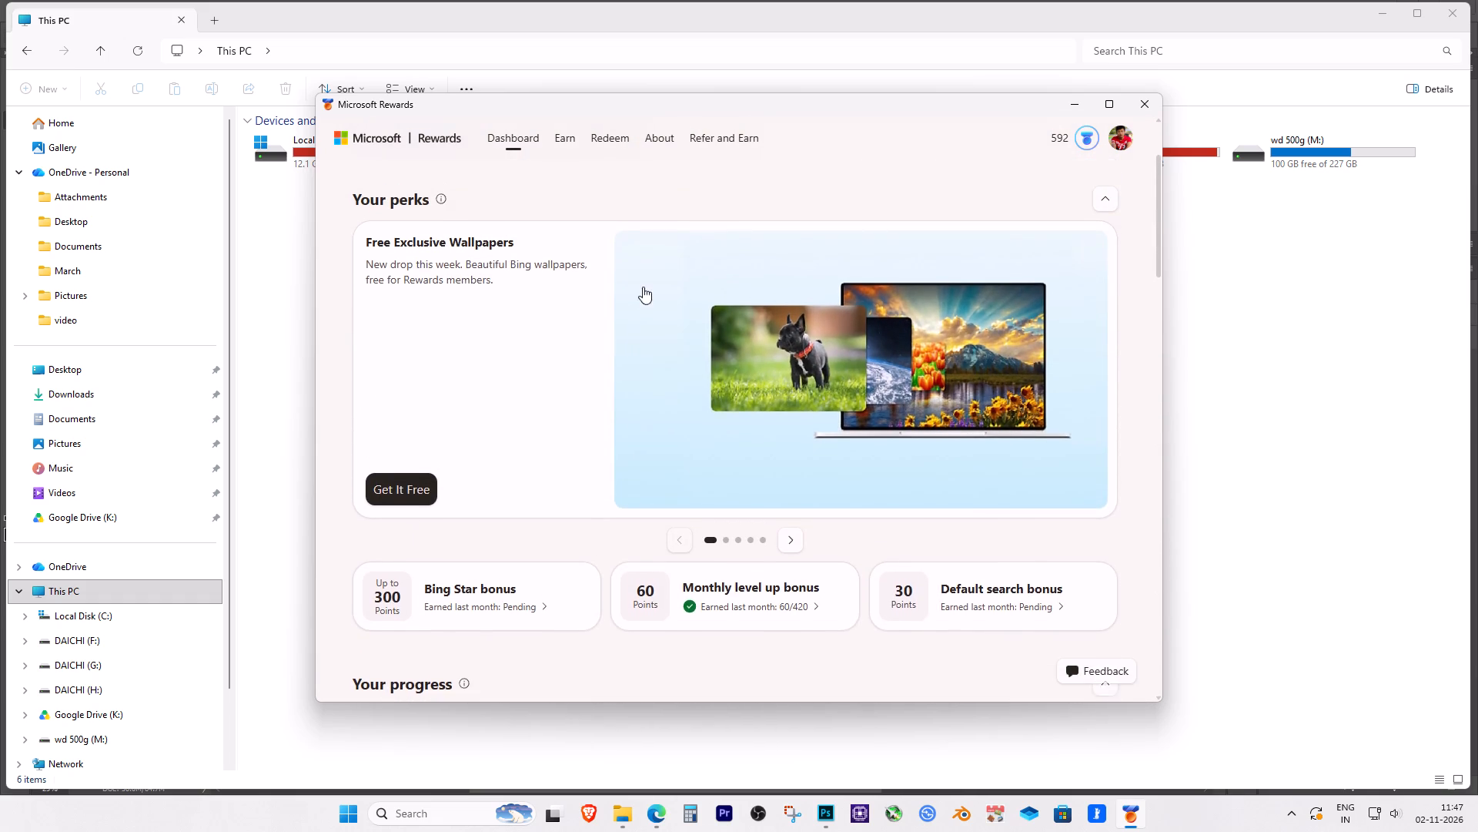
{"action": "scroll", "coordinate": [521, 238], "scroll_direction": "up", "scroll_amount": 2}
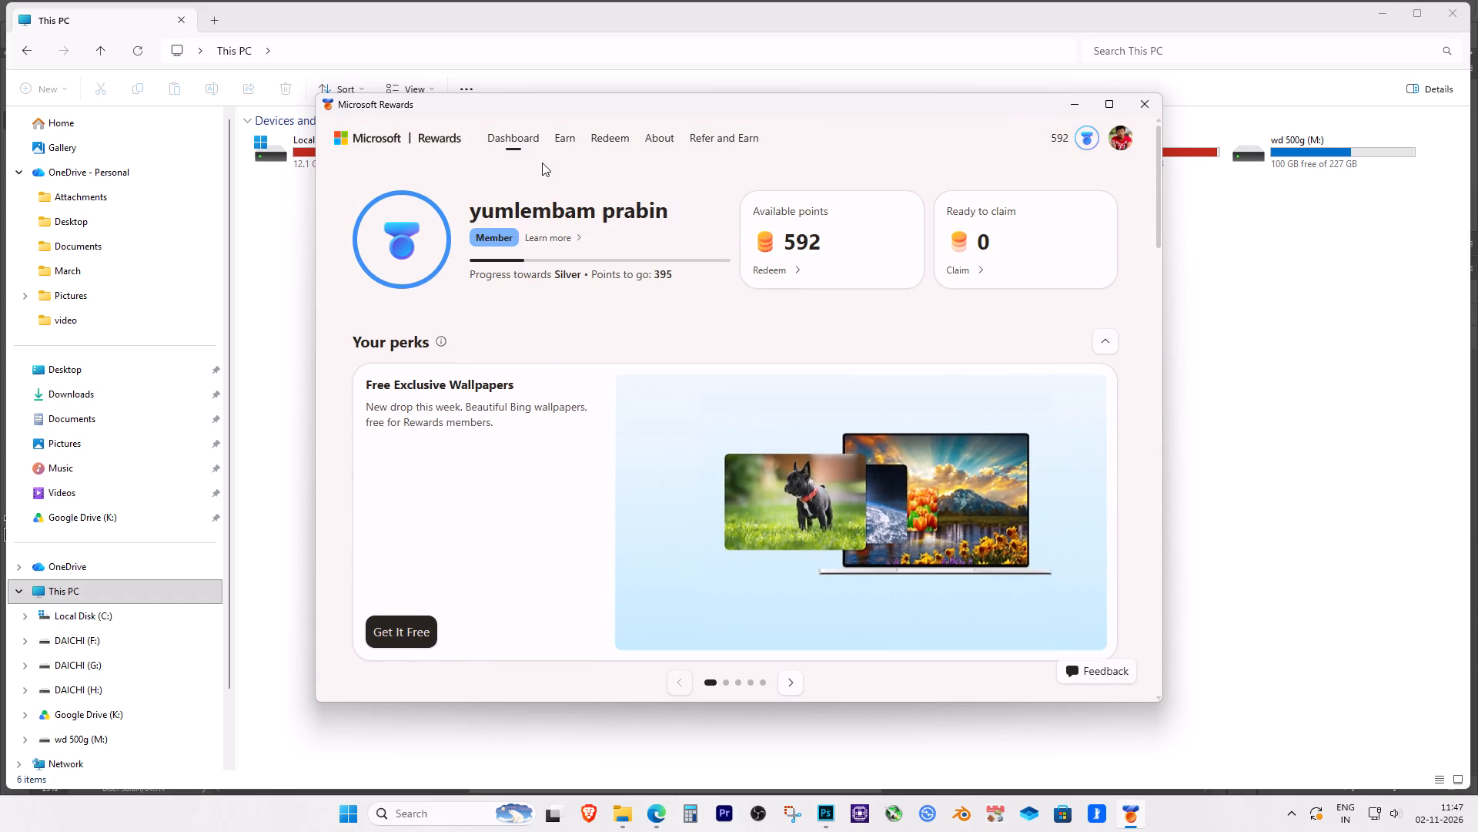
Review the streaks, level up activities and quests on the Earn page.
{"action": "left_click", "coordinate": [570, 139]}
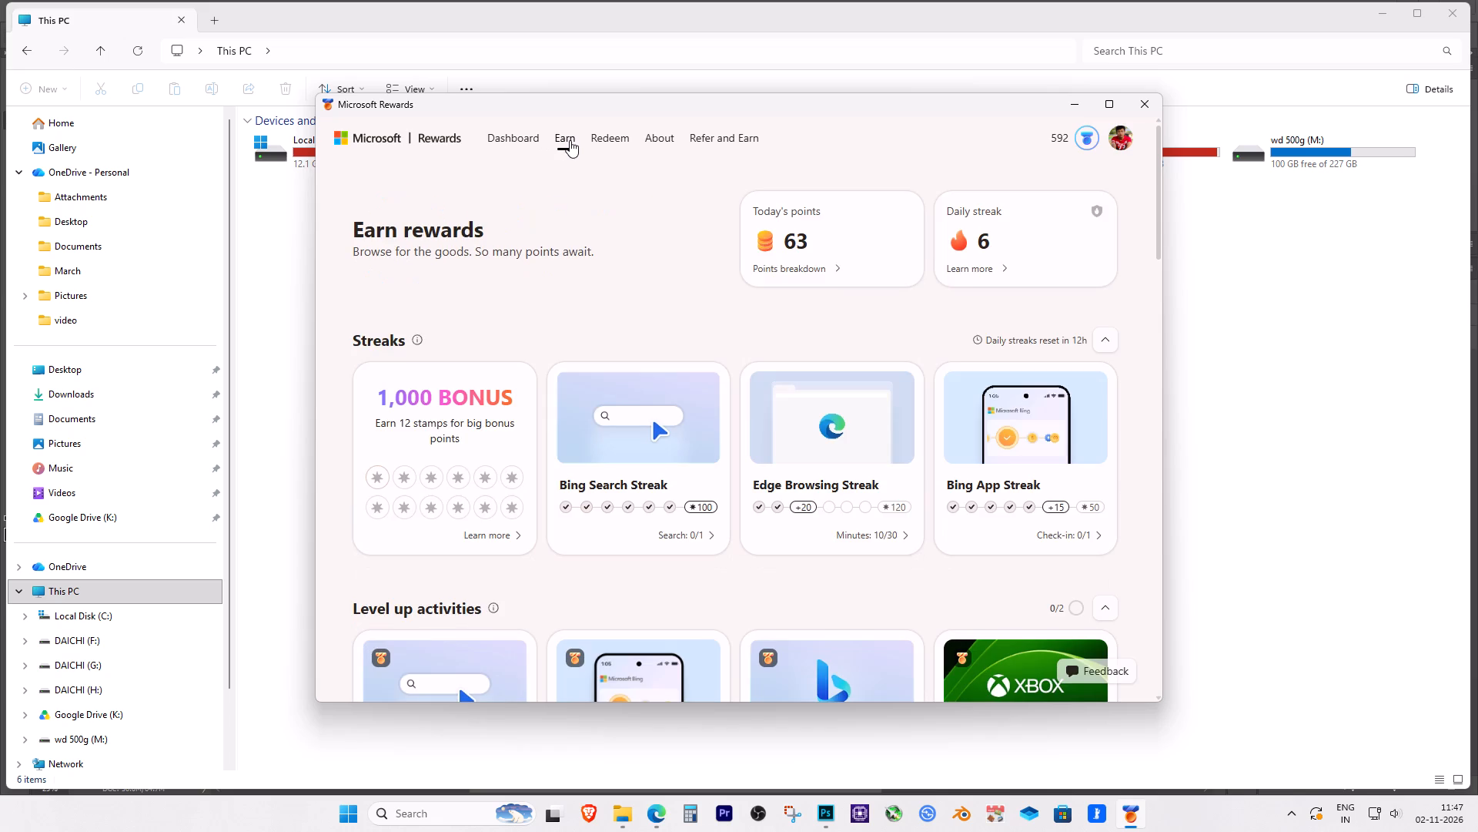
{"action": "scroll", "coordinate": [579, 178], "scroll_direction": "down", "scroll_amount": 1}
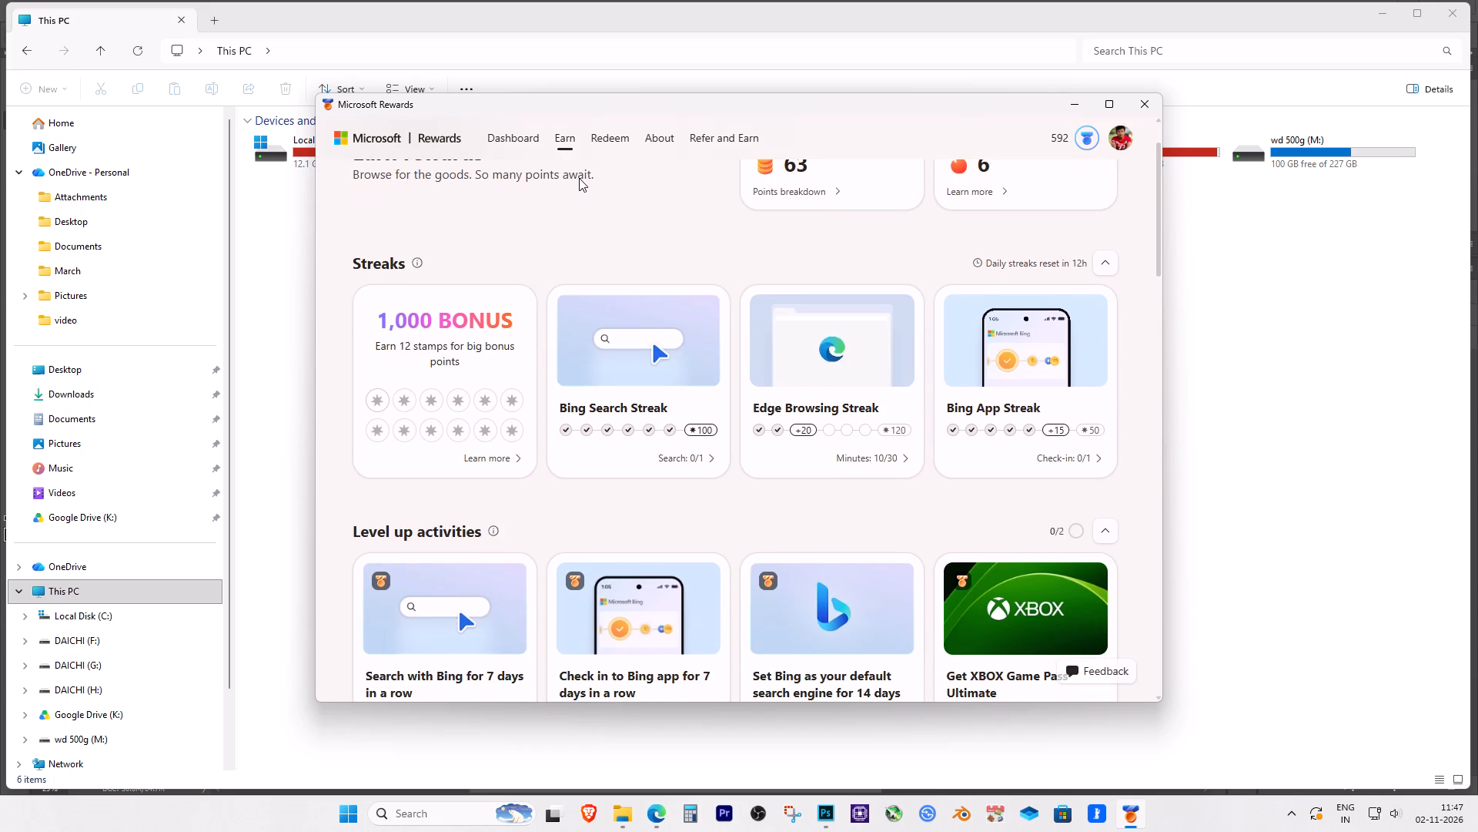
{"action": "scroll", "coordinate": [578, 180], "scroll_direction": "down", "scroll_amount": 2}
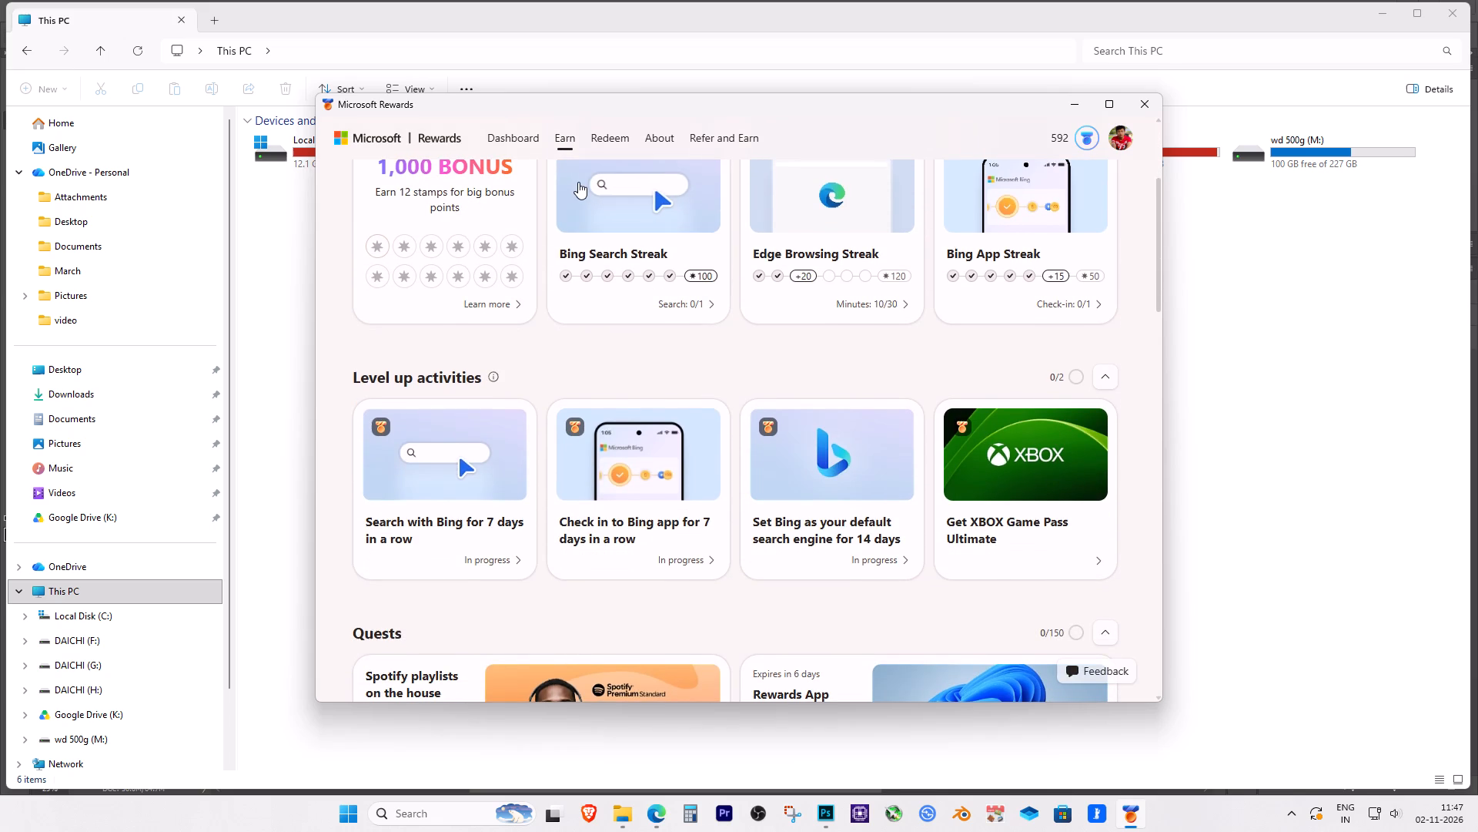
{"action": "scroll", "coordinate": [578, 182], "scroll_direction": "down", "scroll_amount": 2}
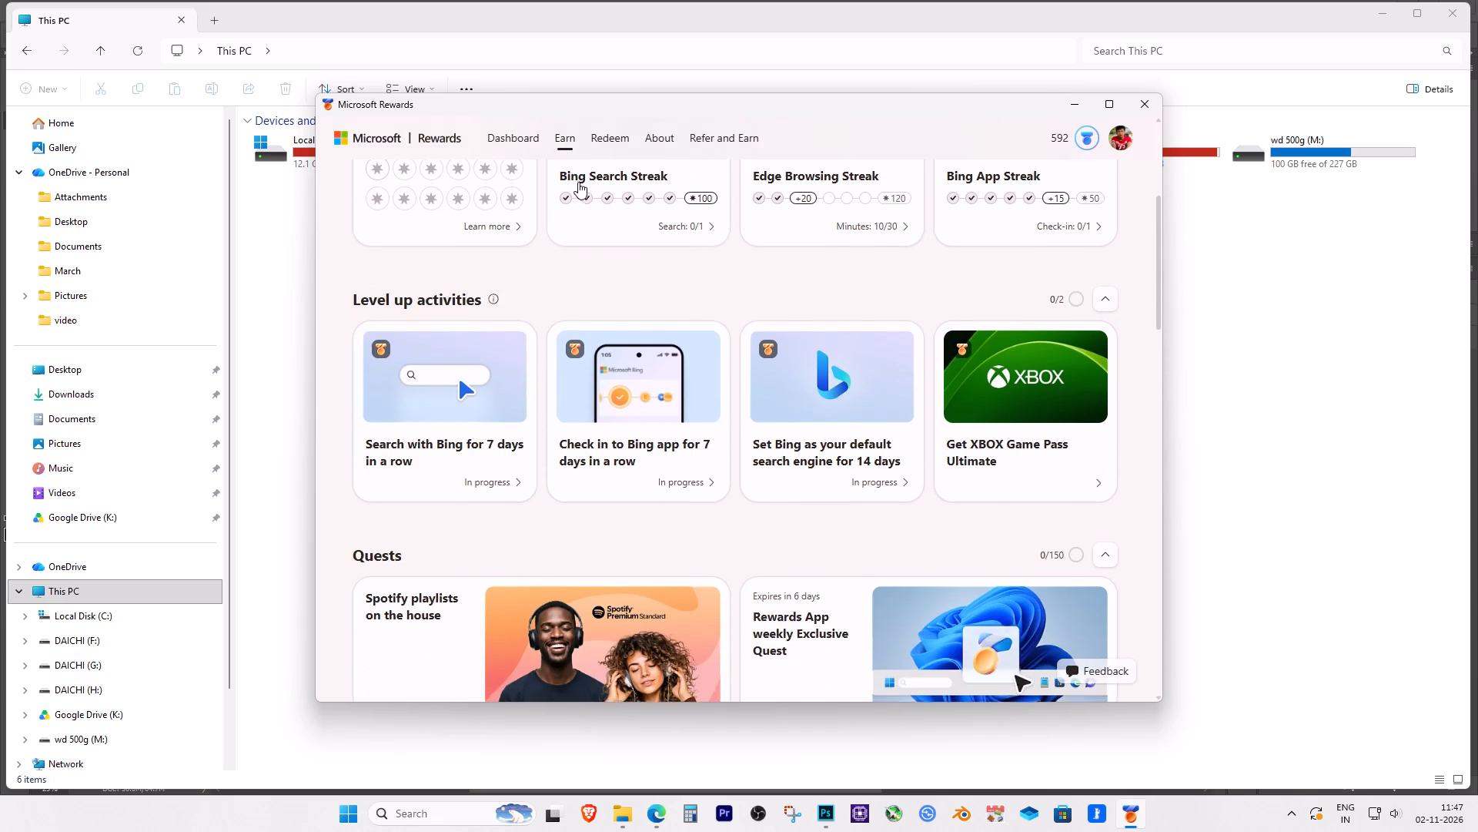
{"action": "scroll", "coordinate": [578, 182], "scroll_direction": "down", "scroll_amount": 2}
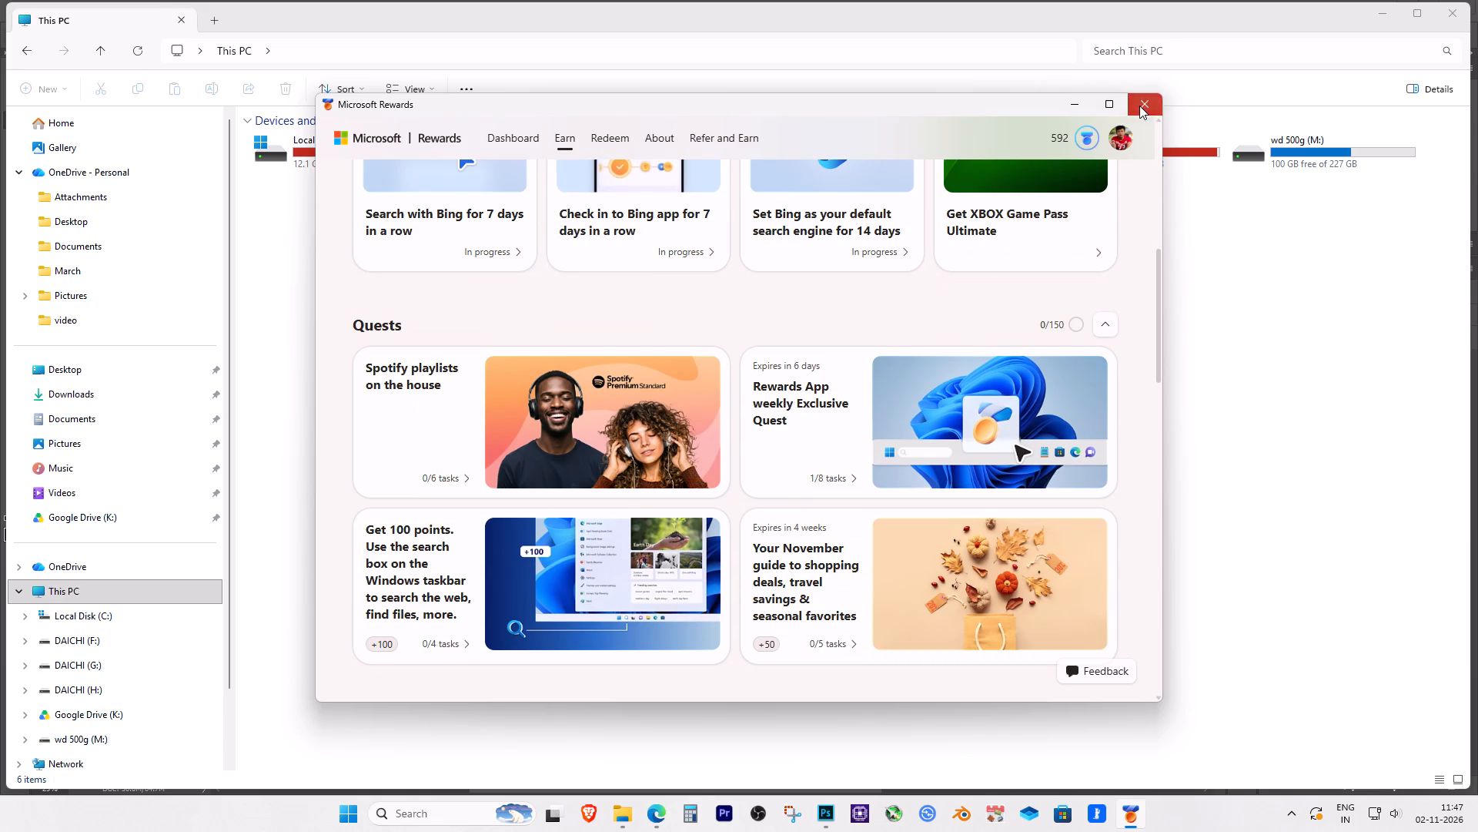
Close the Microsoft Rewards window and quit its background app.
{"action": "left_click", "coordinate": [1139, 106]}
{"action": "left_click", "coordinate": [1283, 816]}
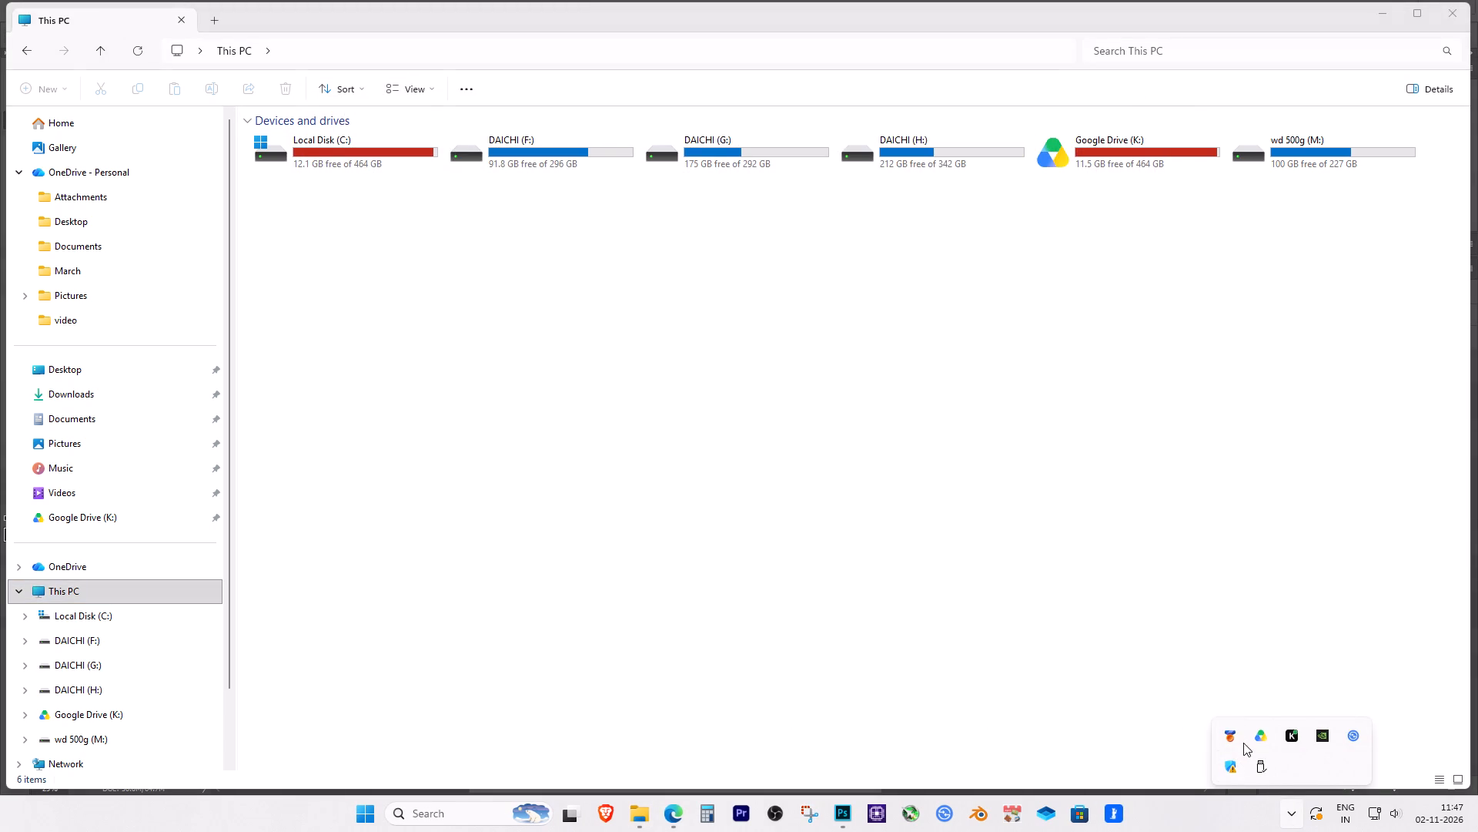
{"action": "right_click", "coordinate": [1222, 727]}
{"action": "left_click", "coordinate": [1267, 713]}
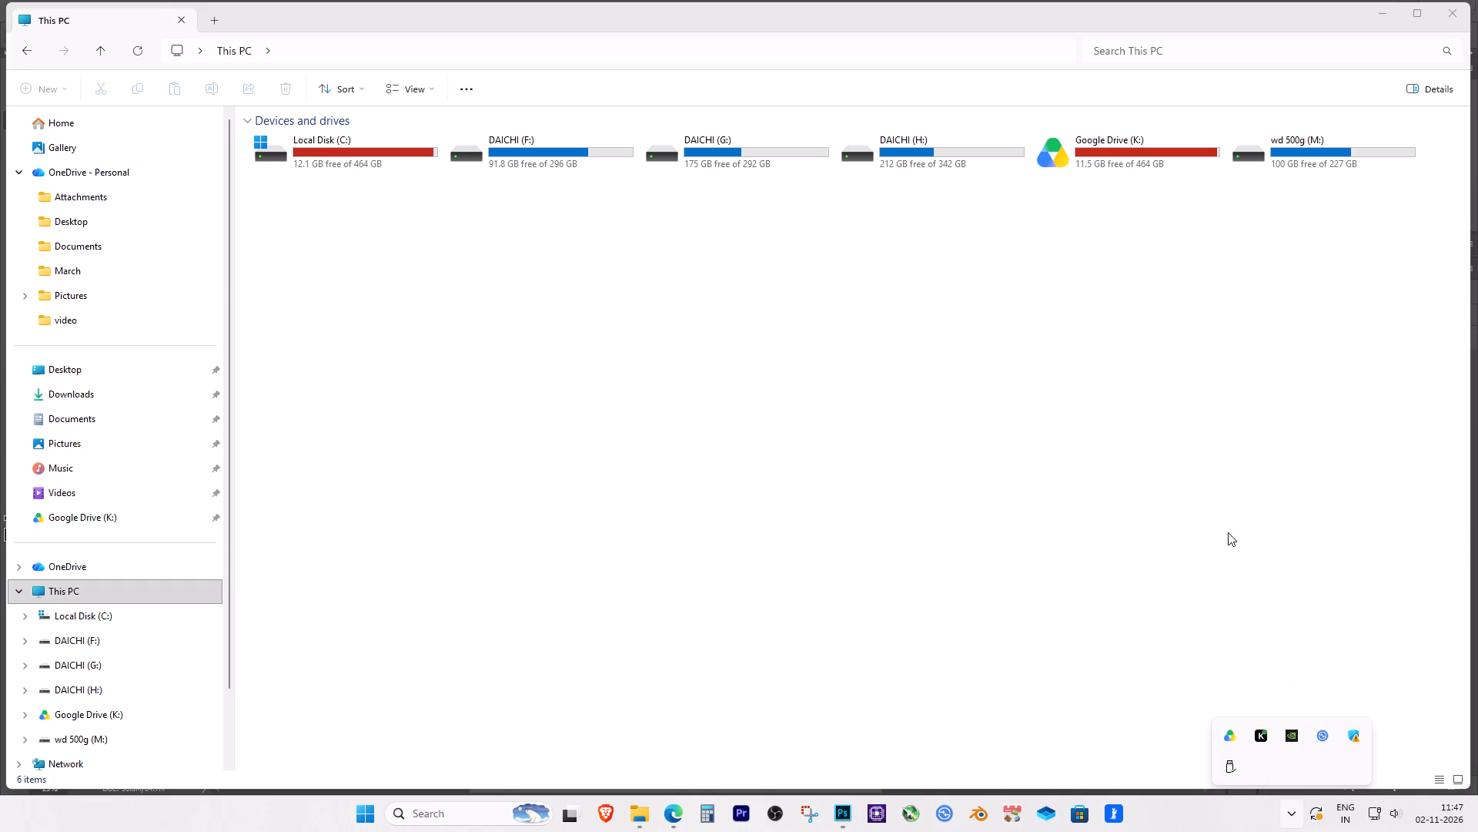
Quit the Quick Share background app.
{"action": "right_click", "coordinate": [1321, 737]}
{"action": "left_click", "coordinate": [1359, 764]}
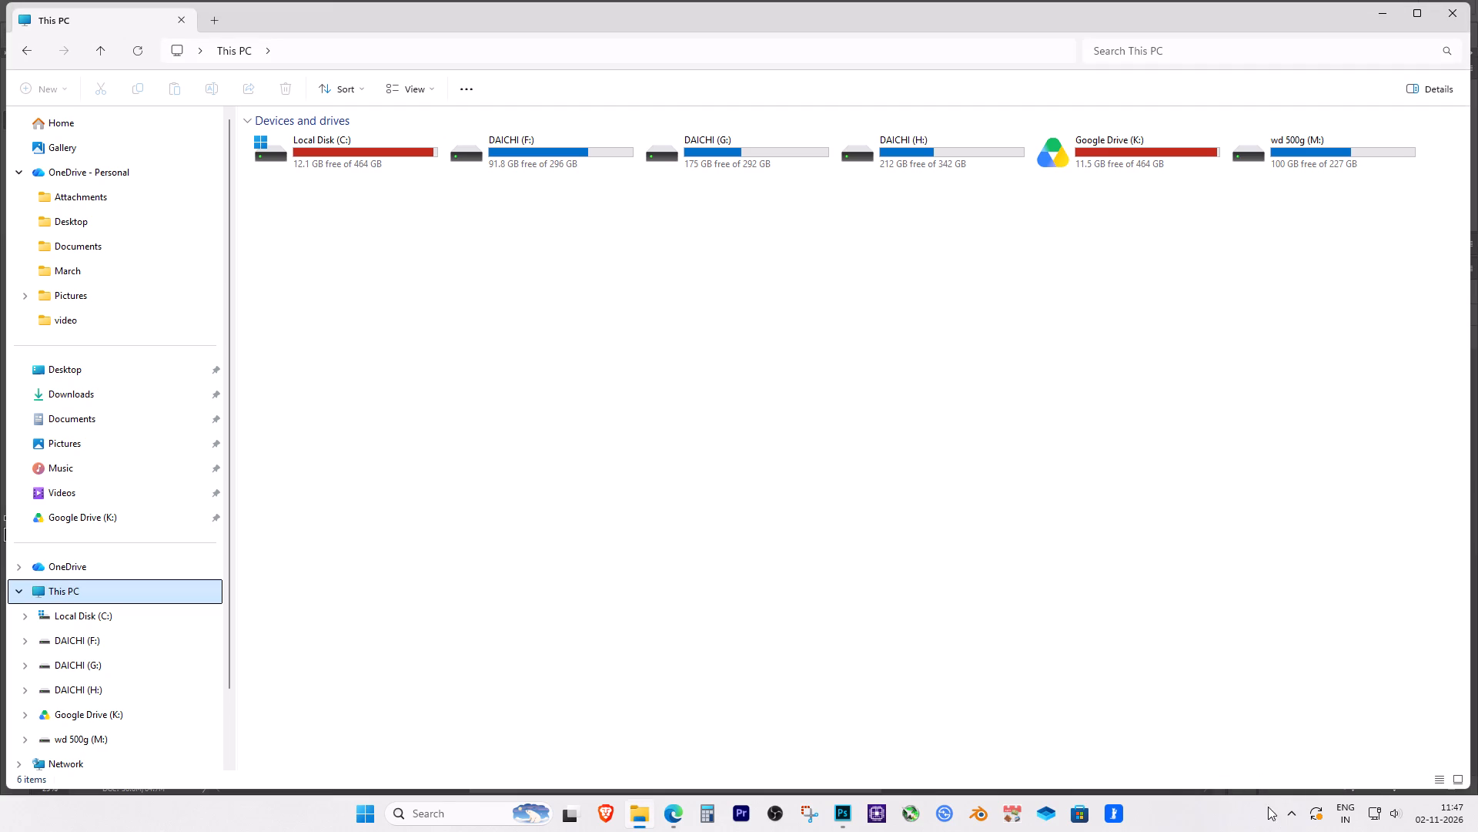
Show the hidden background apps that are still running.
{"action": "left_click", "coordinate": [1298, 810]}
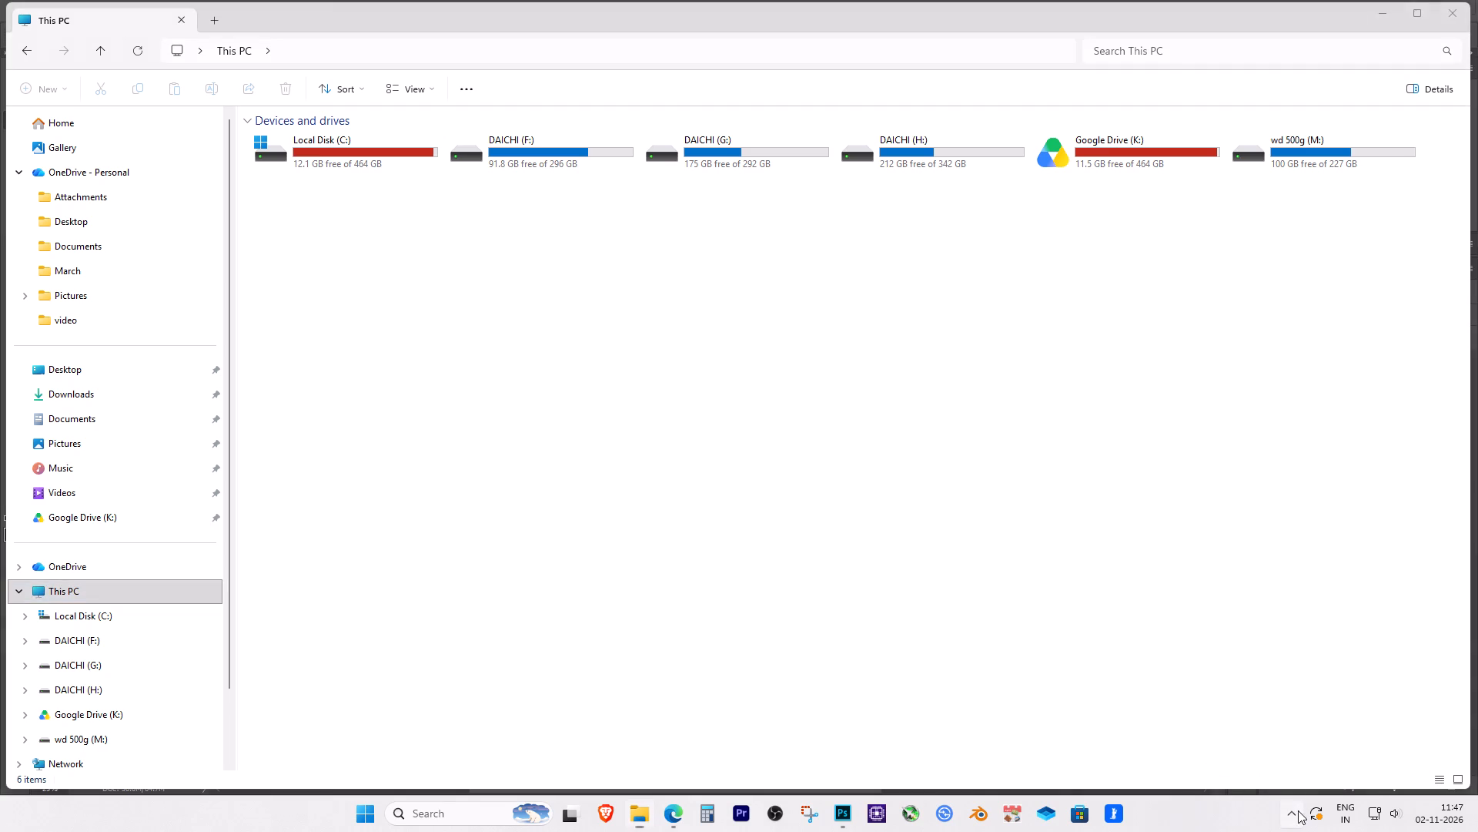
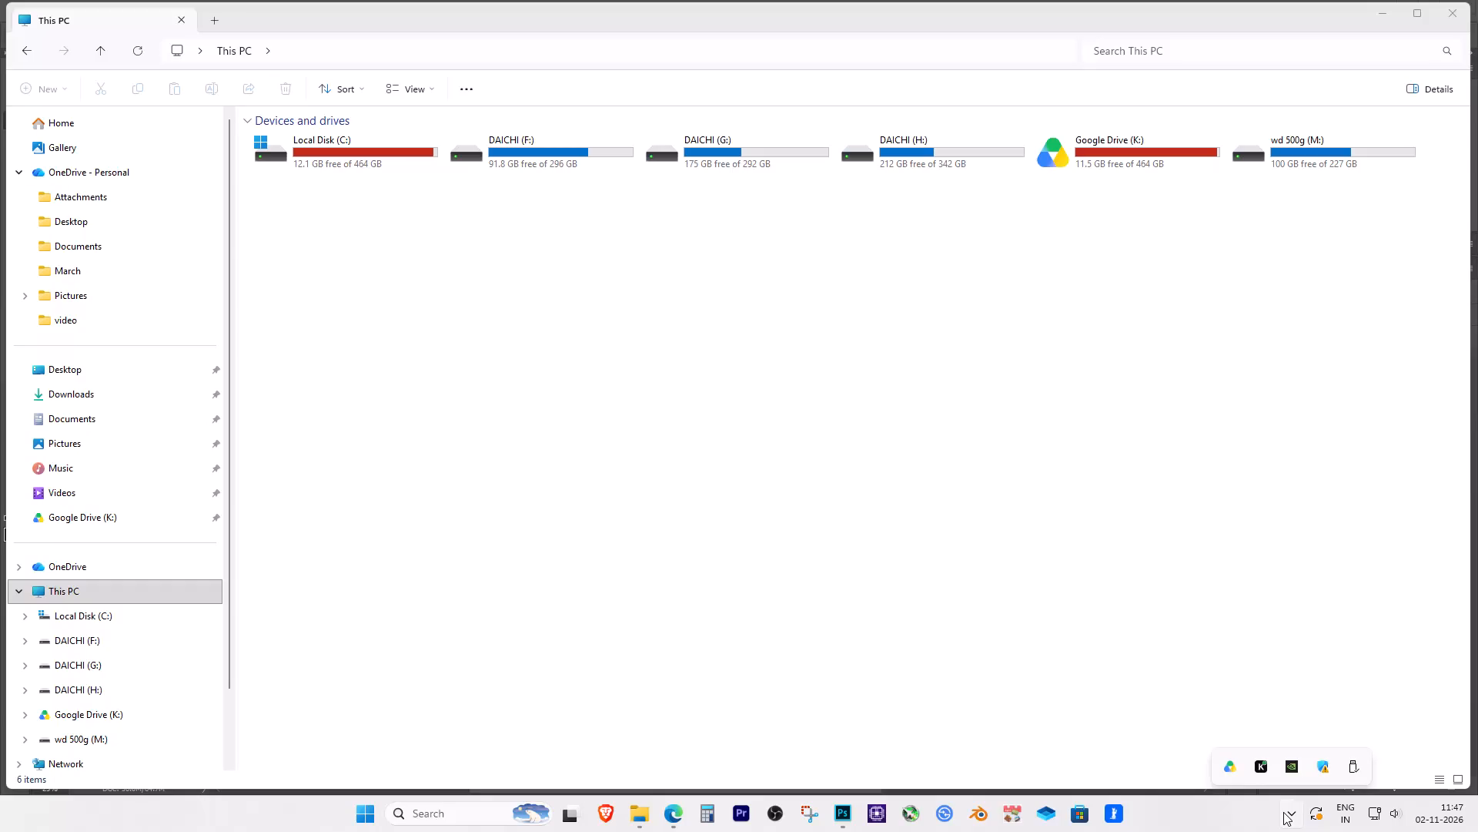
Switch to Photoshop and close it without saving the changes to IMG20261101161150.jpg.
{"action": "left_click", "coordinate": [931, 508]}
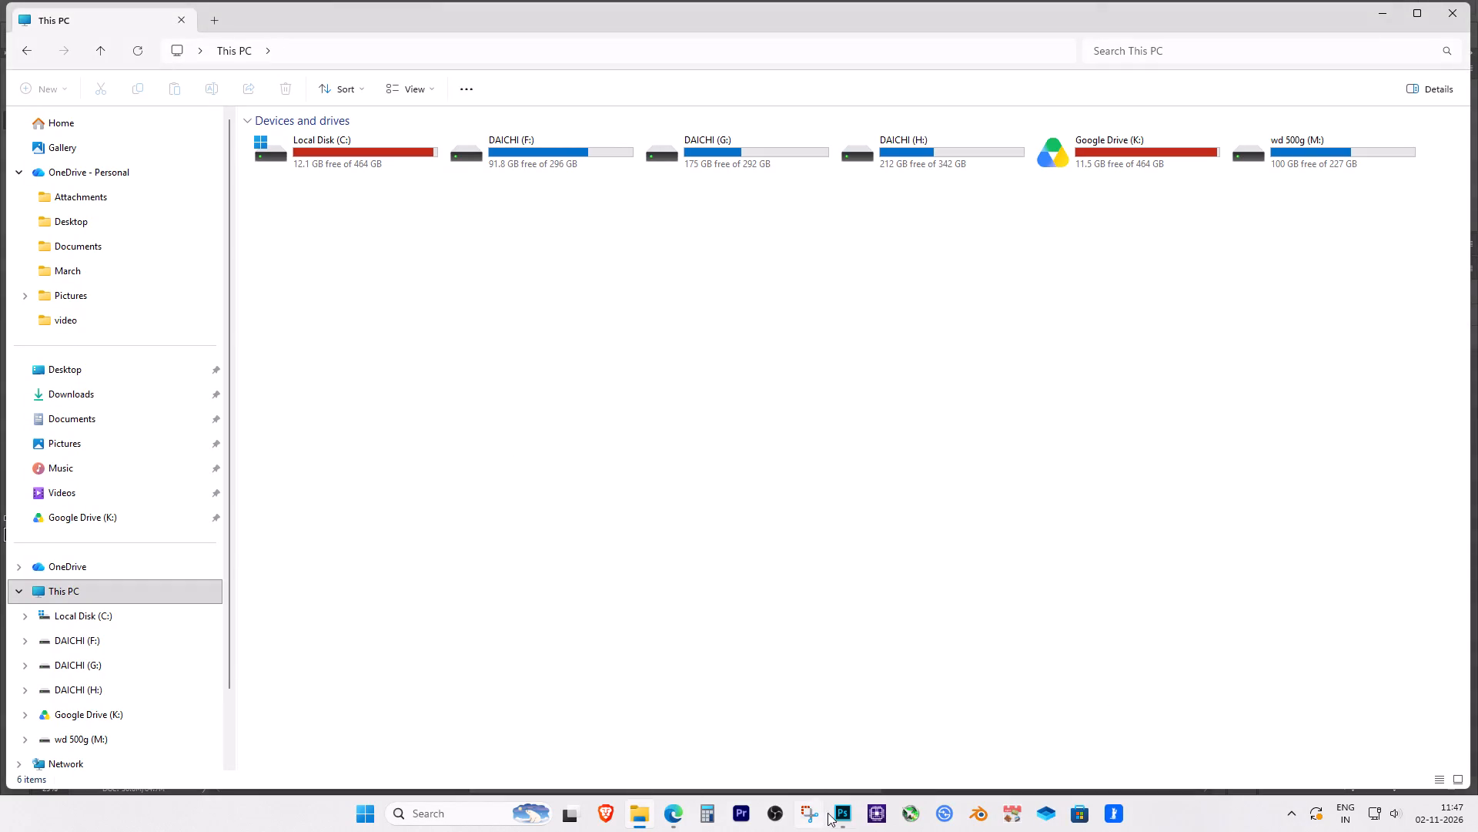
{"action": "left_click", "coordinate": [830, 811]}
{"action": "left_click", "coordinate": [1477, 0]}
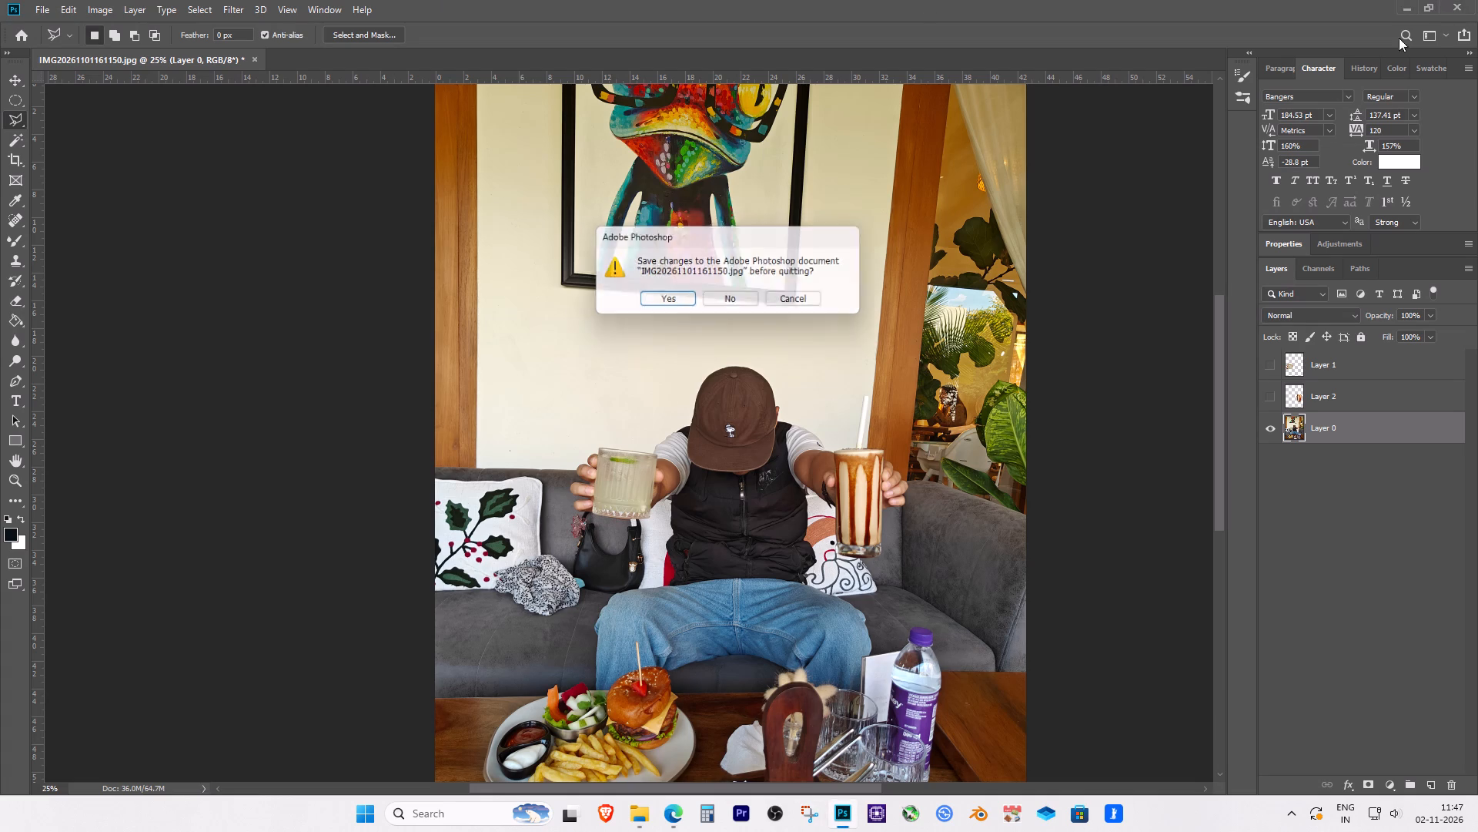
{"action": "left_click", "coordinate": [731, 294]}
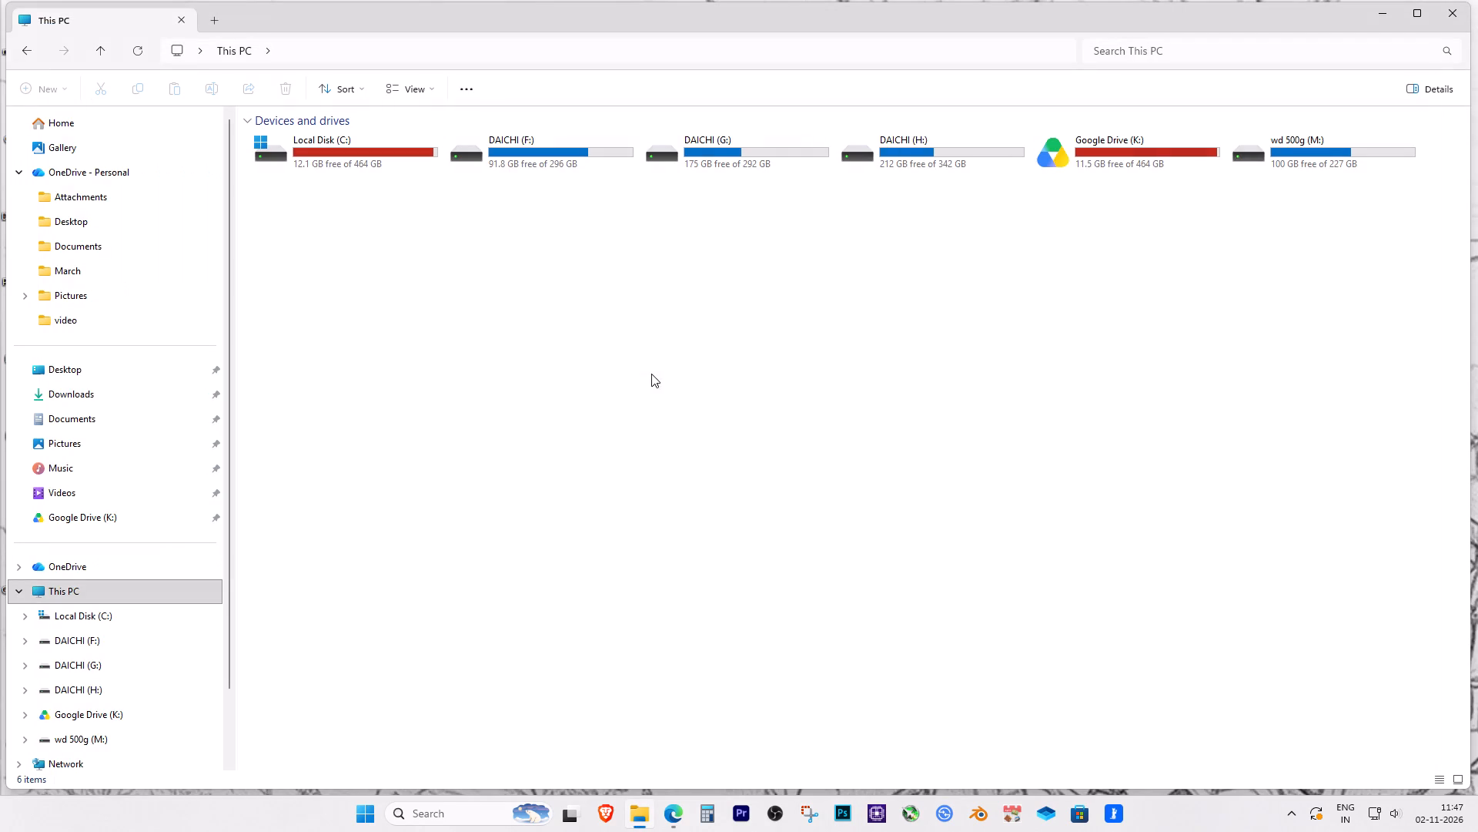
In Microsoft Edge, add a blank new tab and return the Pinterest tab from the open pin to the home feed.
{"action": "left_click", "coordinate": [660, 812]}
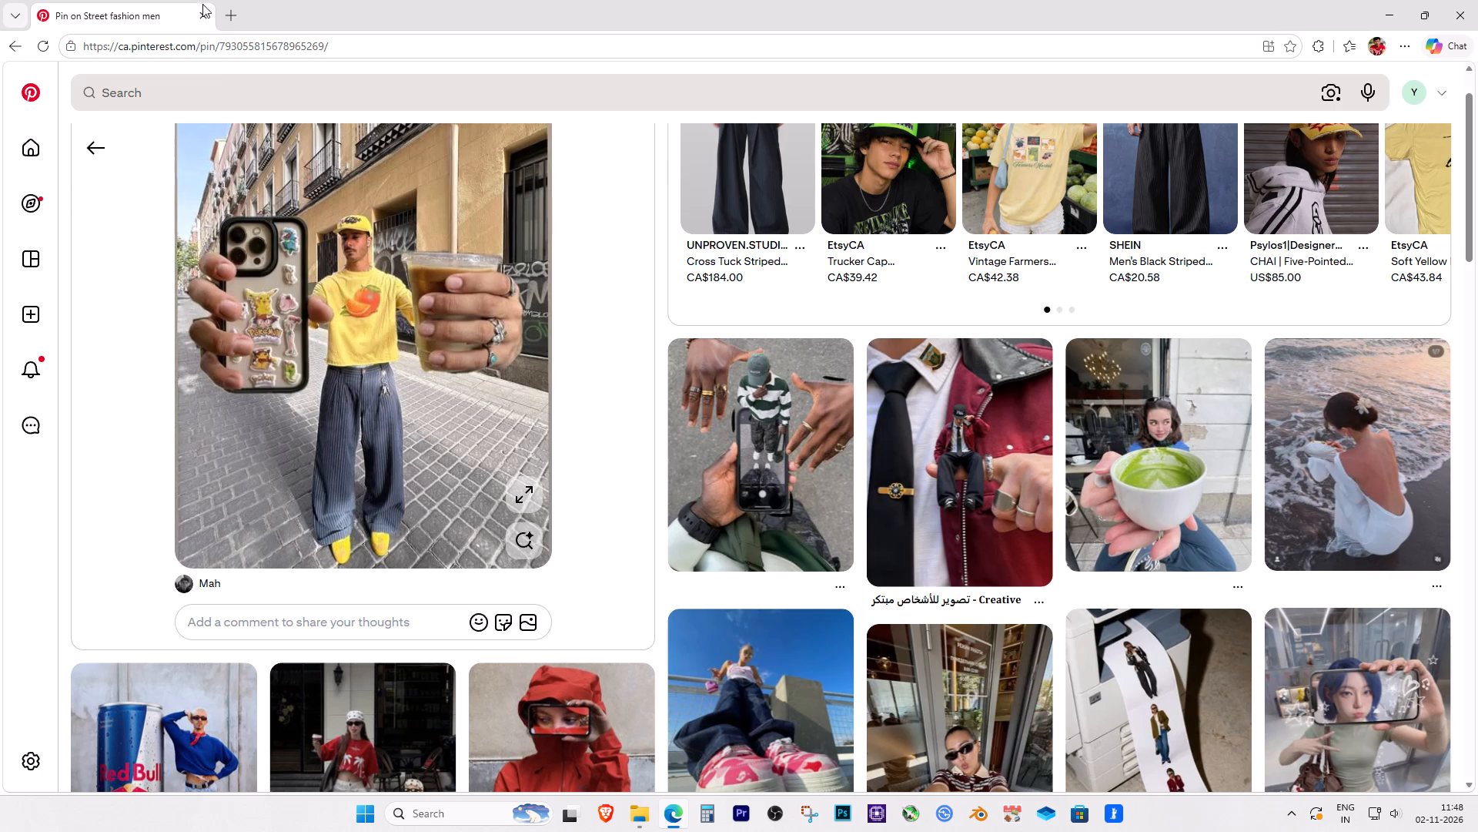
{"action": "left_click", "coordinate": [229, 12]}
{"action": "left_click", "coordinate": [142, 0]}
{"action": "left_click", "coordinate": [19, 157]}
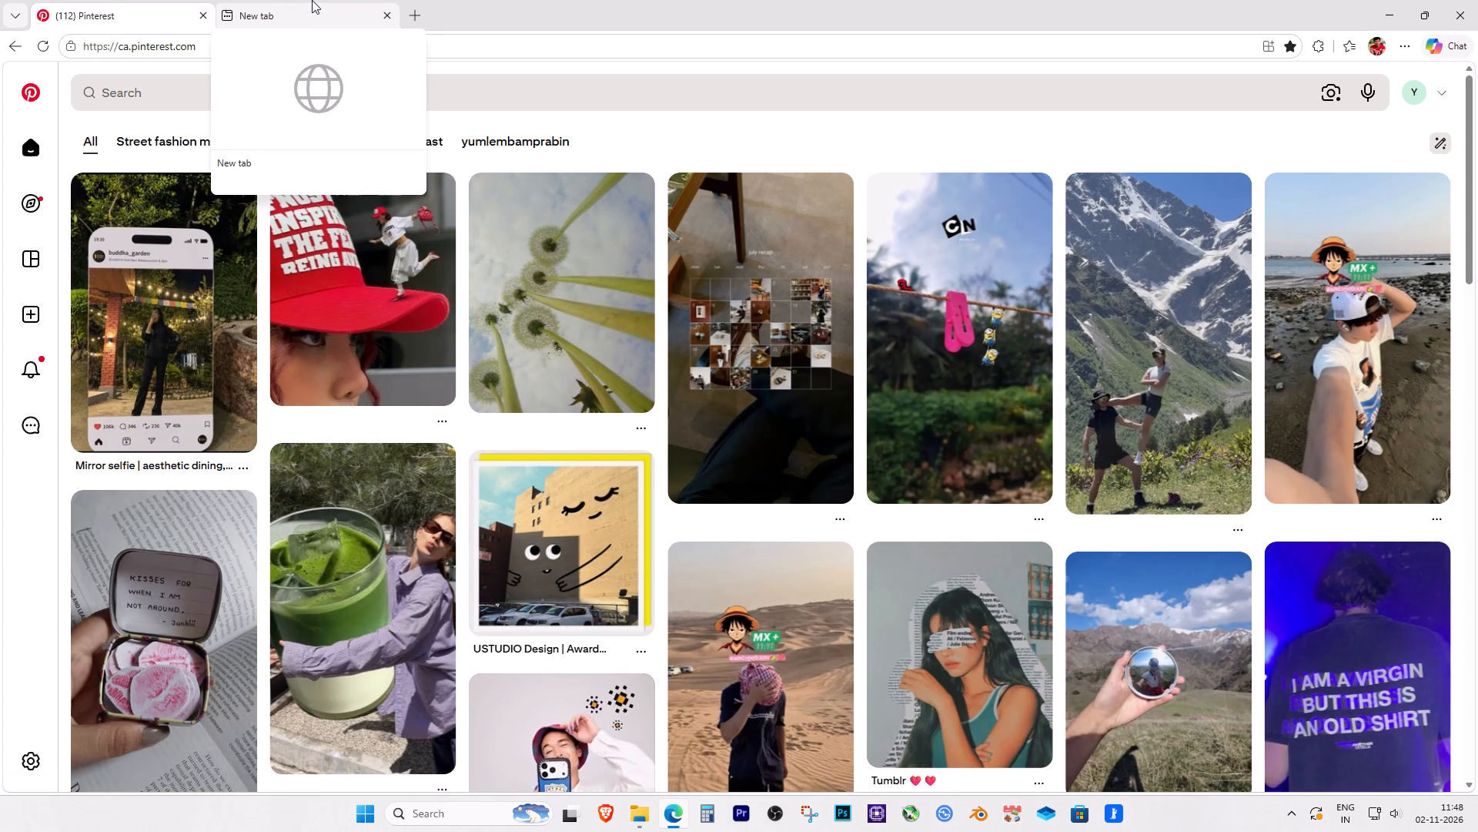
Browse the Pinterest home feed for creative photo edit and pose ideas.
{"action": "scroll", "coordinate": [1107, 398], "scroll_direction": "down", "scroll_amount": 5}
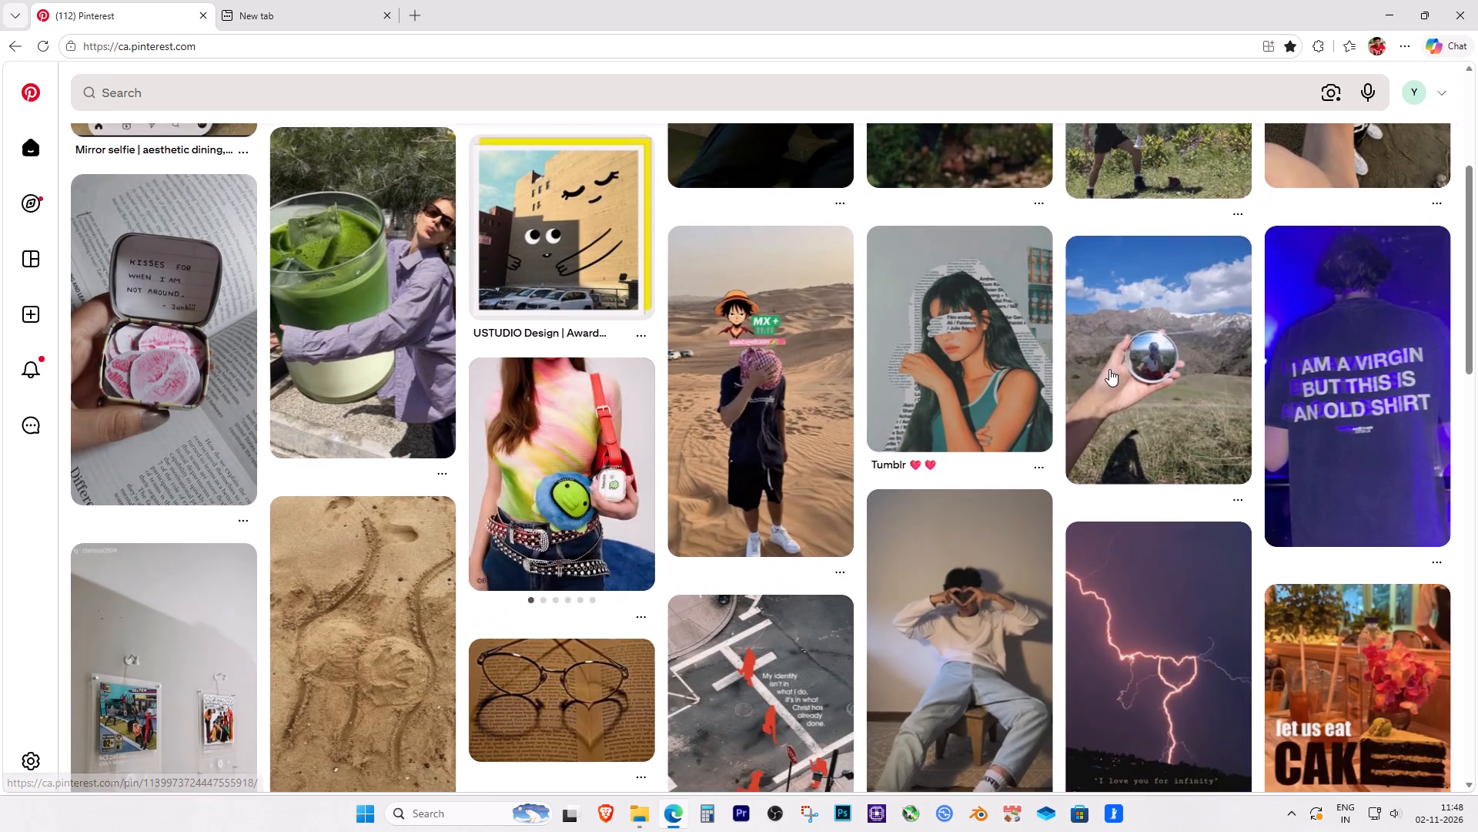
{"action": "scroll", "coordinate": [1109, 369], "scroll_direction": "down", "scroll_amount": 3}
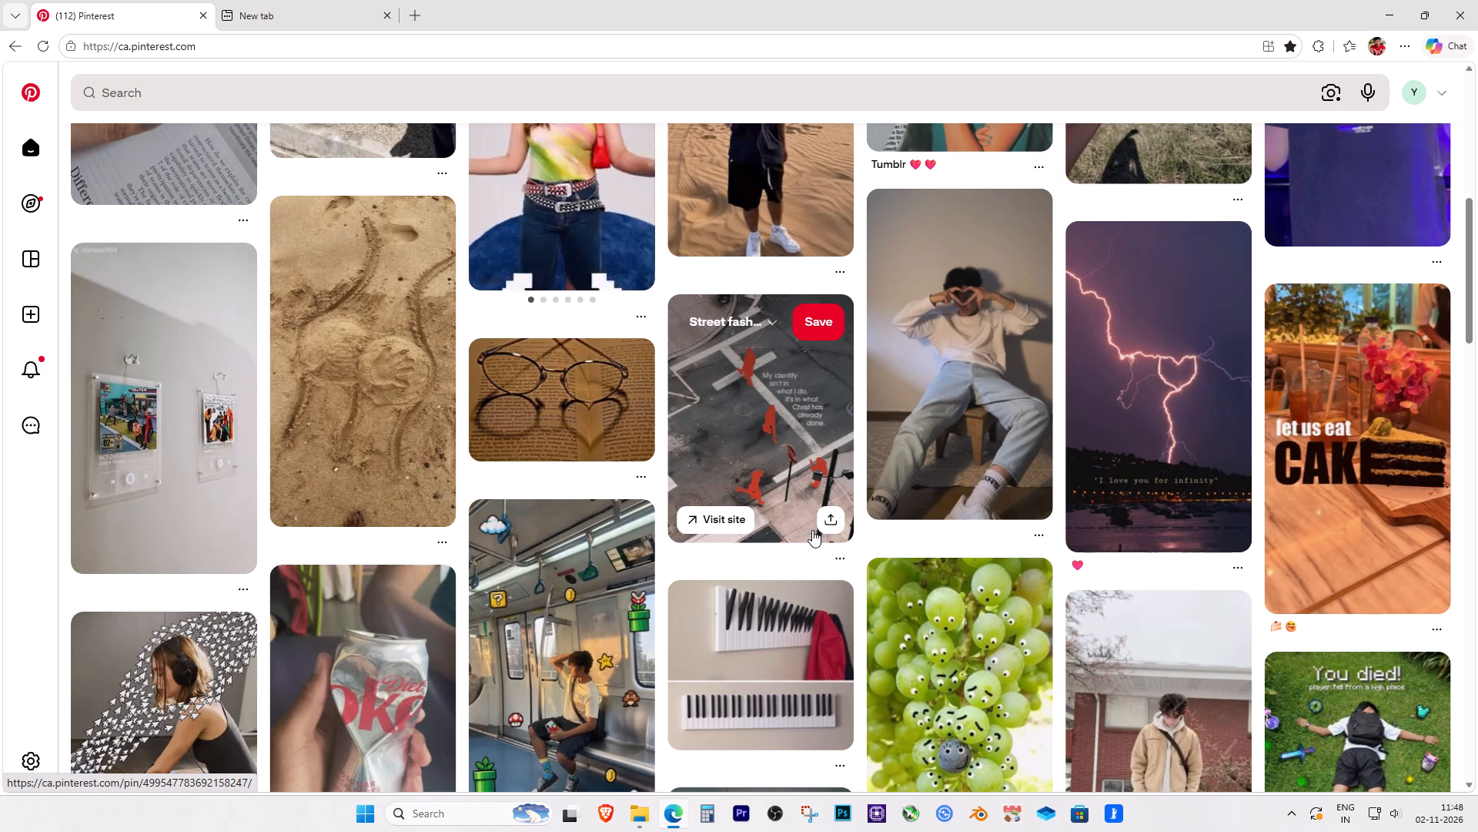
{"action": "scroll", "coordinate": [507, 354], "scroll_direction": "up", "scroll_amount": 2}
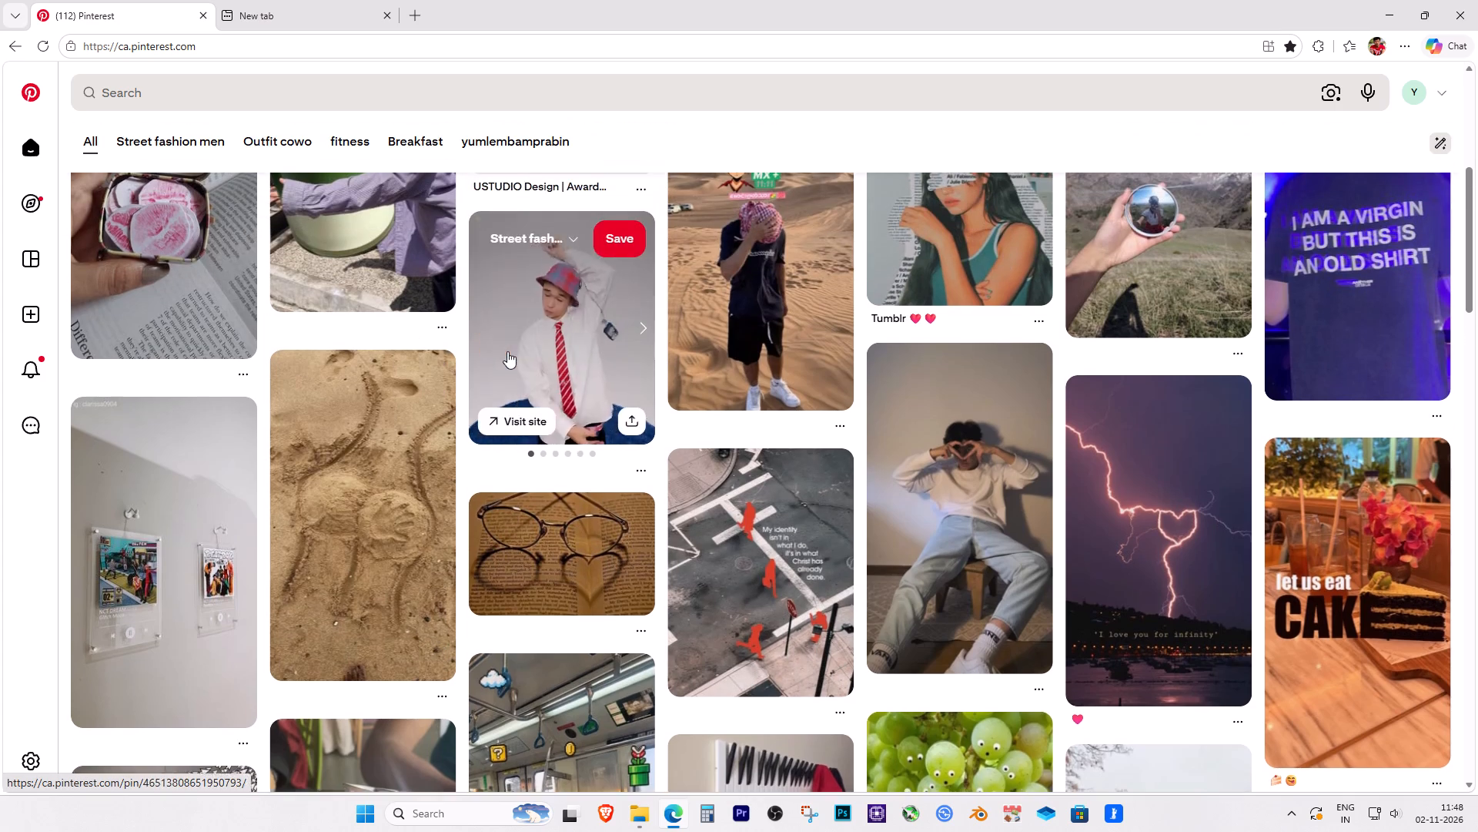
{"action": "scroll", "coordinate": [507, 351], "scroll_direction": "up", "scroll_amount": 3}
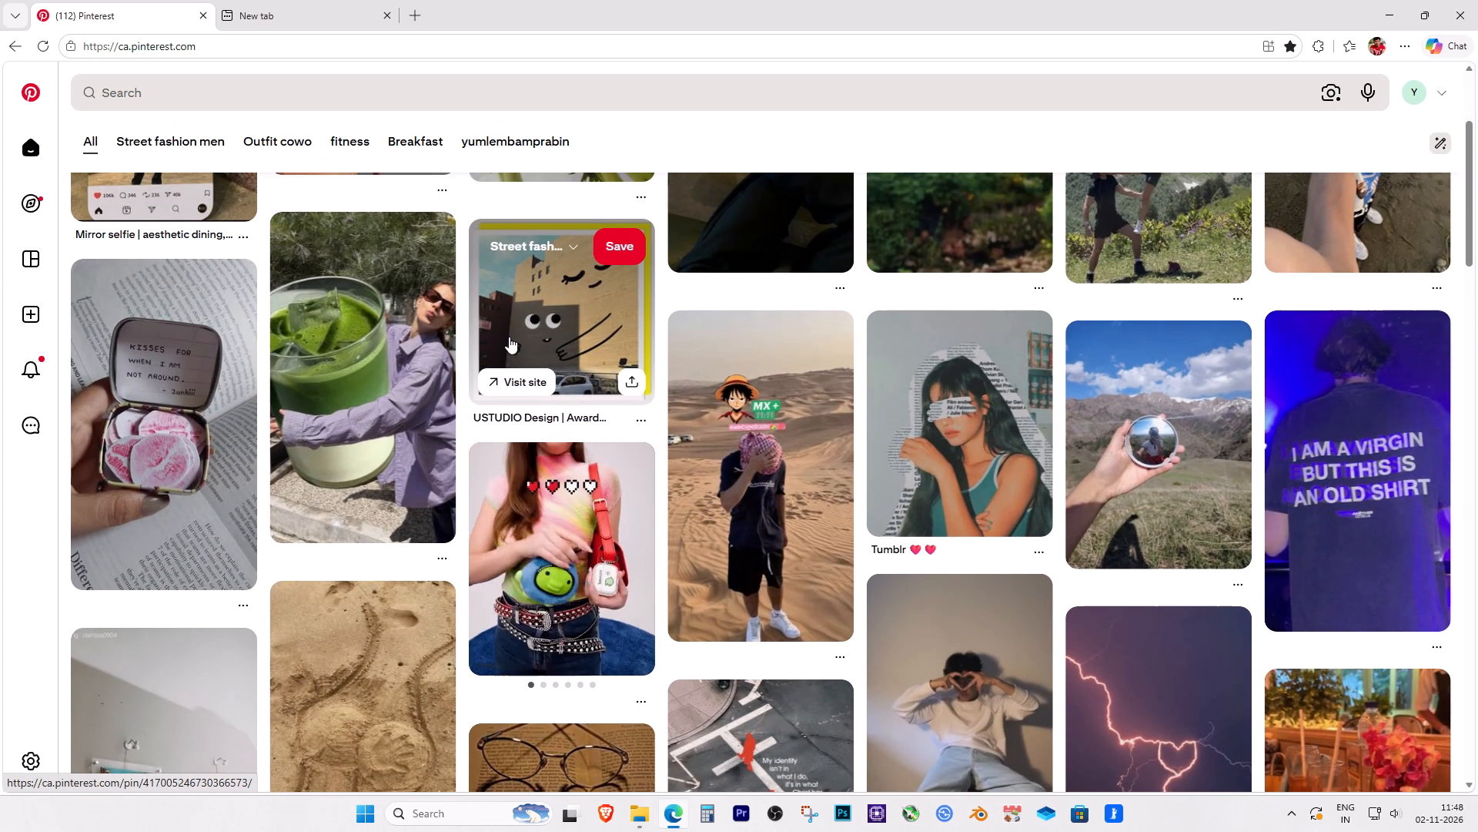
{"action": "scroll", "coordinate": [509, 337], "scroll_direction": "down", "scroll_amount": 6}
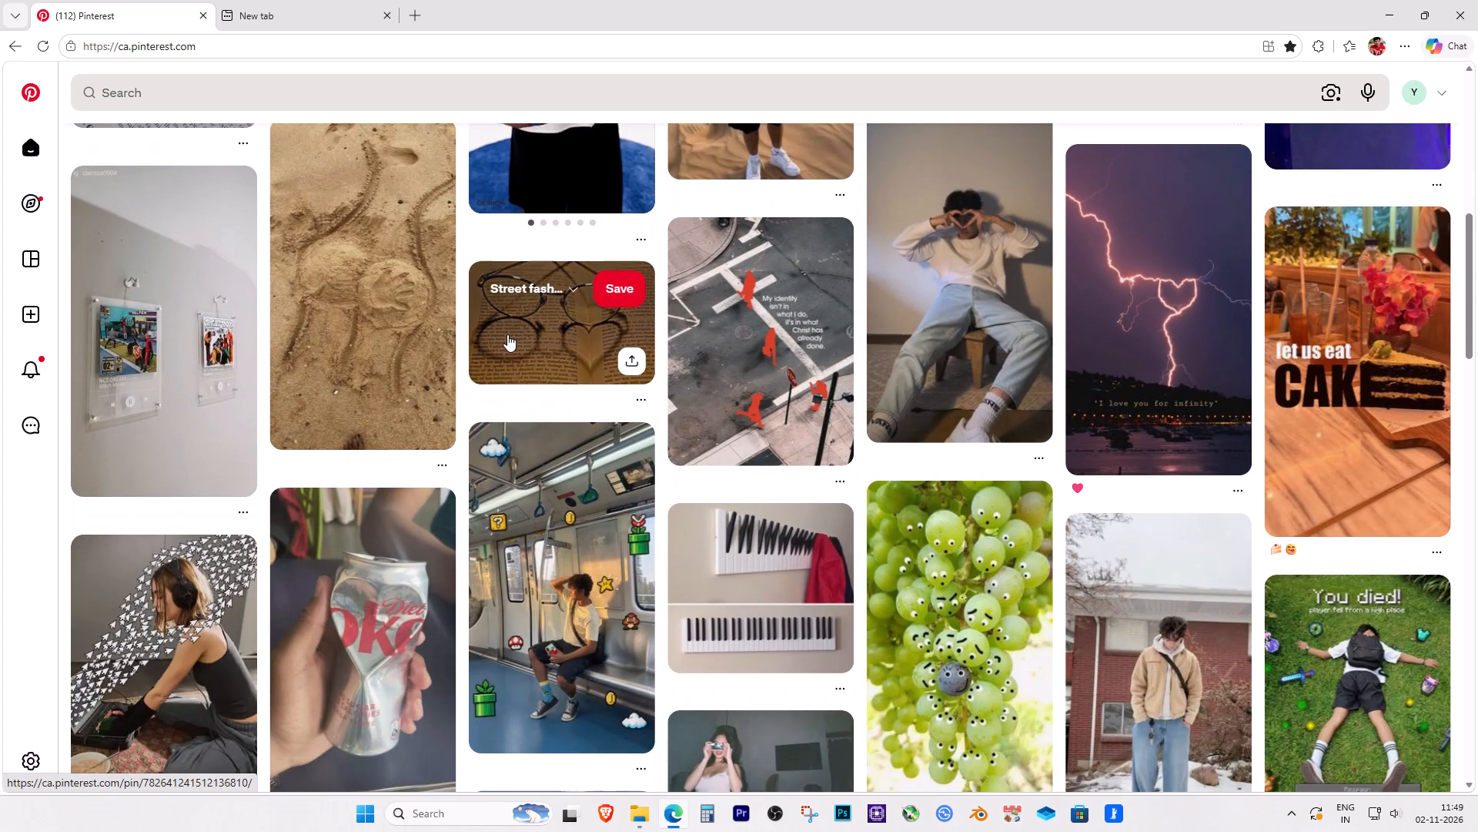
{"action": "scroll", "coordinate": [507, 334], "scroll_direction": "down", "scroll_amount": 3}
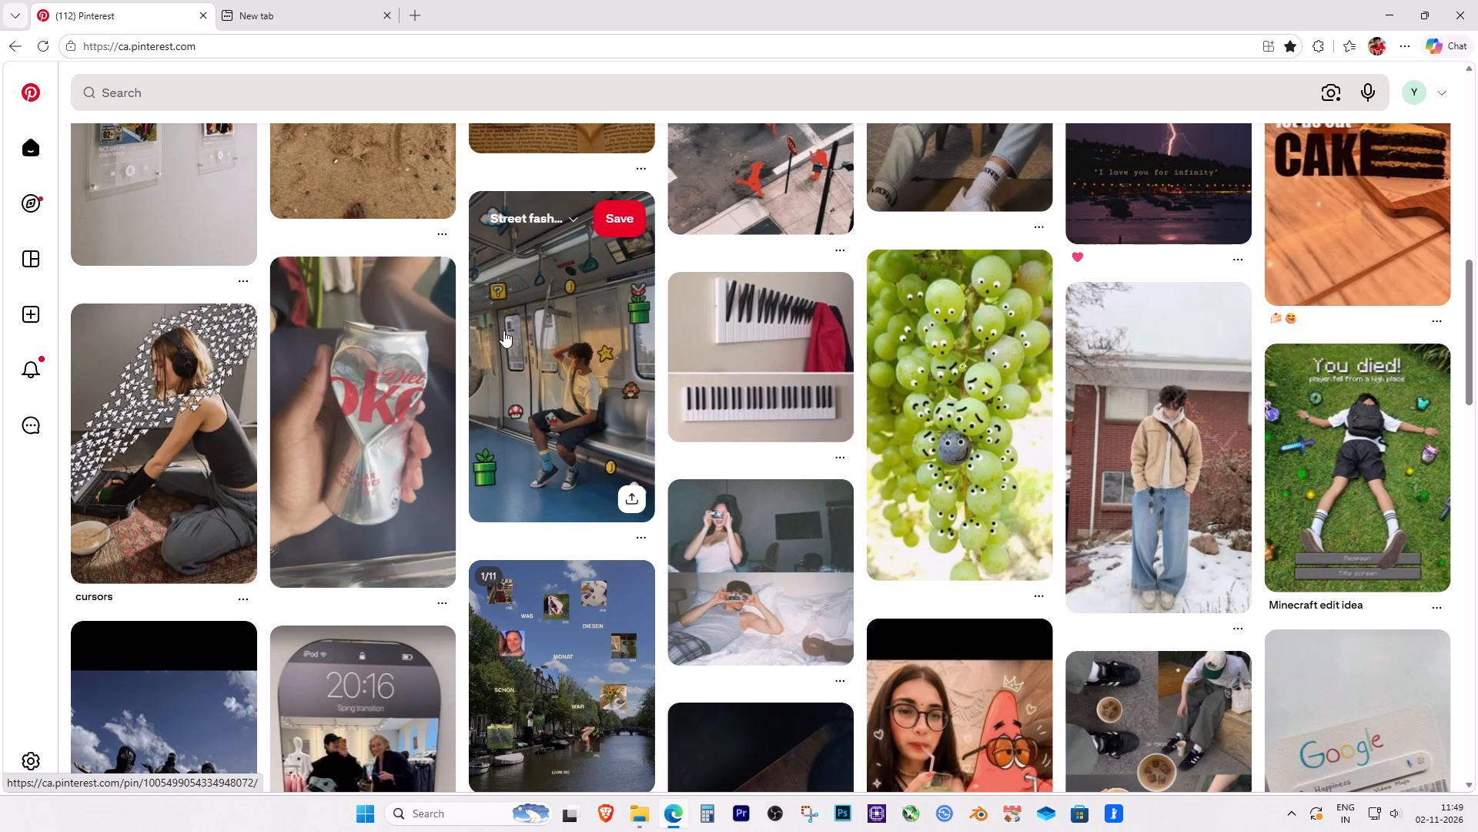
{"action": "scroll", "coordinate": [503, 330], "scroll_direction": "down", "scroll_amount": 1}
{"action": "scroll", "coordinate": [561, 454], "scroll_direction": "down", "scroll_amount": 2}
{"action": "scroll", "coordinate": [797, 456], "scroll_direction": "down", "scroll_amount": 4}
{"action": "scroll", "coordinate": [749, 450], "scroll_direction": "up", "scroll_amount": 1}
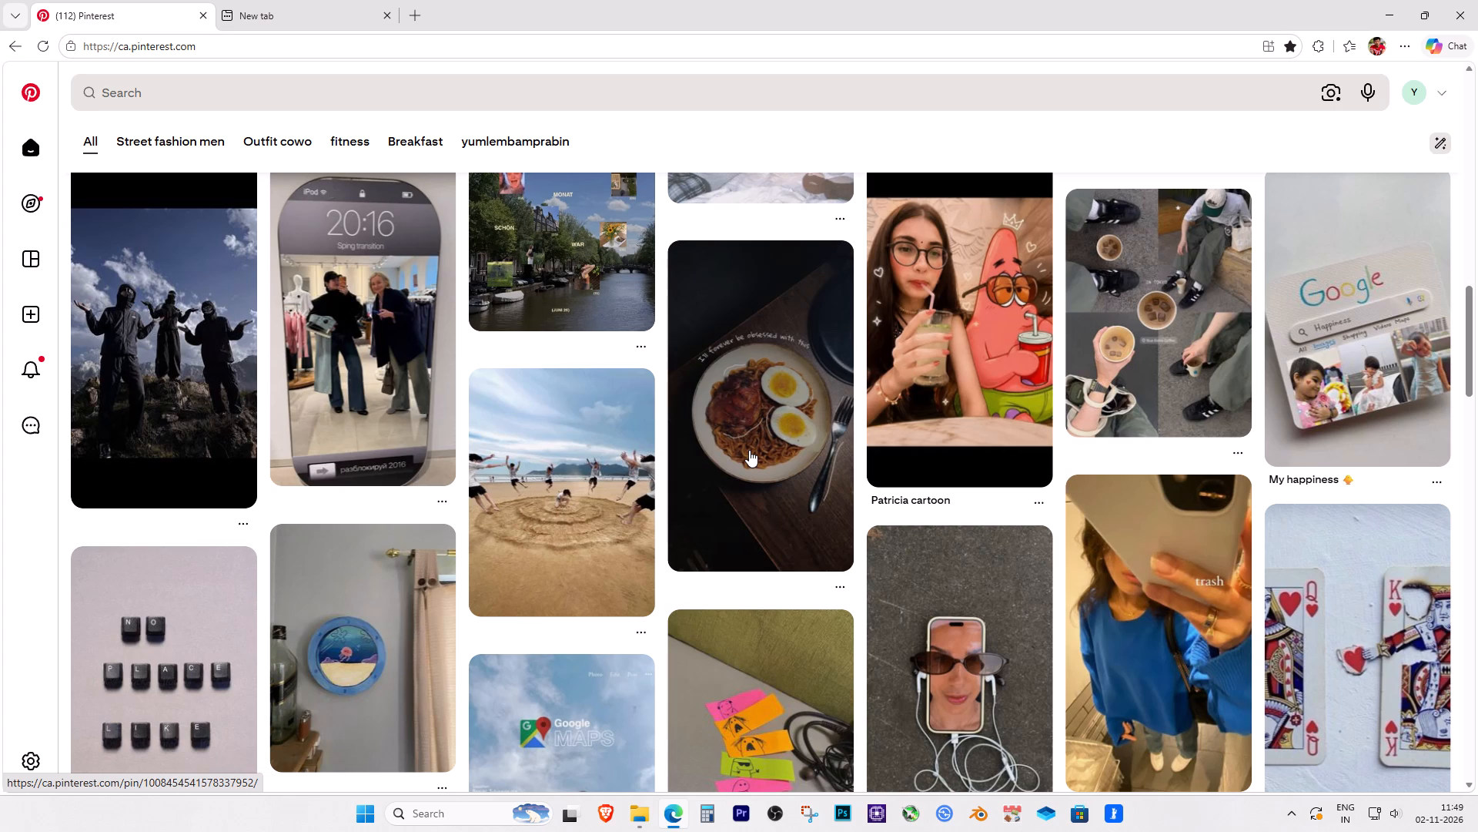
{"action": "scroll", "coordinate": [743, 383], "scroll_direction": "down", "scroll_amount": 5}
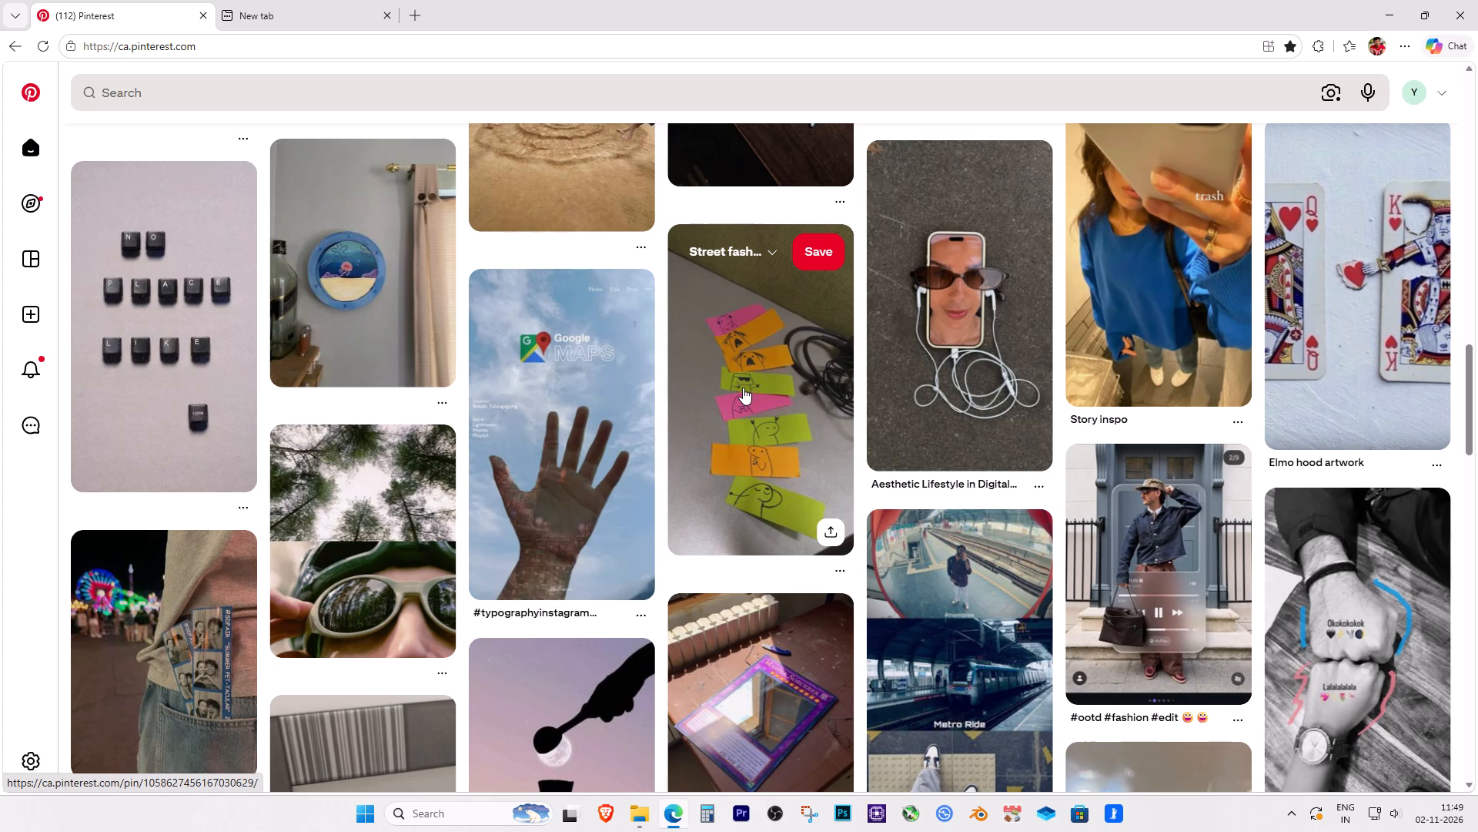
{"action": "scroll", "coordinate": [758, 362], "scroll_direction": "down", "scroll_amount": 5}
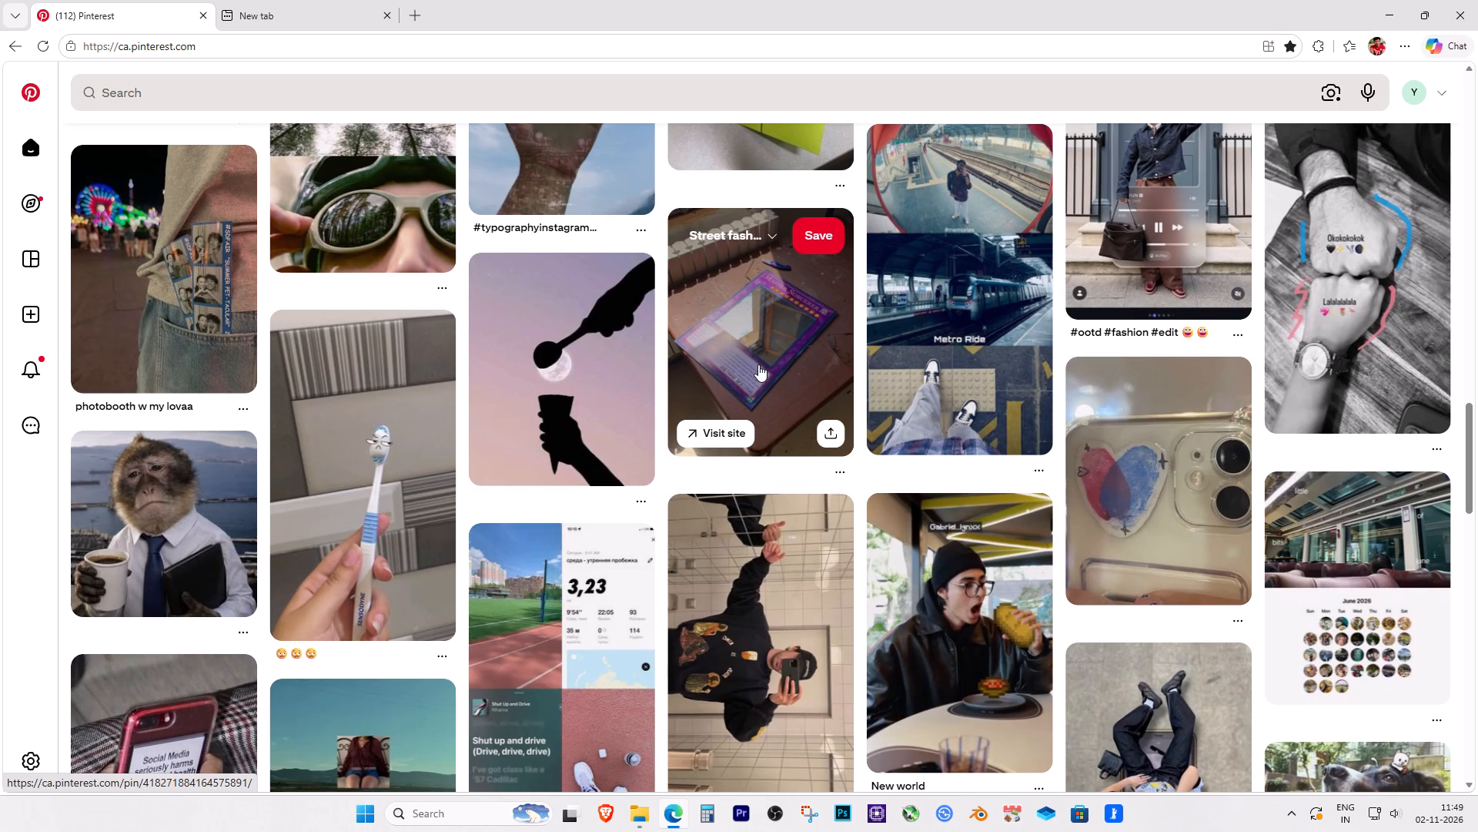
{"action": "scroll", "coordinate": [758, 364], "scroll_direction": "down", "scroll_amount": 1}
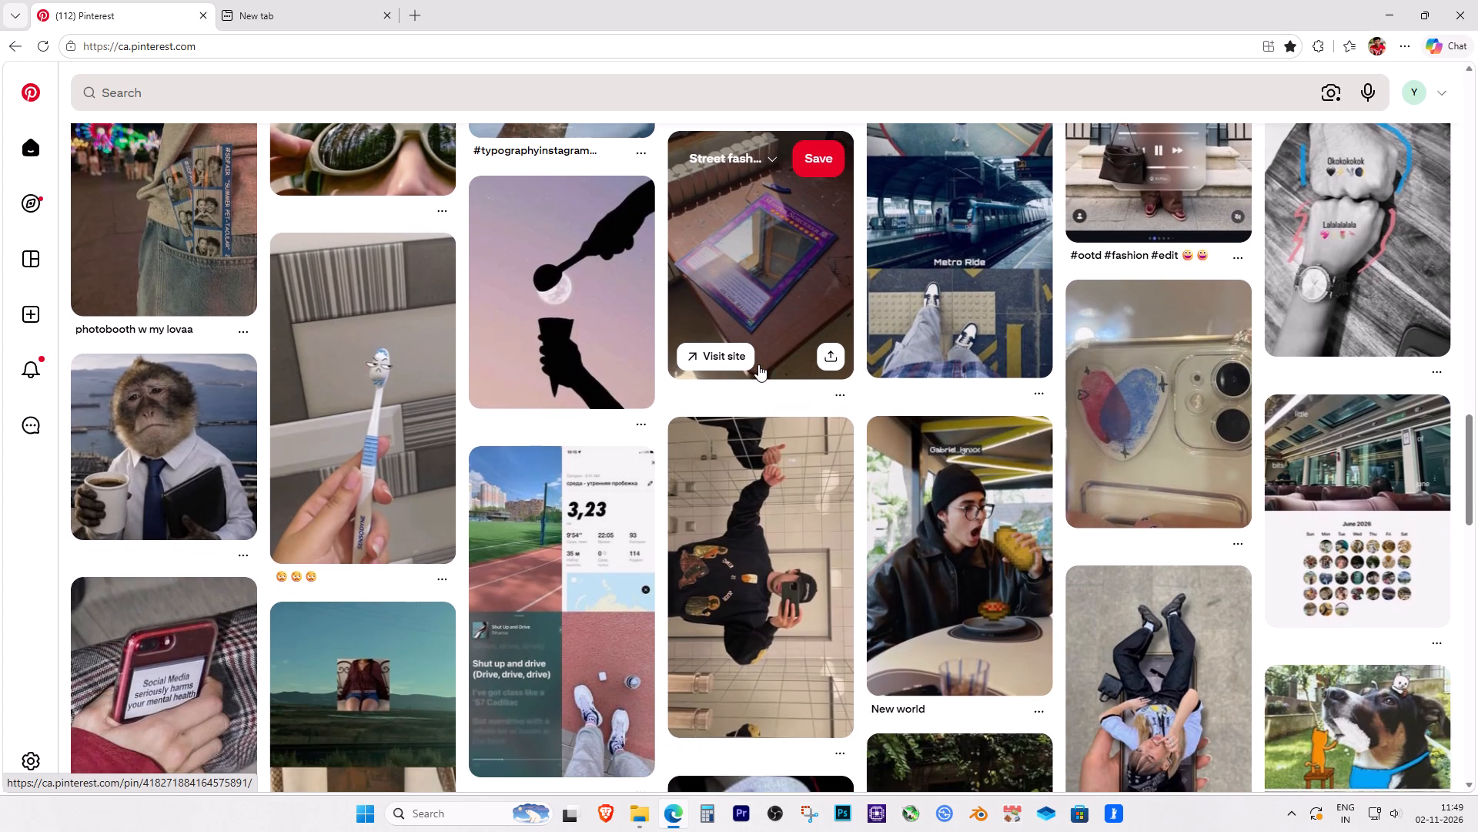
{"action": "scroll", "coordinate": [758, 364], "scroll_direction": "up", "scroll_amount": 2}
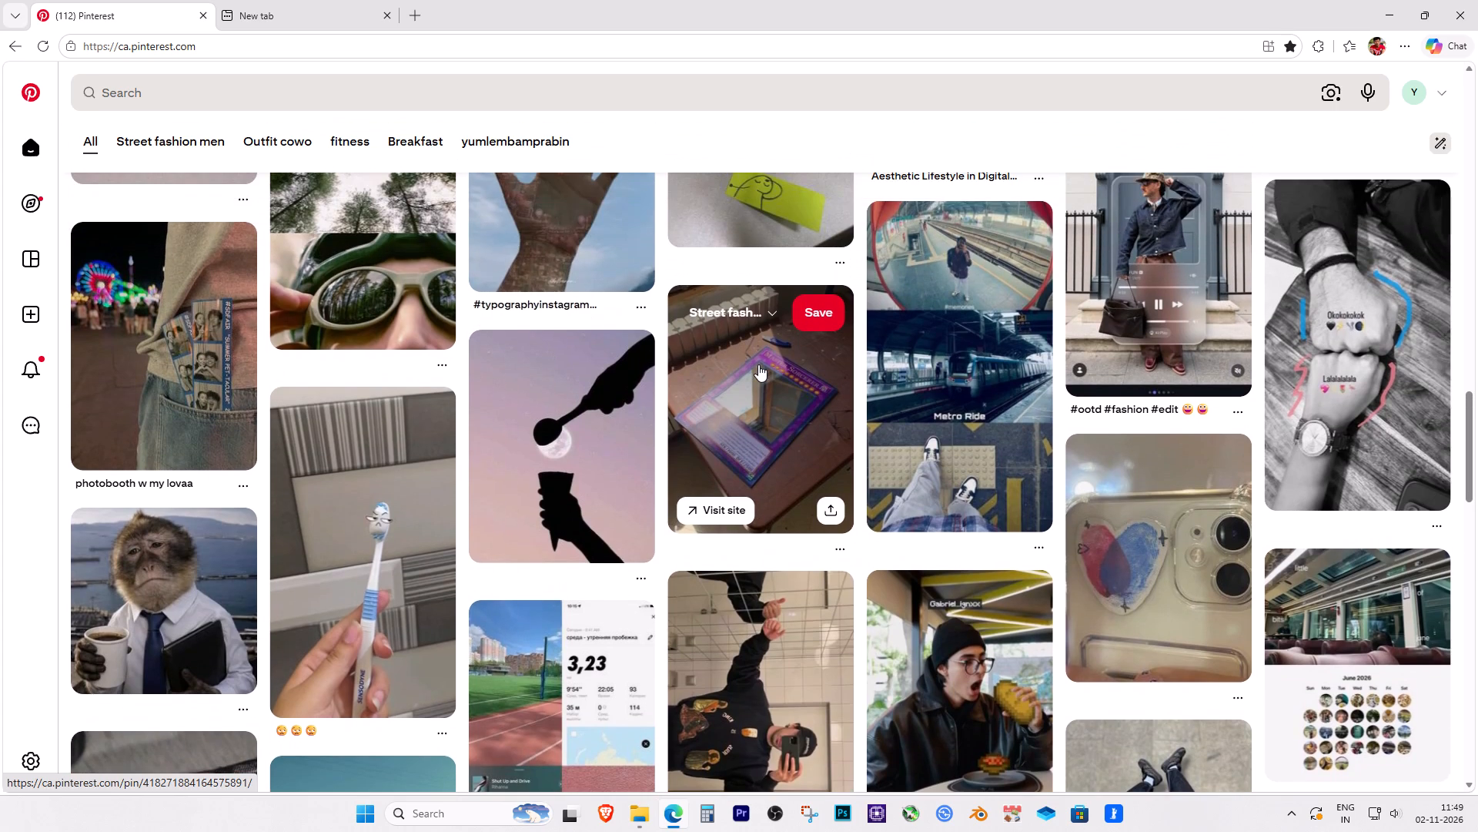
{"action": "scroll", "coordinate": [758, 364], "scroll_direction": "down", "scroll_amount": 1}
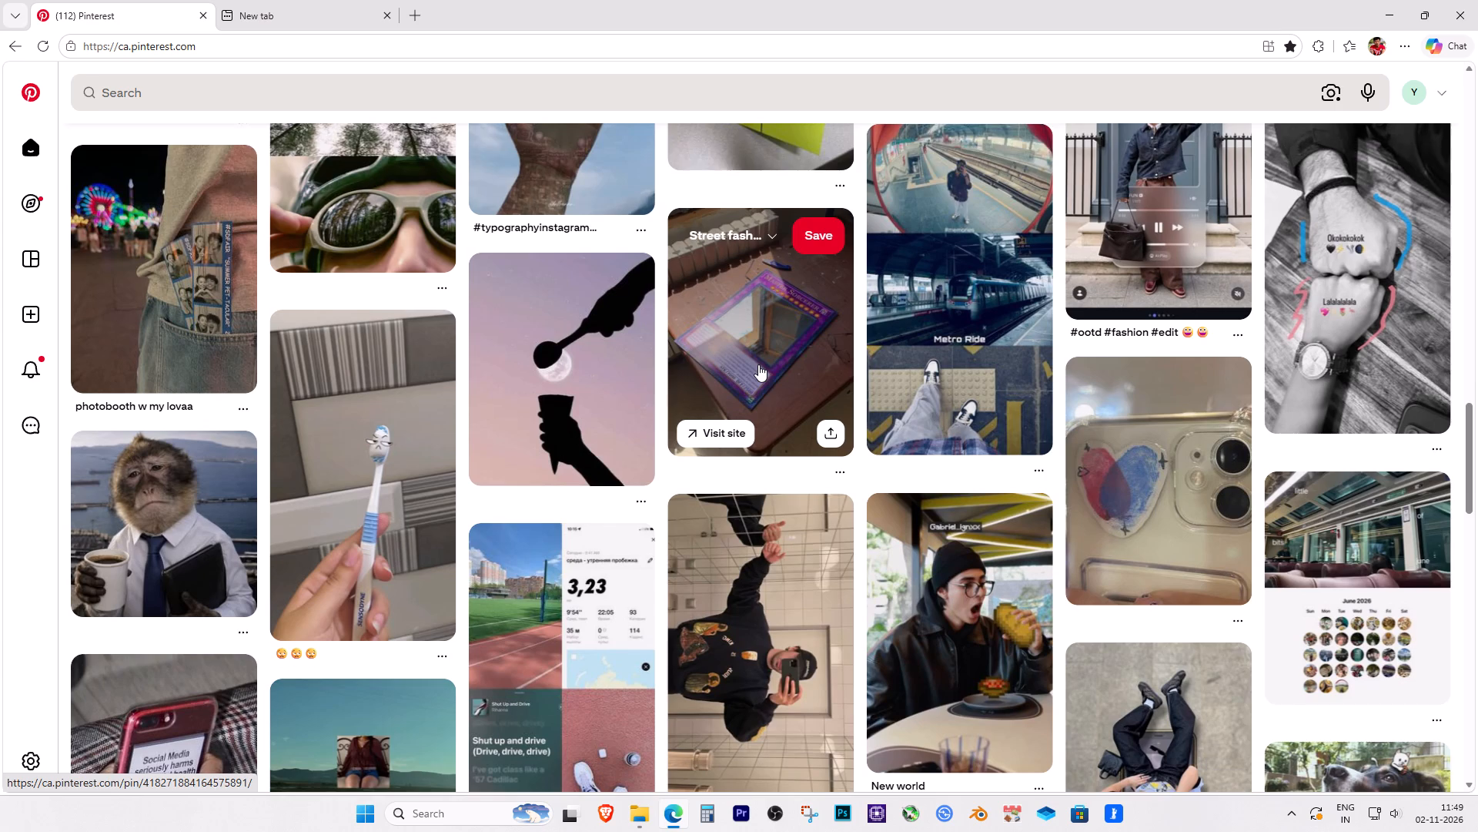
{"action": "scroll", "coordinate": [758, 364], "scroll_direction": "down", "scroll_amount": 3}
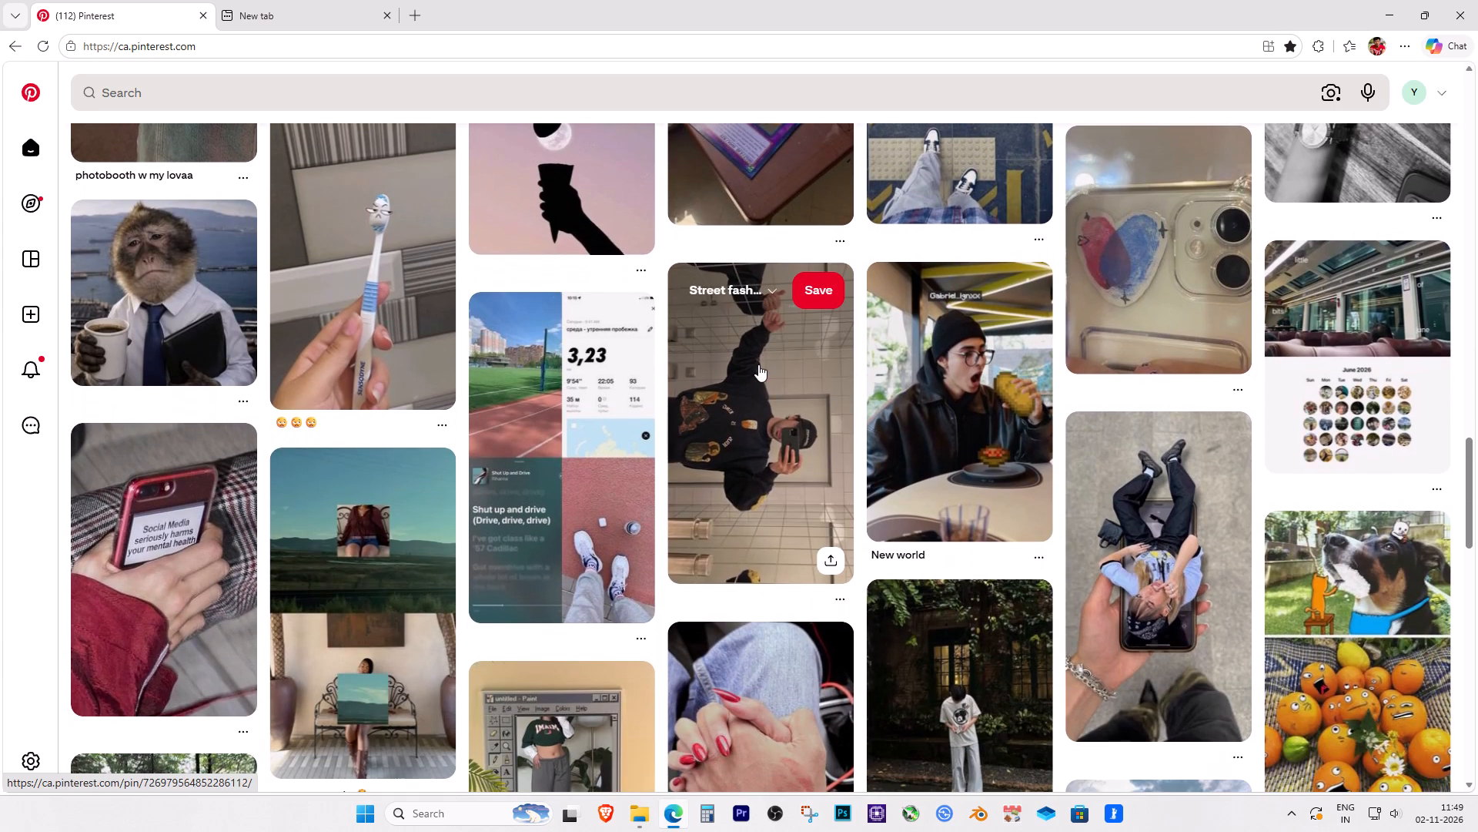
{"action": "scroll", "coordinate": [607, 320], "scroll_direction": "down", "scroll_amount": 2}
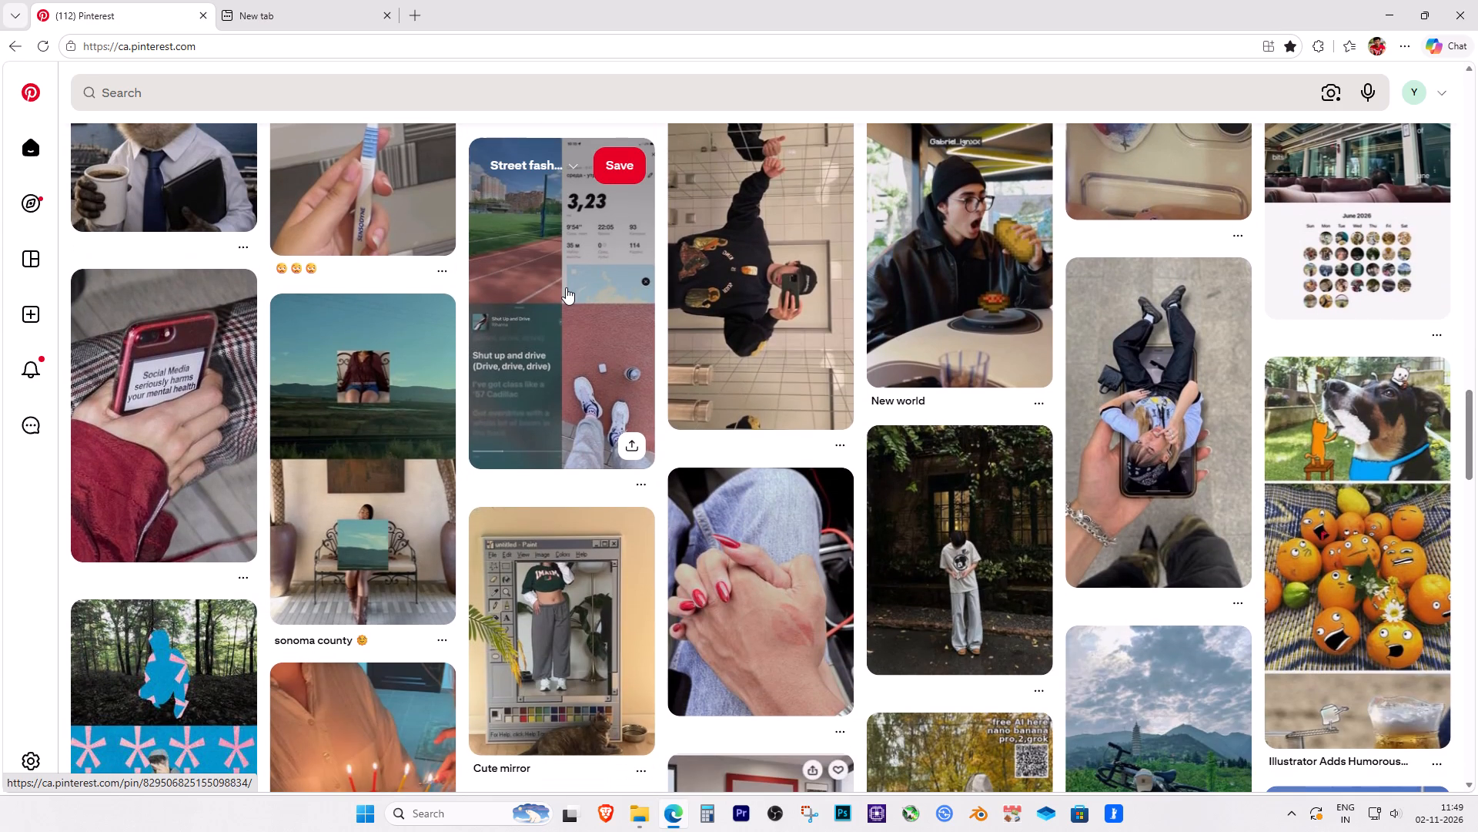
{"action": "scroll", "coordinate": [566, 287], "scroll_direction": "down", "scroll_amount": 1}
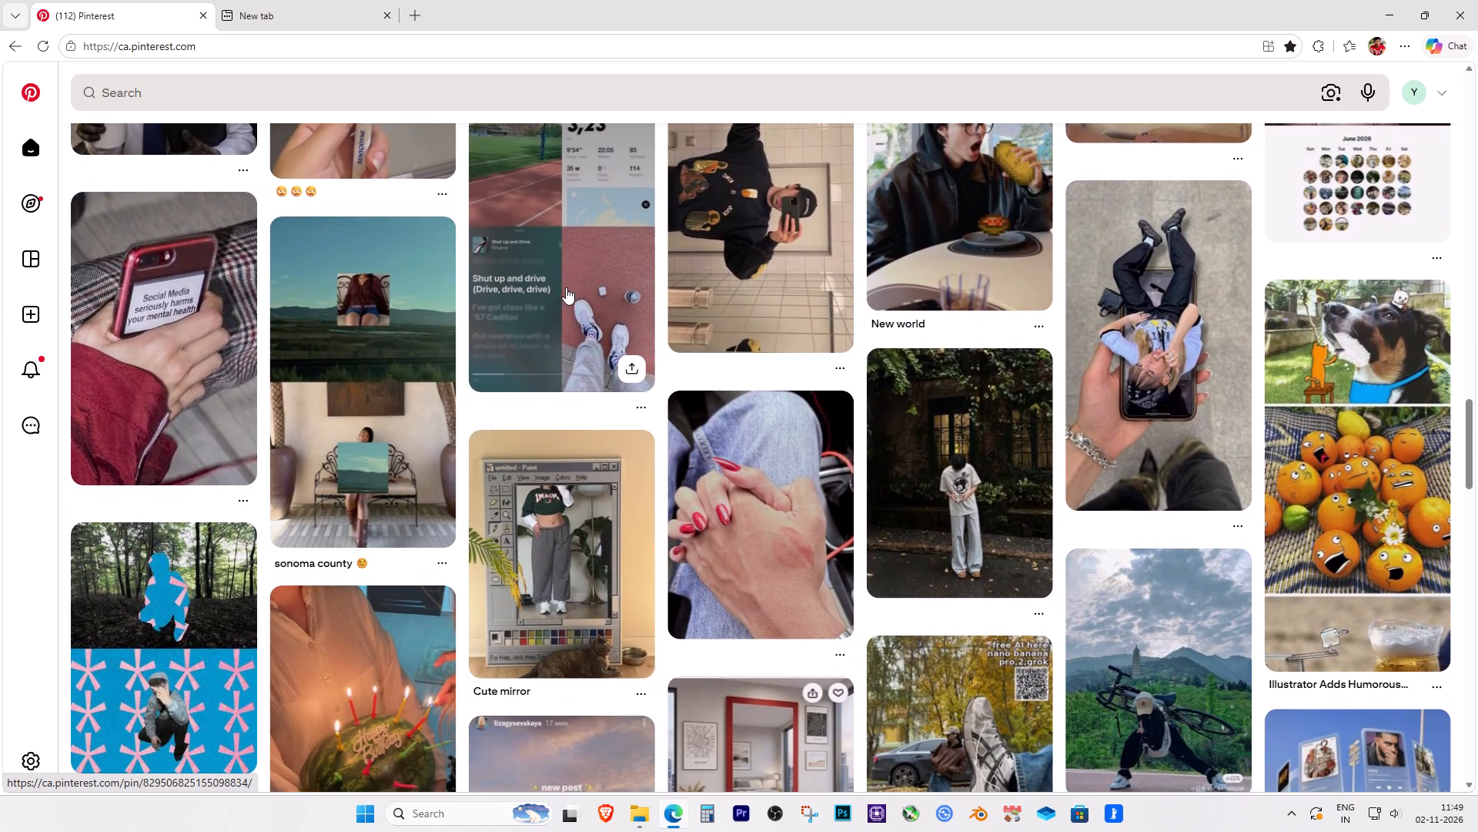
{"action": "scroll", "coordinate": [566, 287], "scroll_direction": "down", "scroll_amount": 1}
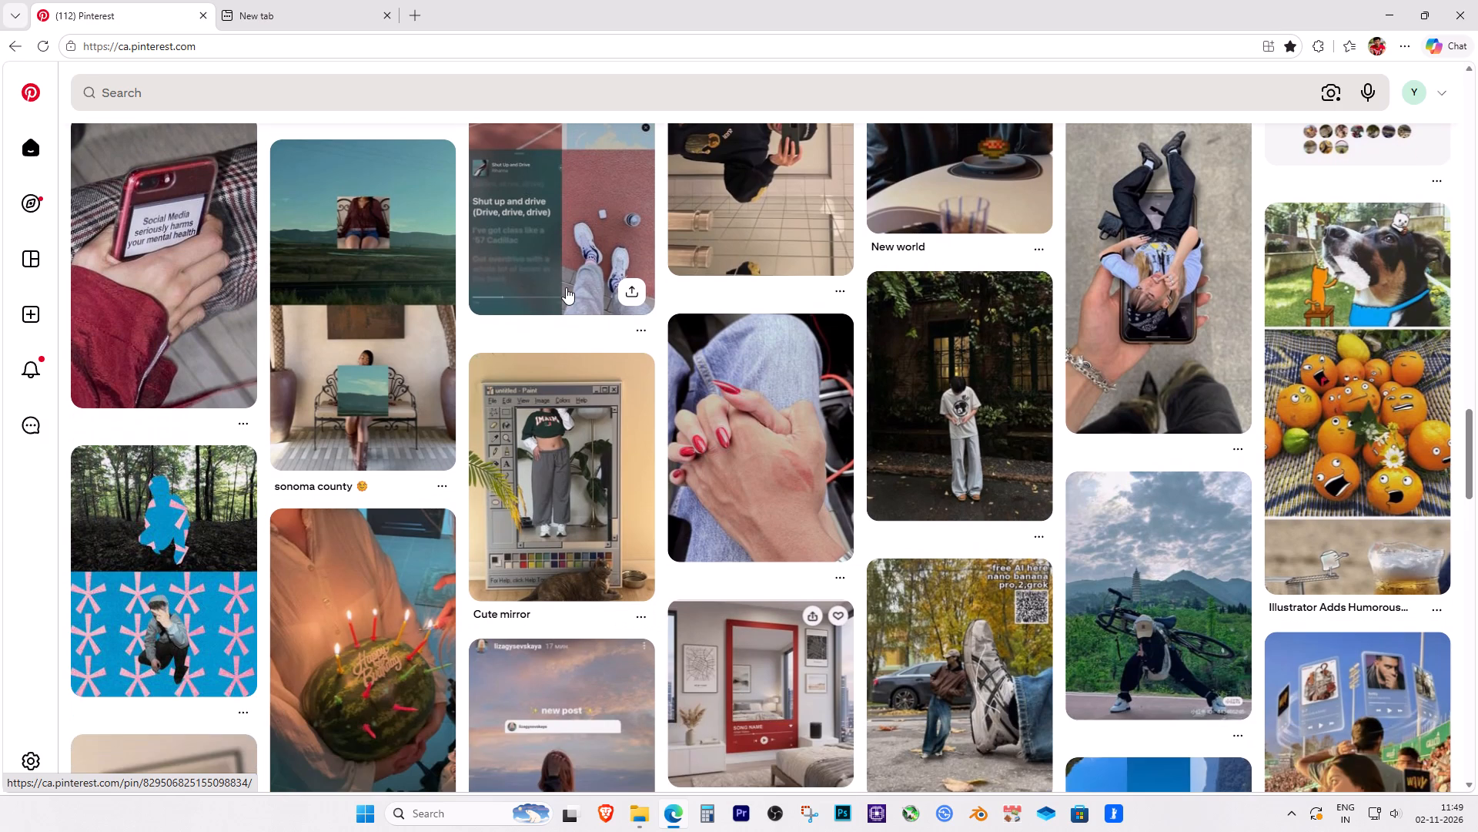
{"action": "scroll", "coordinate": [566, 287], "scroll_direction": "down", "scroll_amount": 2}
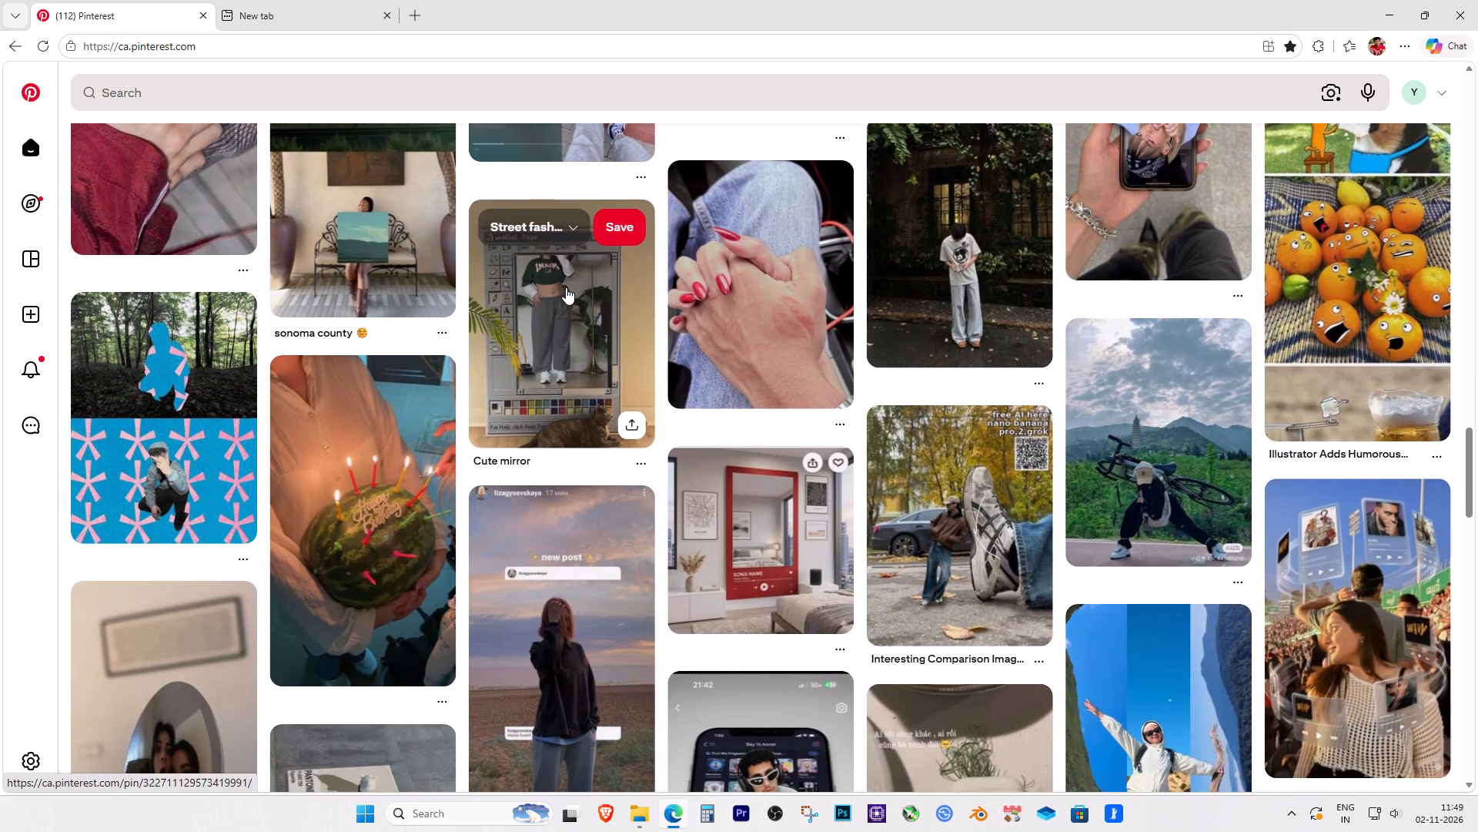
{"action": "scroll", "coordinate": [566, 287], "scroll_direction": "down", "scroll_amount": 6}
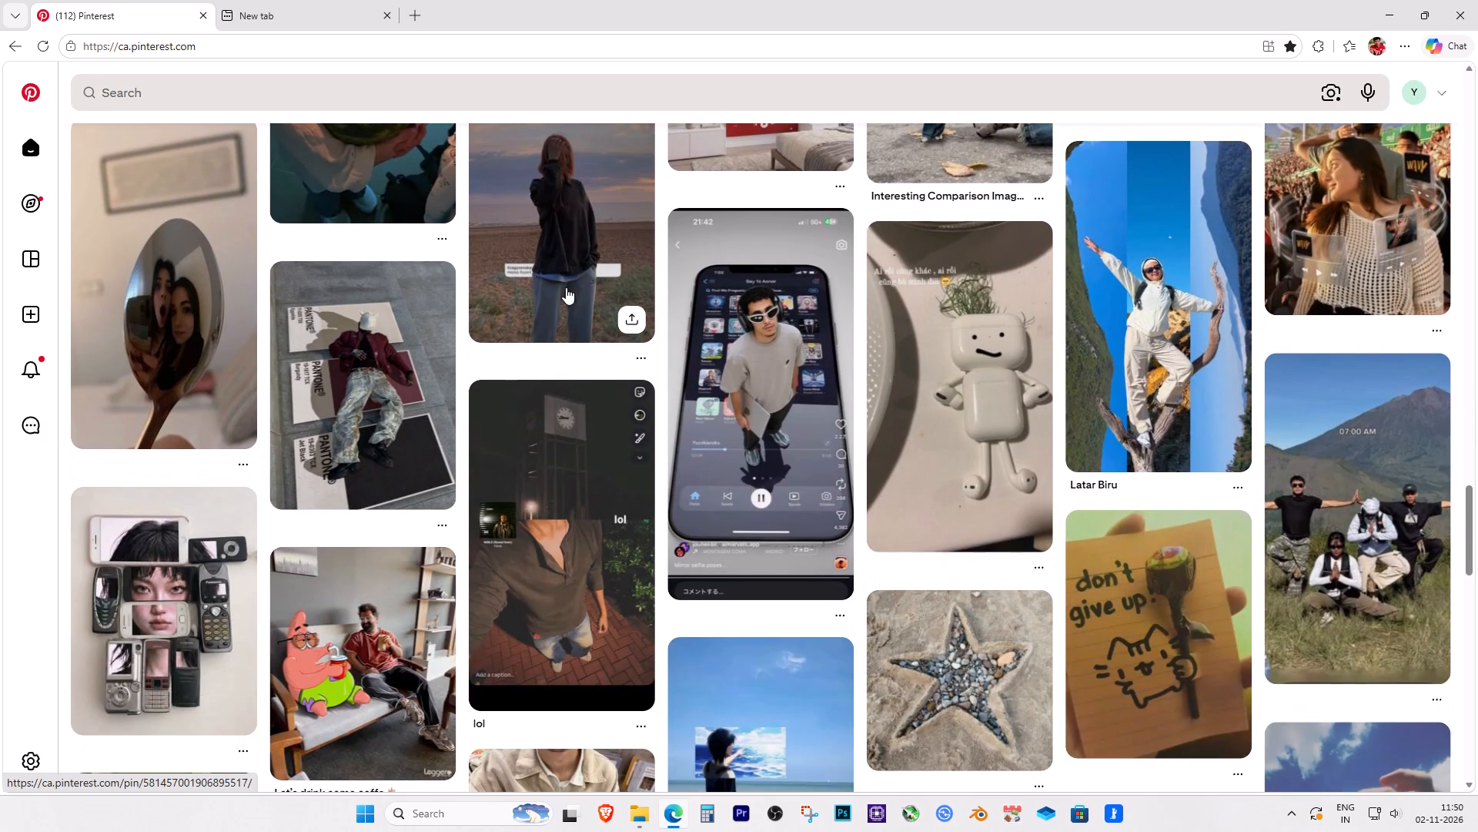
{"action": "scroll", "coordinate": [566, 287], "scroll_direction": "down", "scroll_amount": 2}
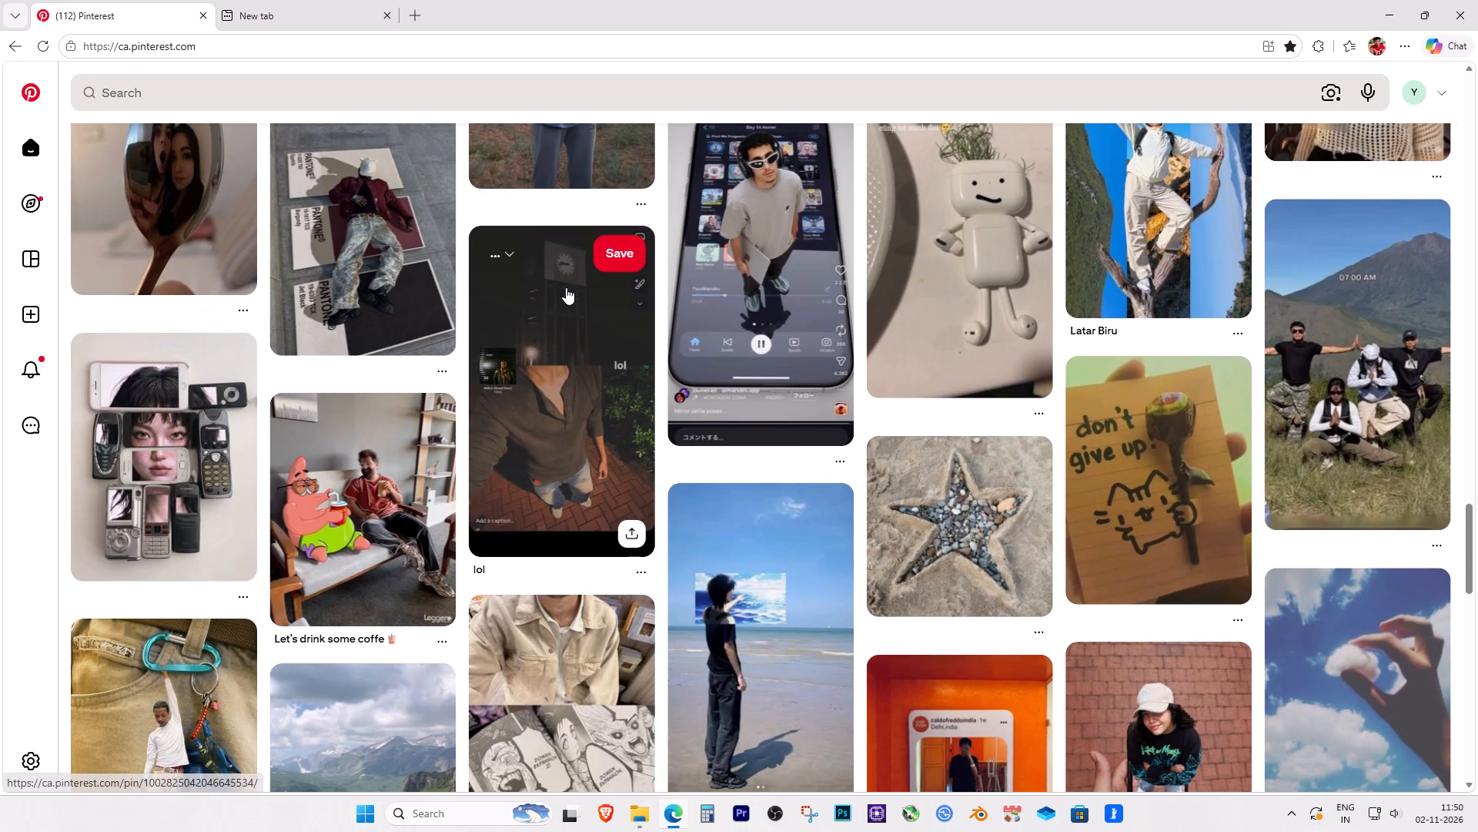
{"action": "scroll", "coordinate": [566, 287], "scroll_direction": "down", "scroll_amount": 2}
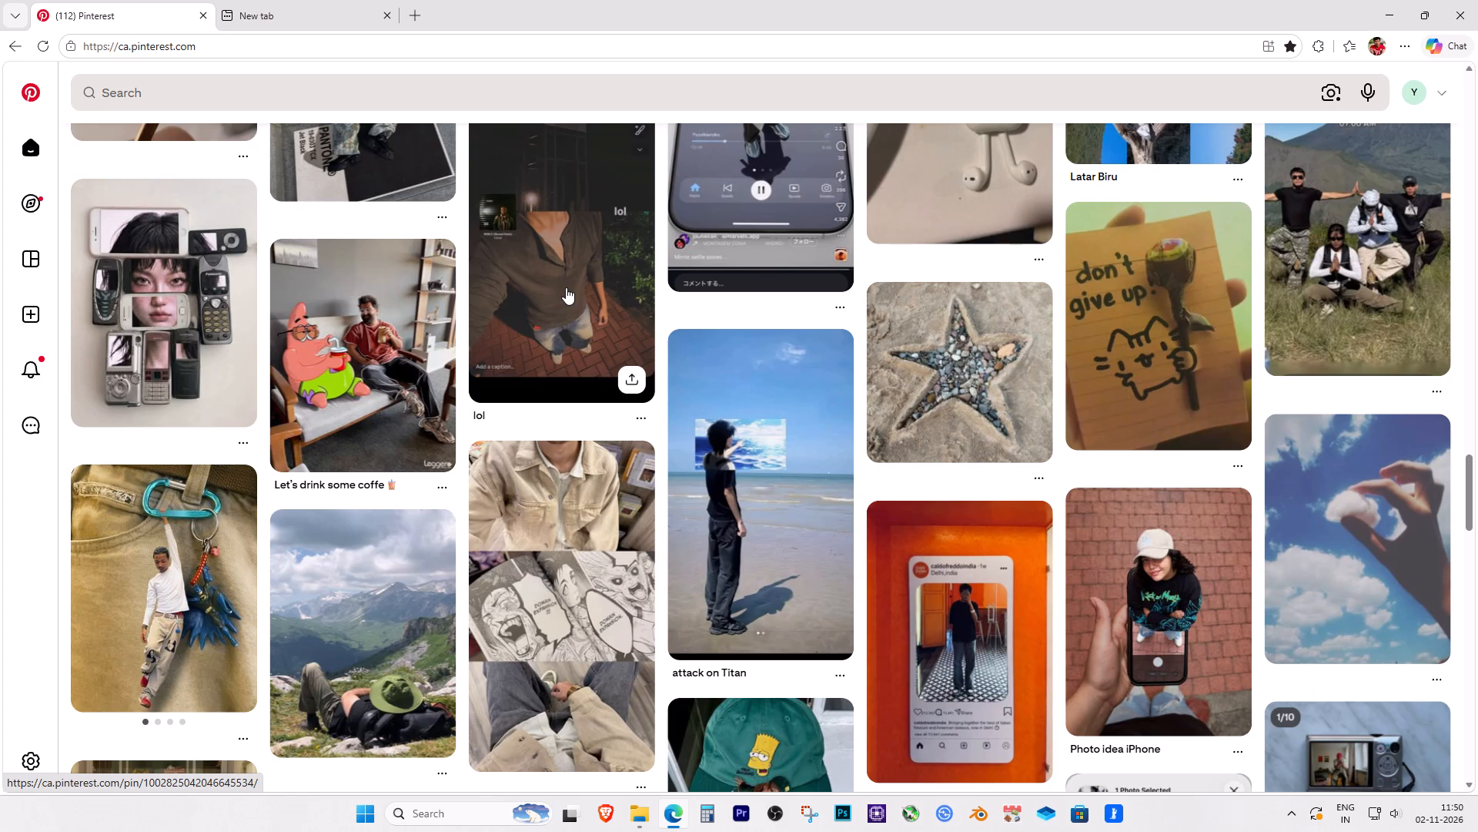
{"action": "scroll", "coordinate": [527, 342], "scroll_direction": "down", "scroll_amount": 4}
{"action": "scroll", "coordinate": [511, 477], "scroll_direction": "down", "scroll_amount": 1}
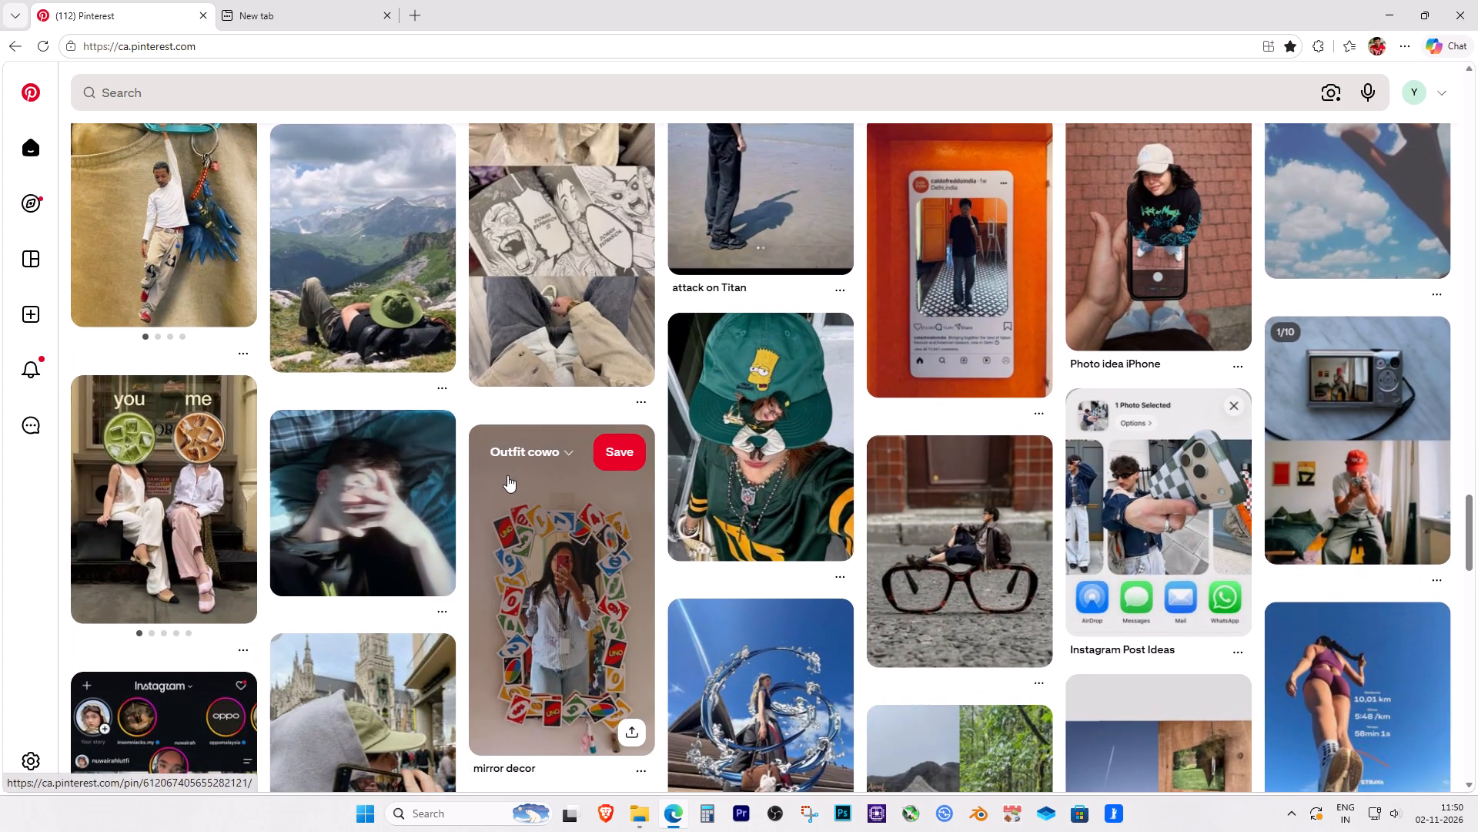
Save the low-angle pin of a runner with the 10,01 km run stats to the Street fashion men board.
{"action": "scroll", "coordinate": [507, 475], "scroll_direction": "down", "scroll_amount": 2}
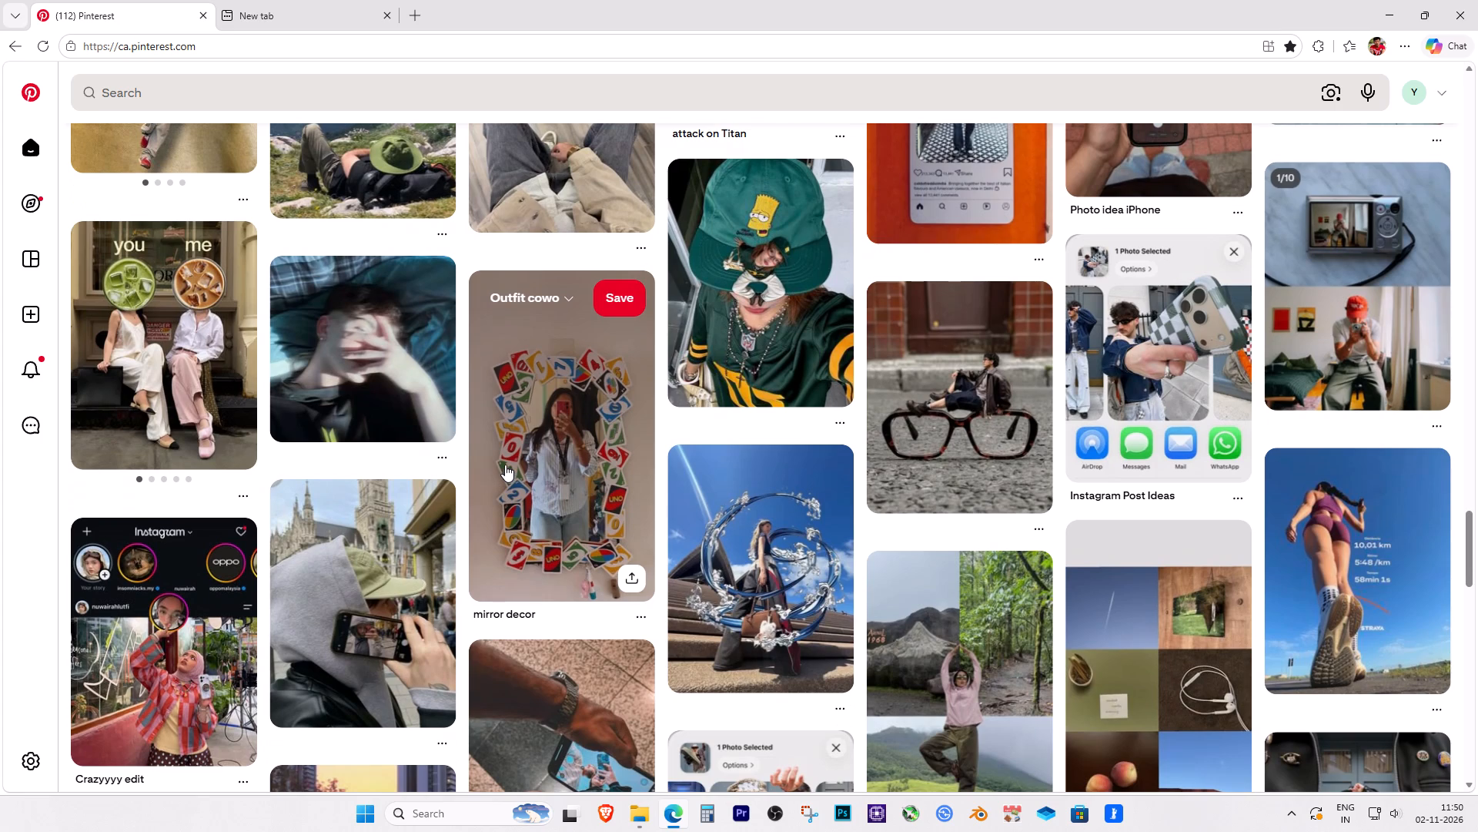
{"action": "scroll", "coordinate": [505, 465], "scroll_direction": "down", "scroll_amount": 1}
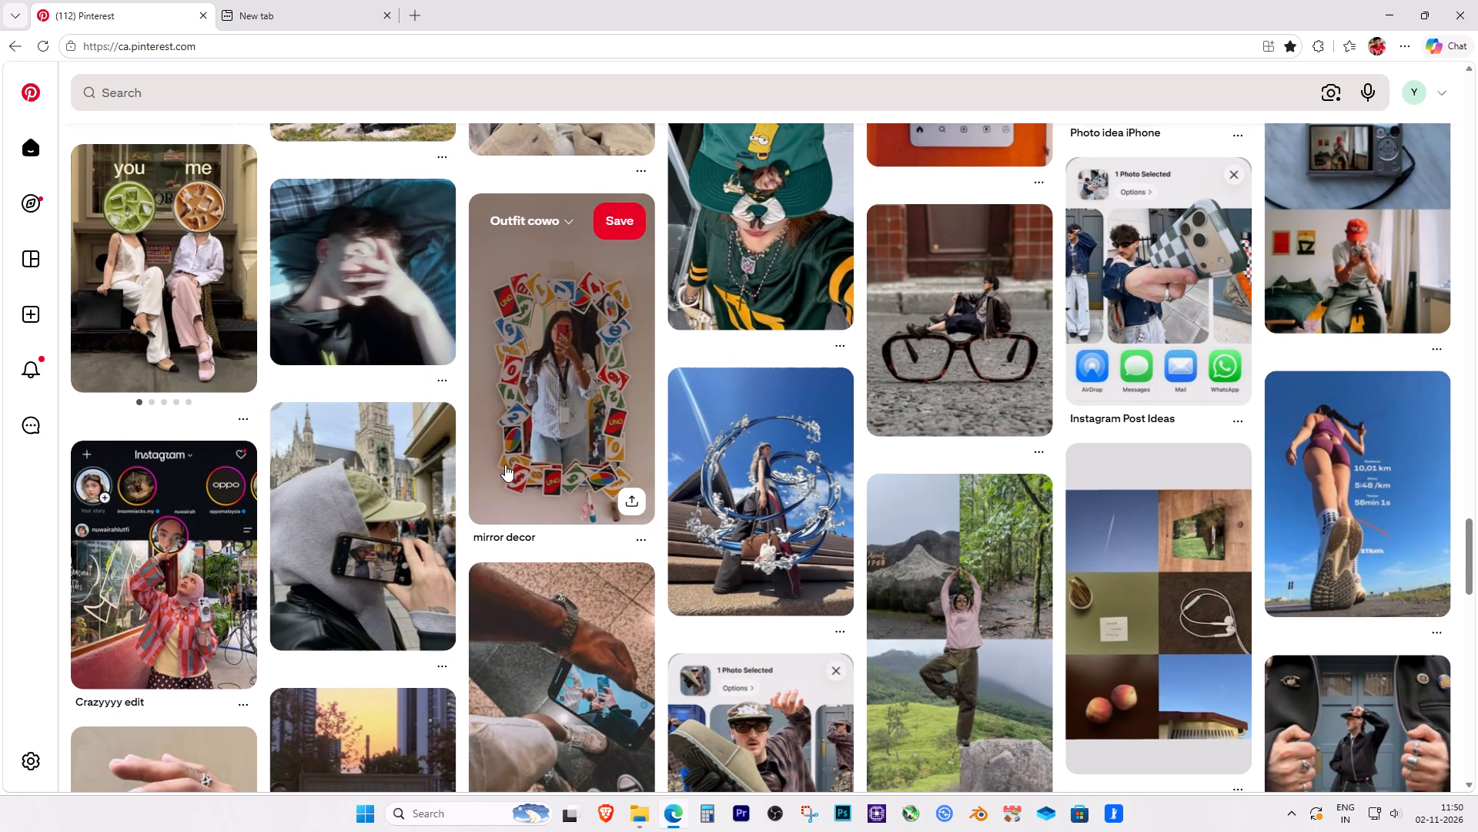
{"action": "scroll", "coordinate": [512, 464], "scroll_direction": "down", "scroll_amount": 3}
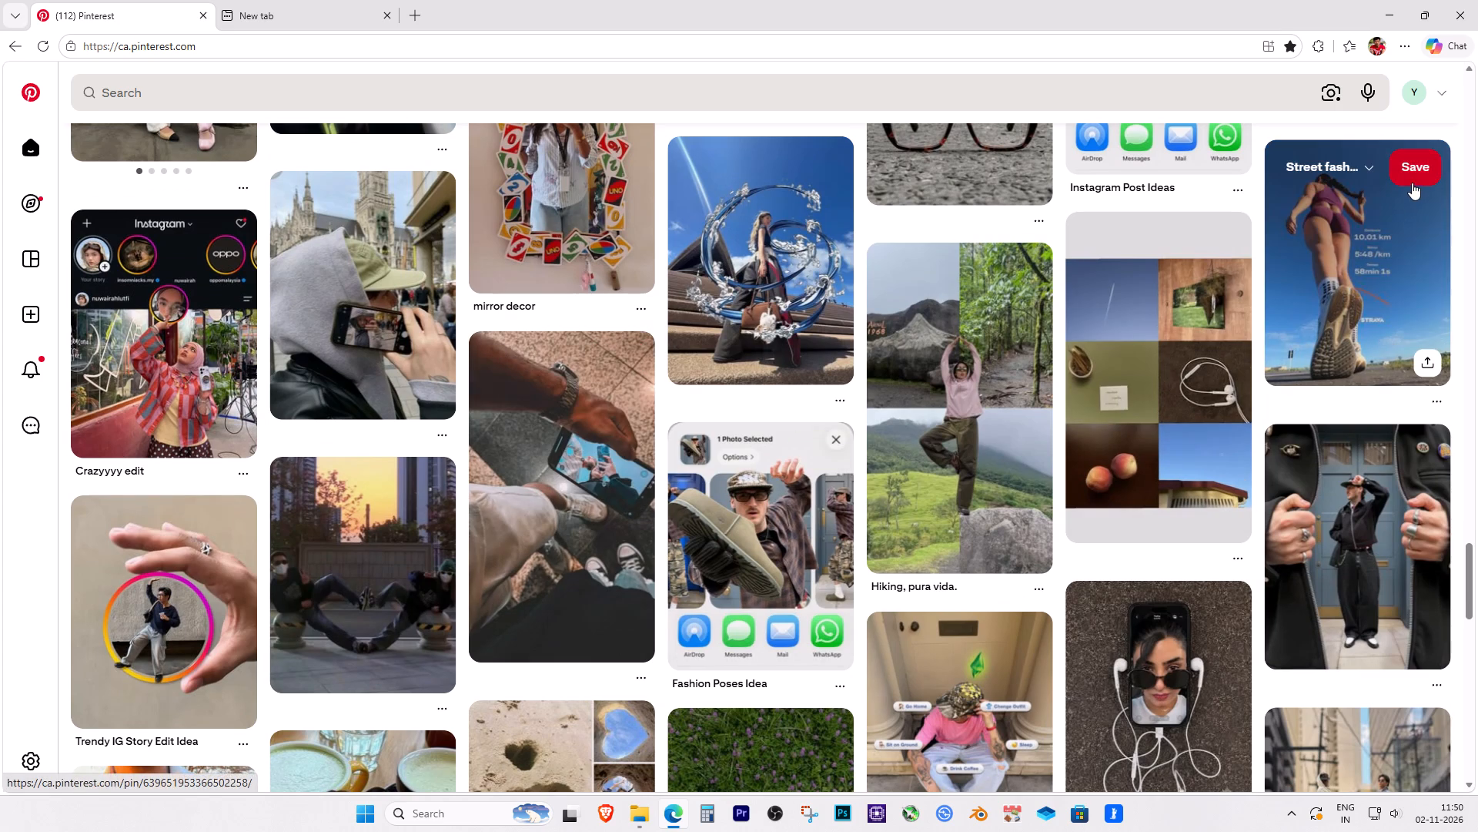
{"action": "left_click", "coordinate": [1412, 183]}
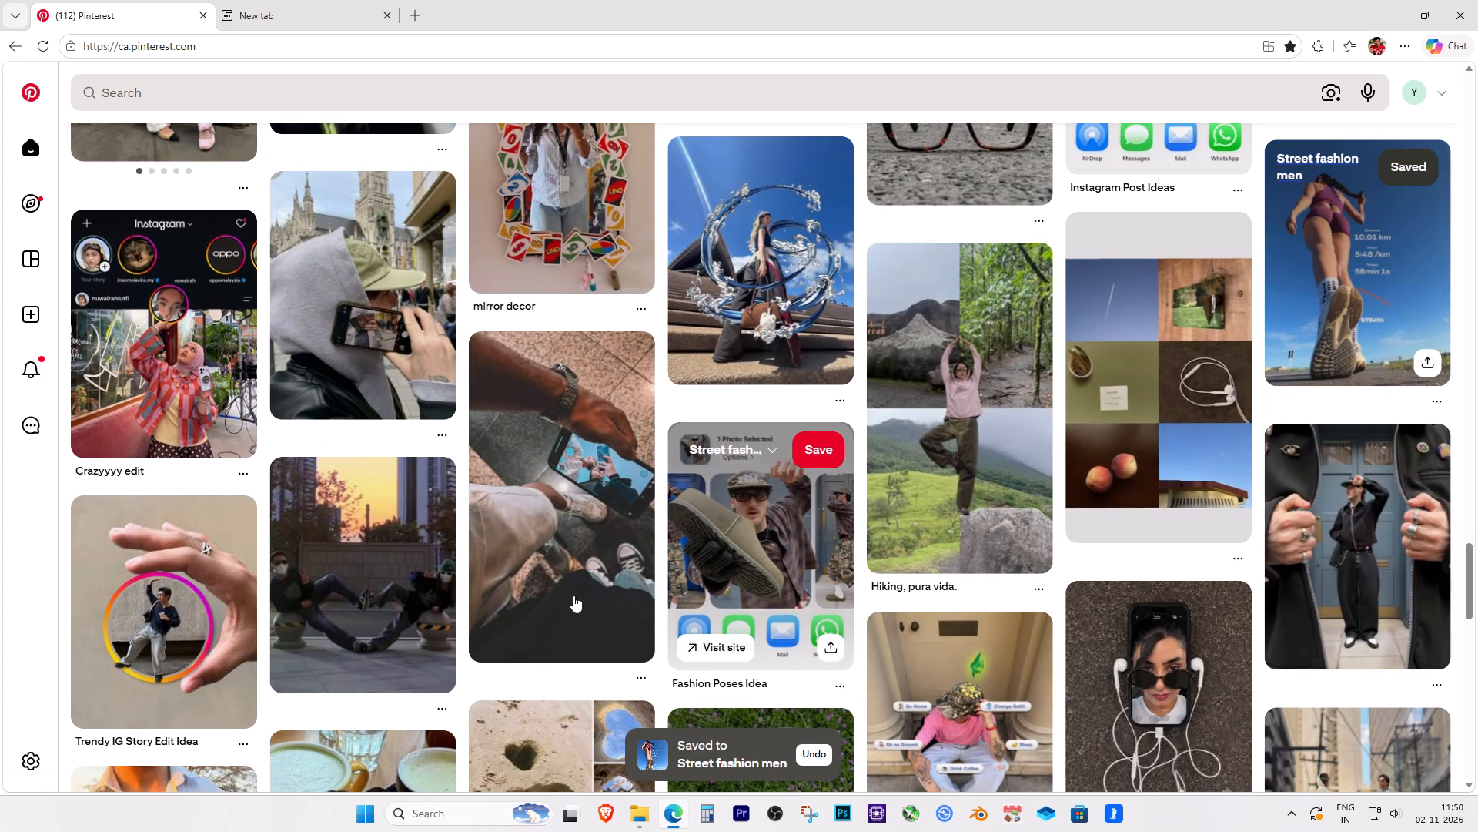
{"action": "scroll", "coordinate": [555, 613], "scroll_direction": "down", "scroll_amount": 5}
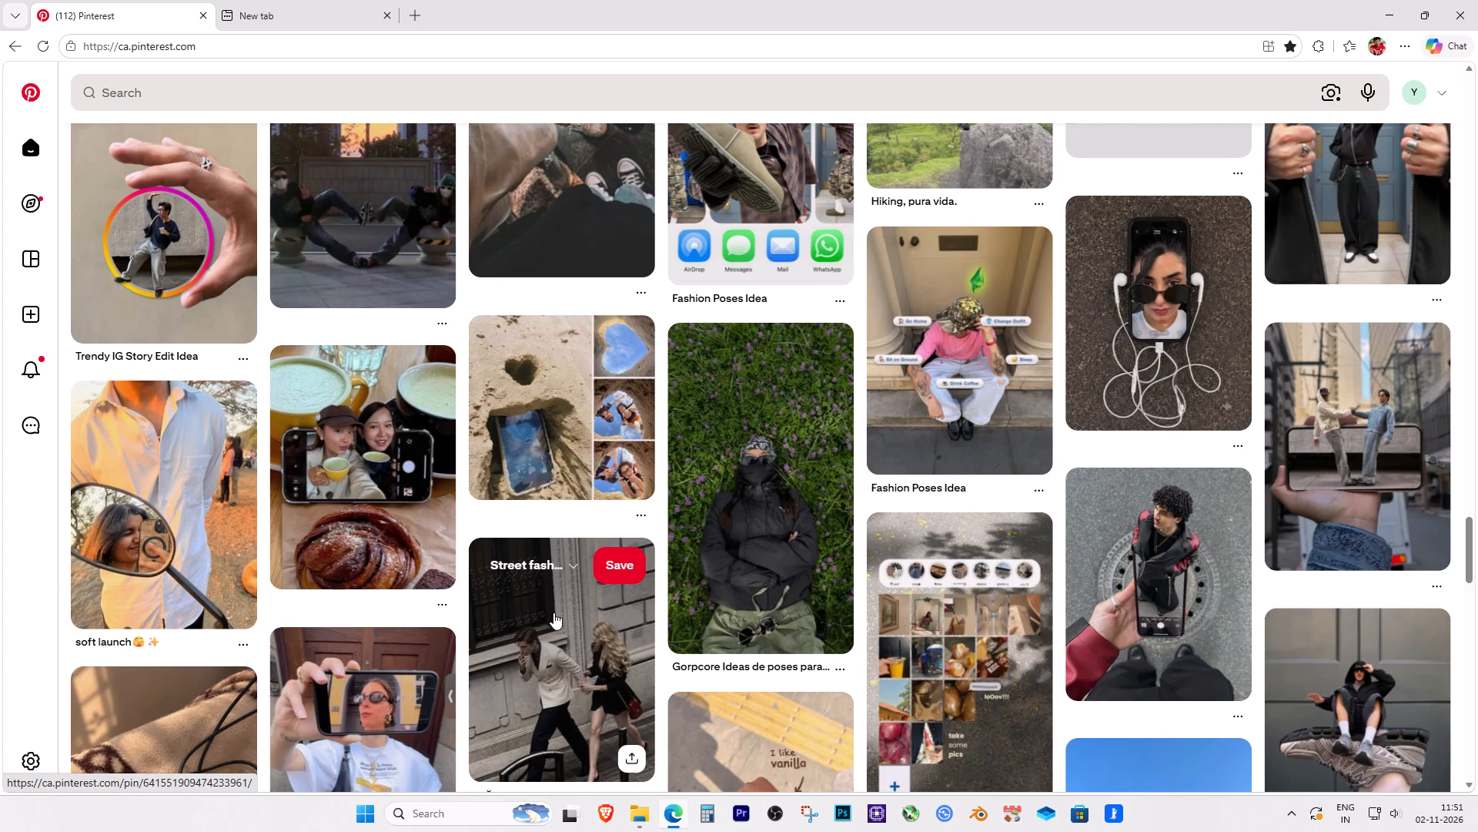
{"action": "scroll", "coordinate": [553, 612], "scroll_direction": "down", "scroll_amount": 1}
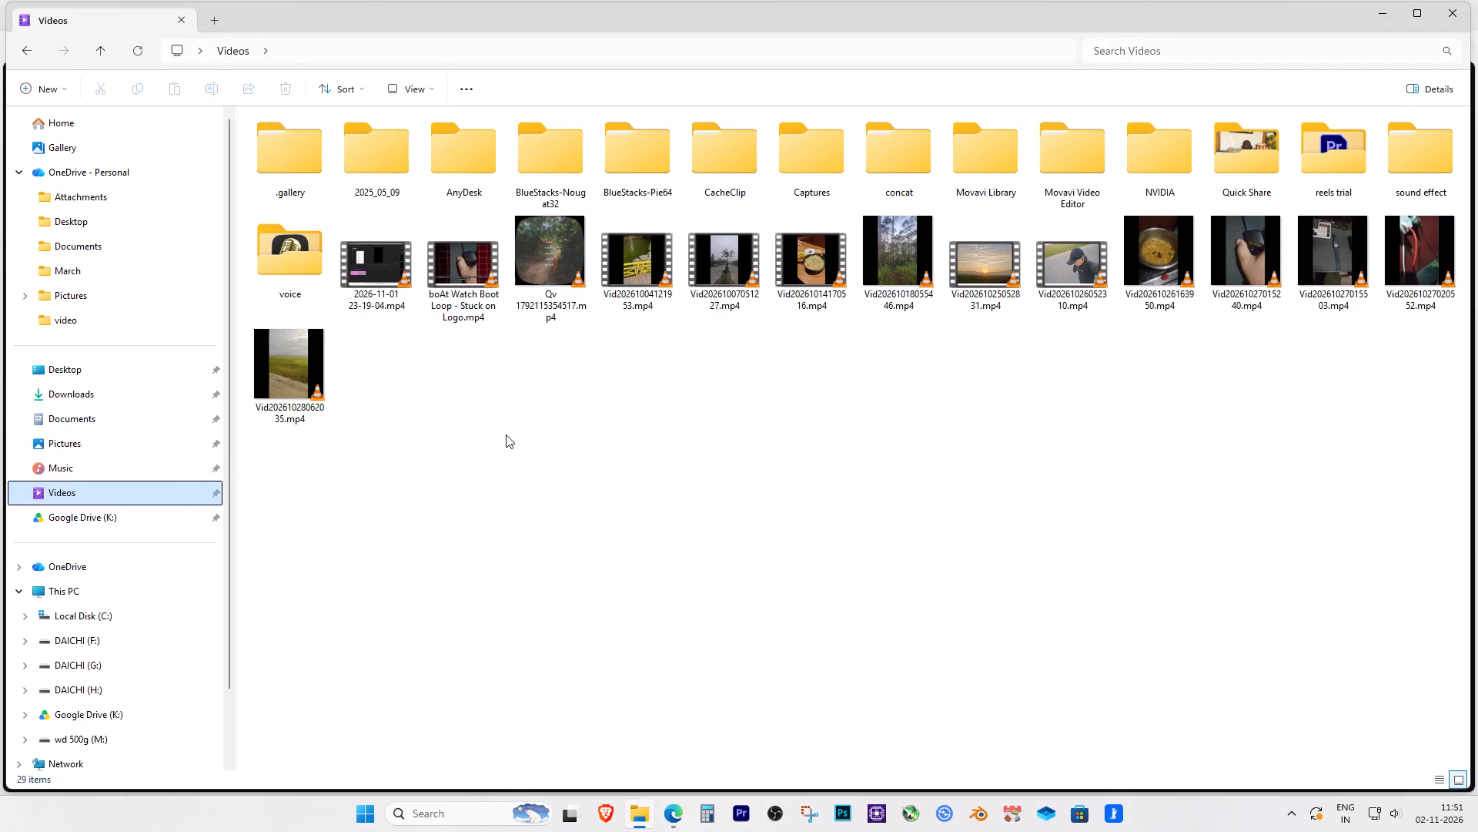
{"action": "left_click", "coordinate": [699, 446]}
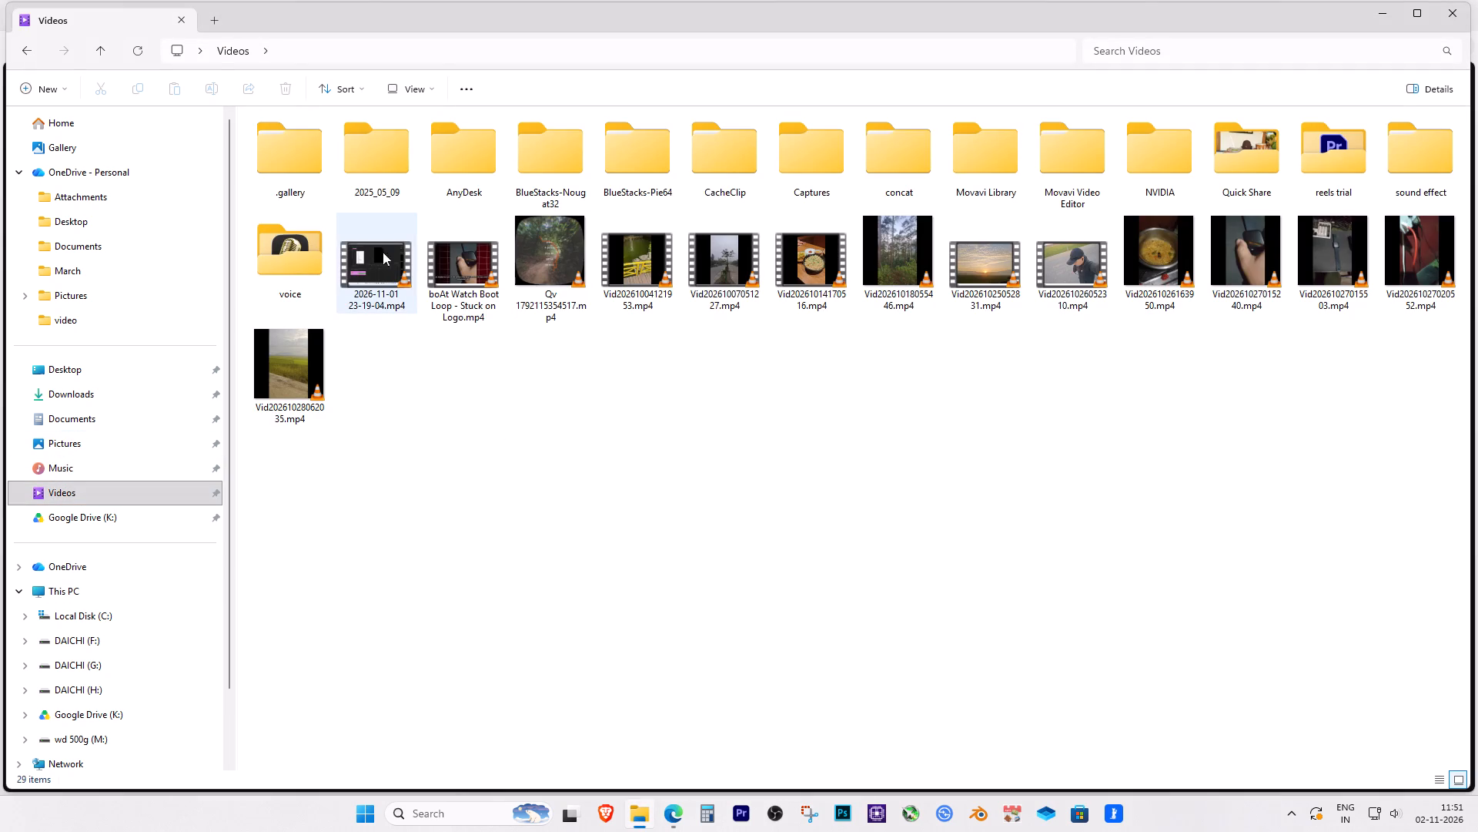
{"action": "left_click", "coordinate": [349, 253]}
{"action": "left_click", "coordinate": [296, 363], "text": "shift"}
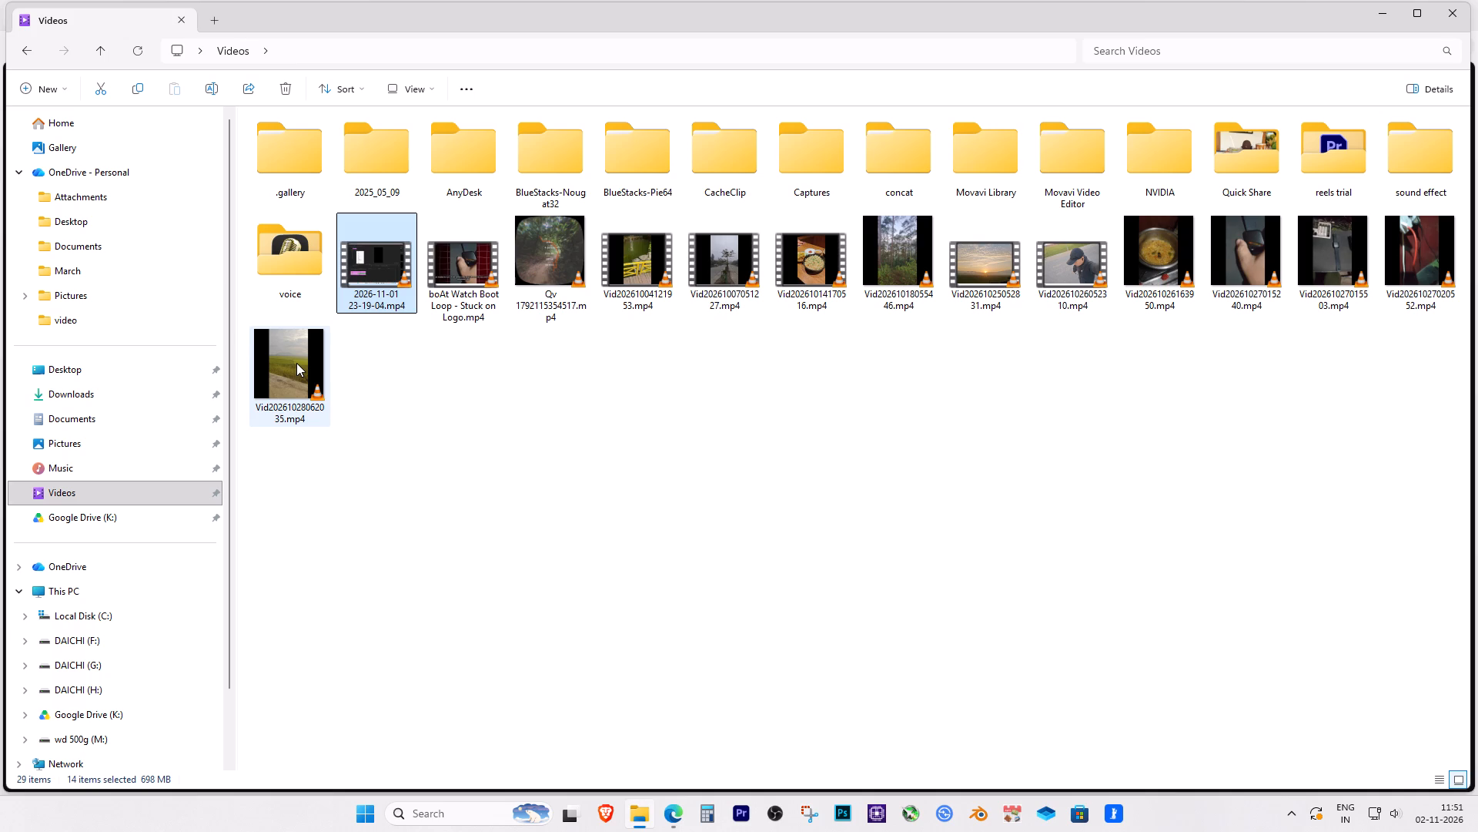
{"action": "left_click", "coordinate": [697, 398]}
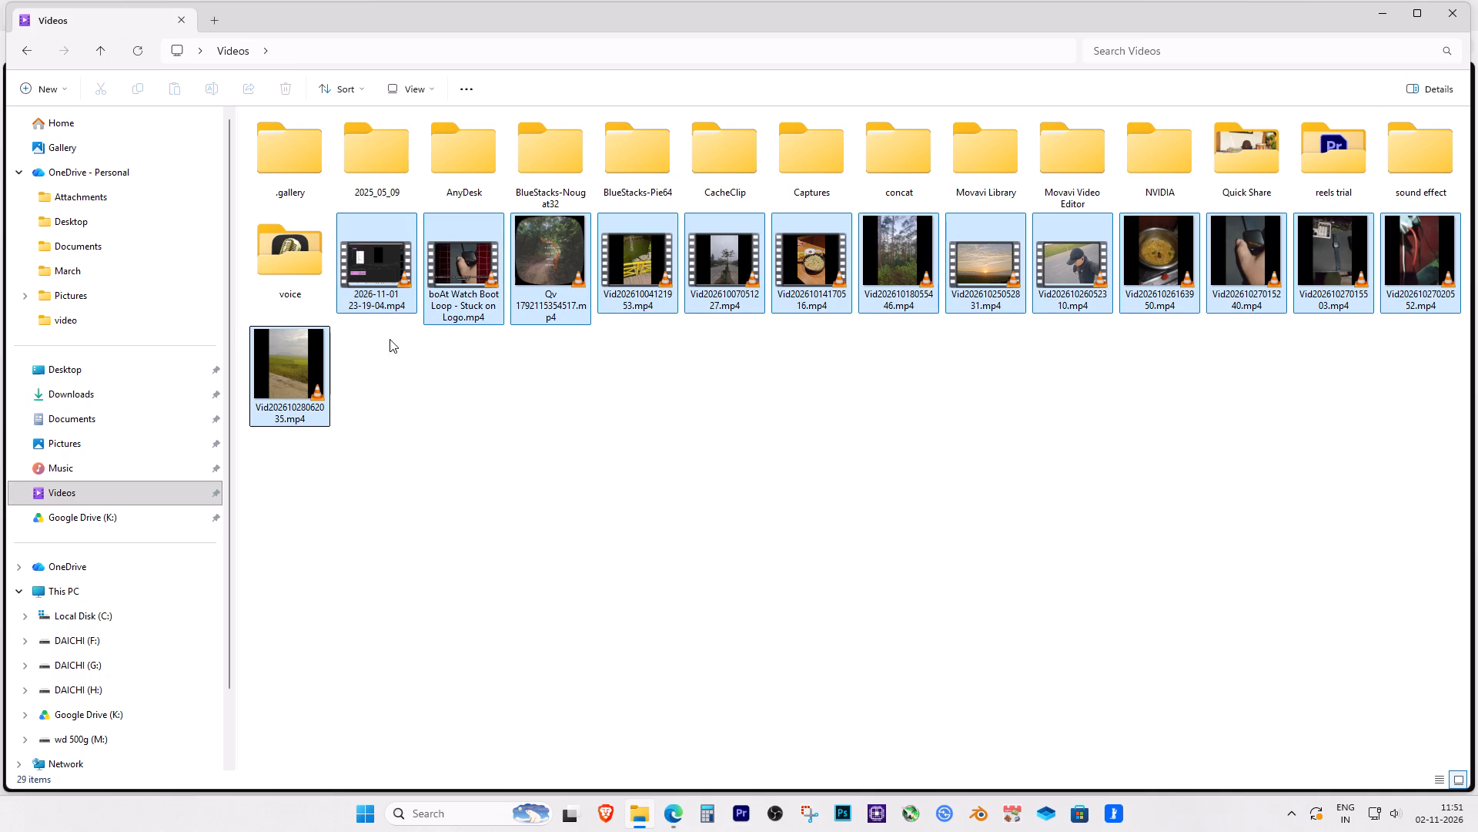
{"action": "left_click", "coordinate": [369, 294]}
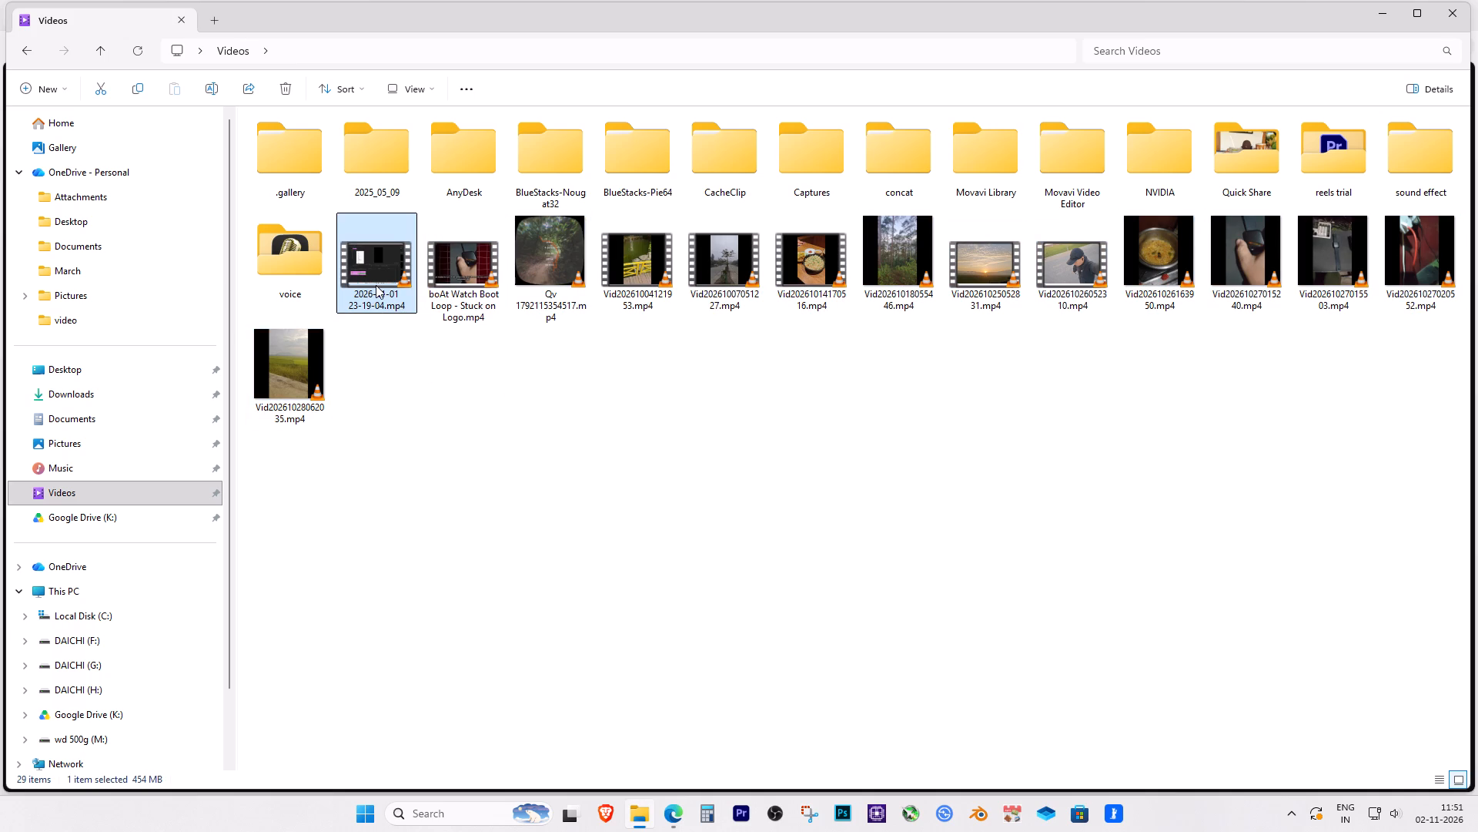
{"action": "double_click", "coordinate": [376, 285]}
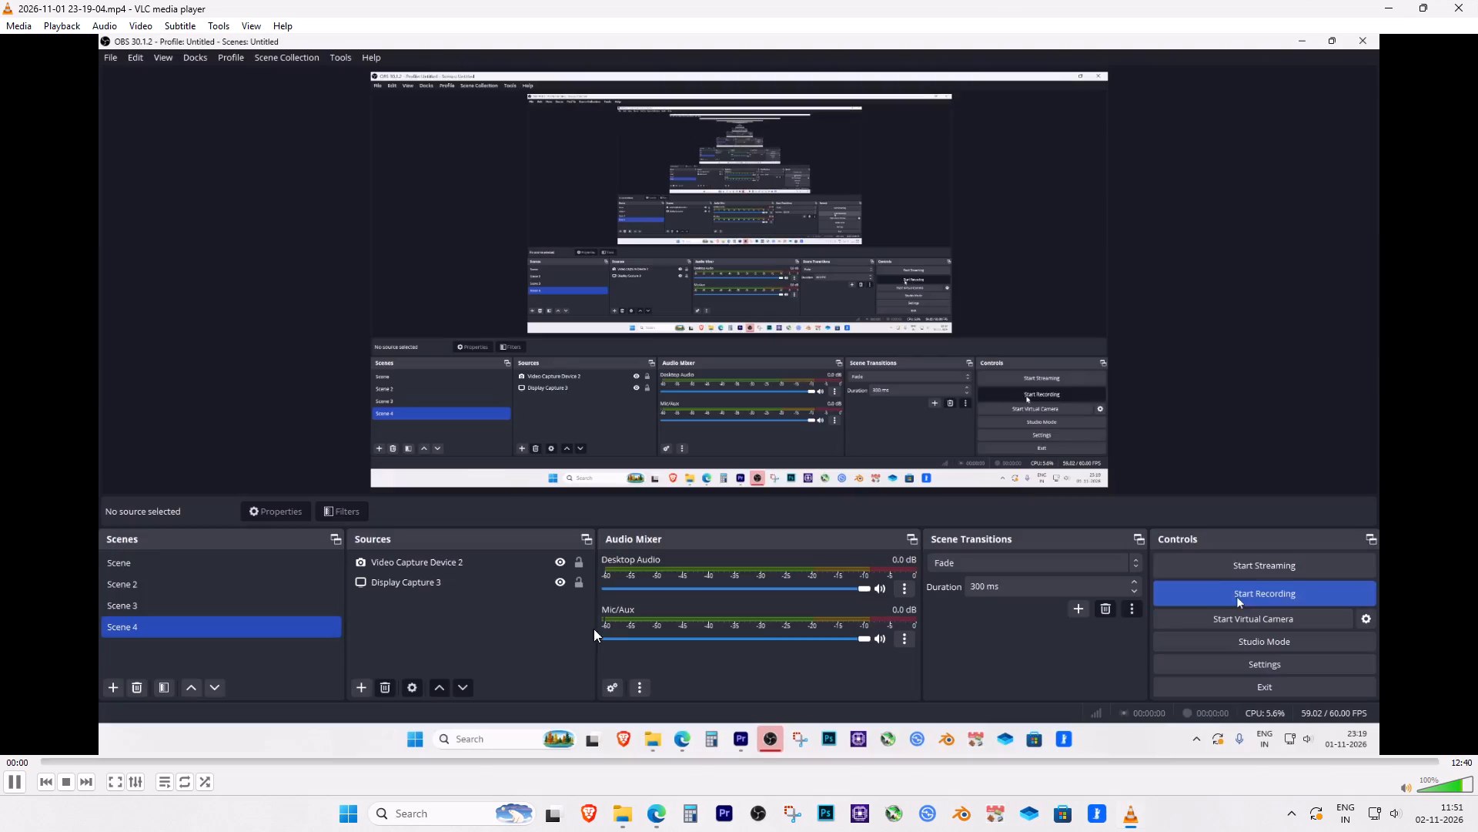
{"action": "left_click", "coordinate": [87, 762]}
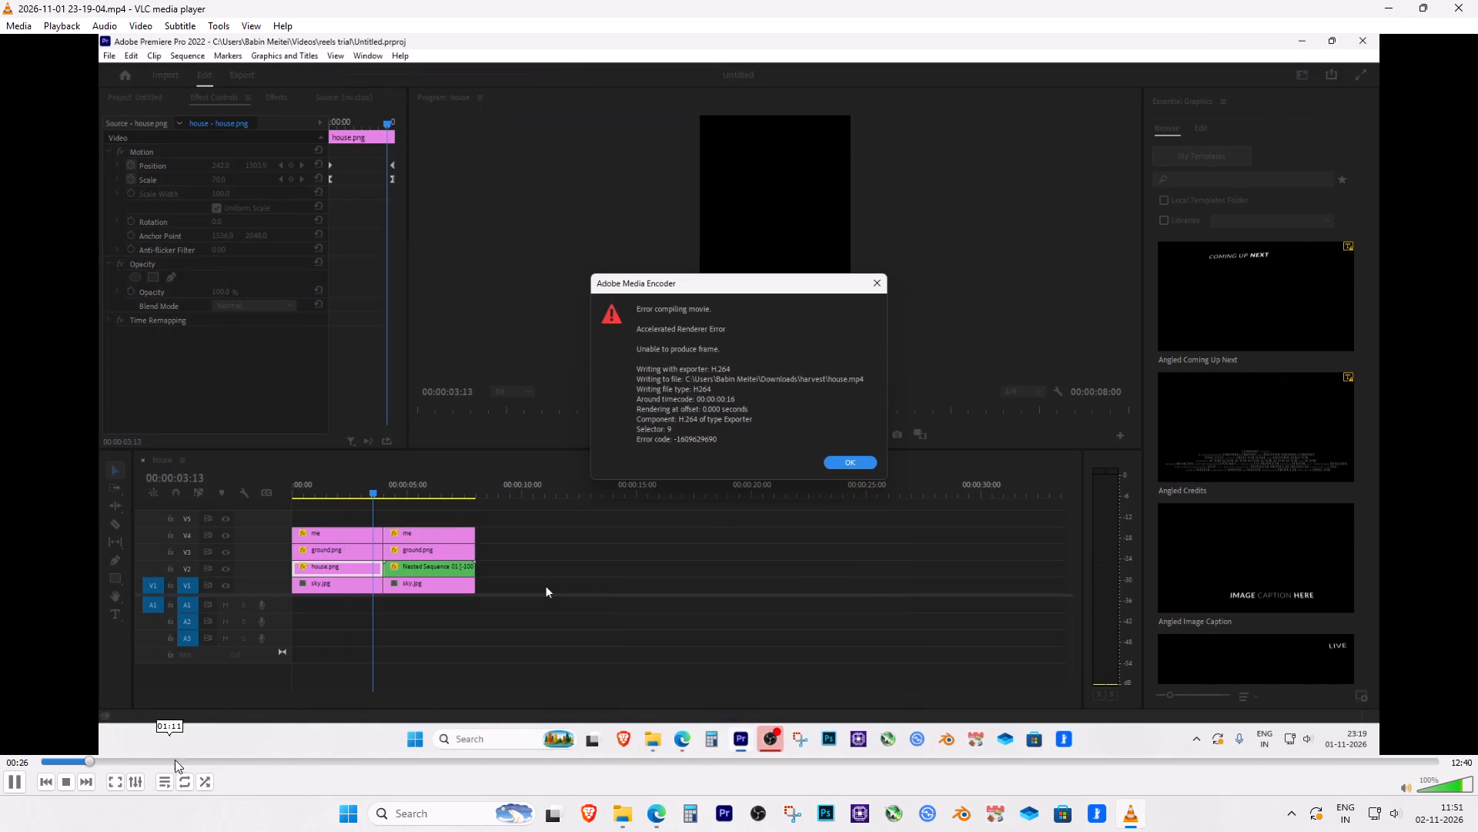
{"action": "left_click", "coordinate": [276, 761]}
{"action": "left_click", "coordinate": [430, 762]}
{"action": "left_click", "coordinate": [657, 757]}
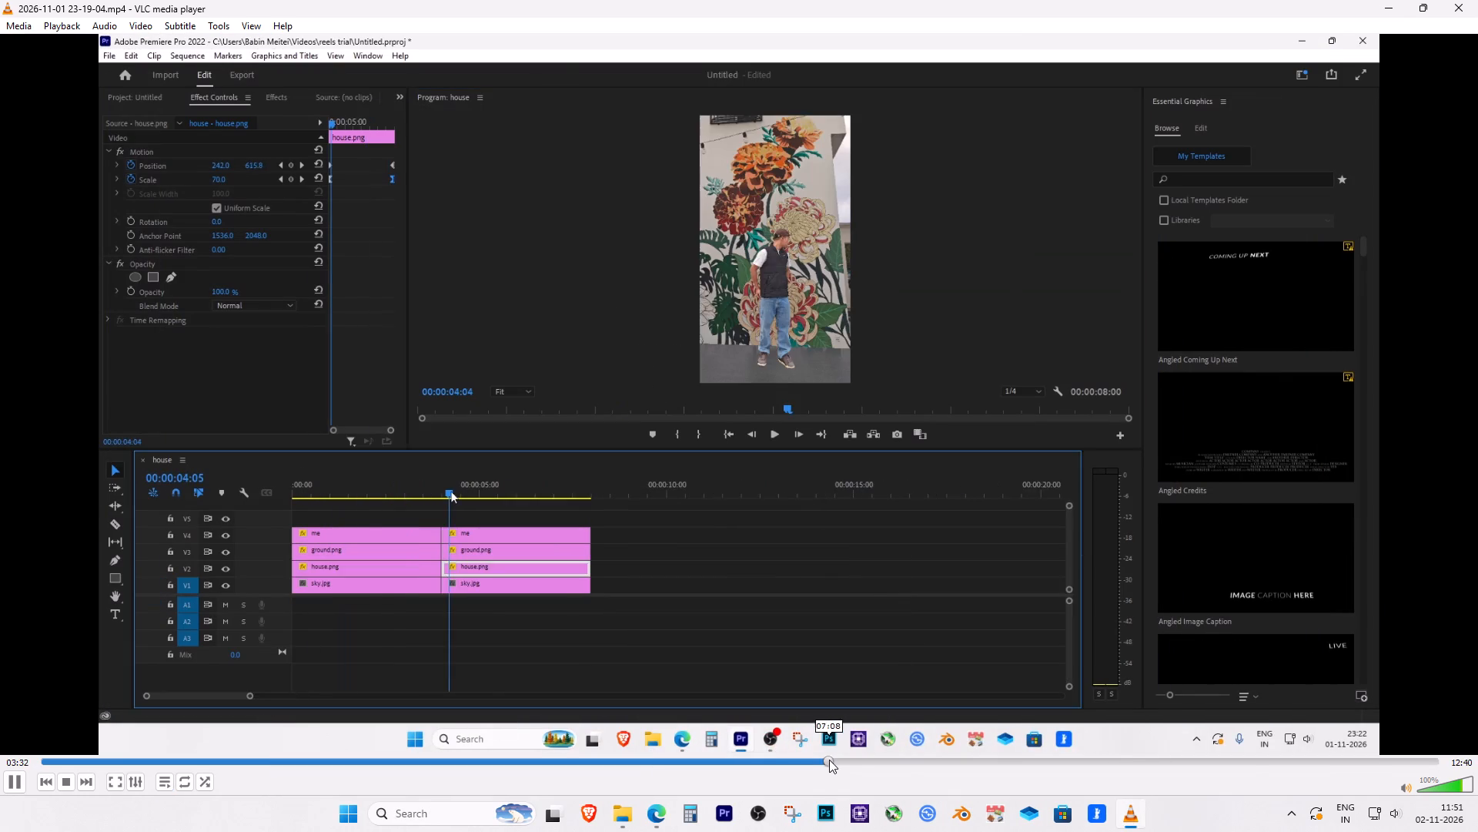
{"action": "left_click", "coordinate": [829, 760]}
{"action": "left_click", "coordinate": [1057, 761]}
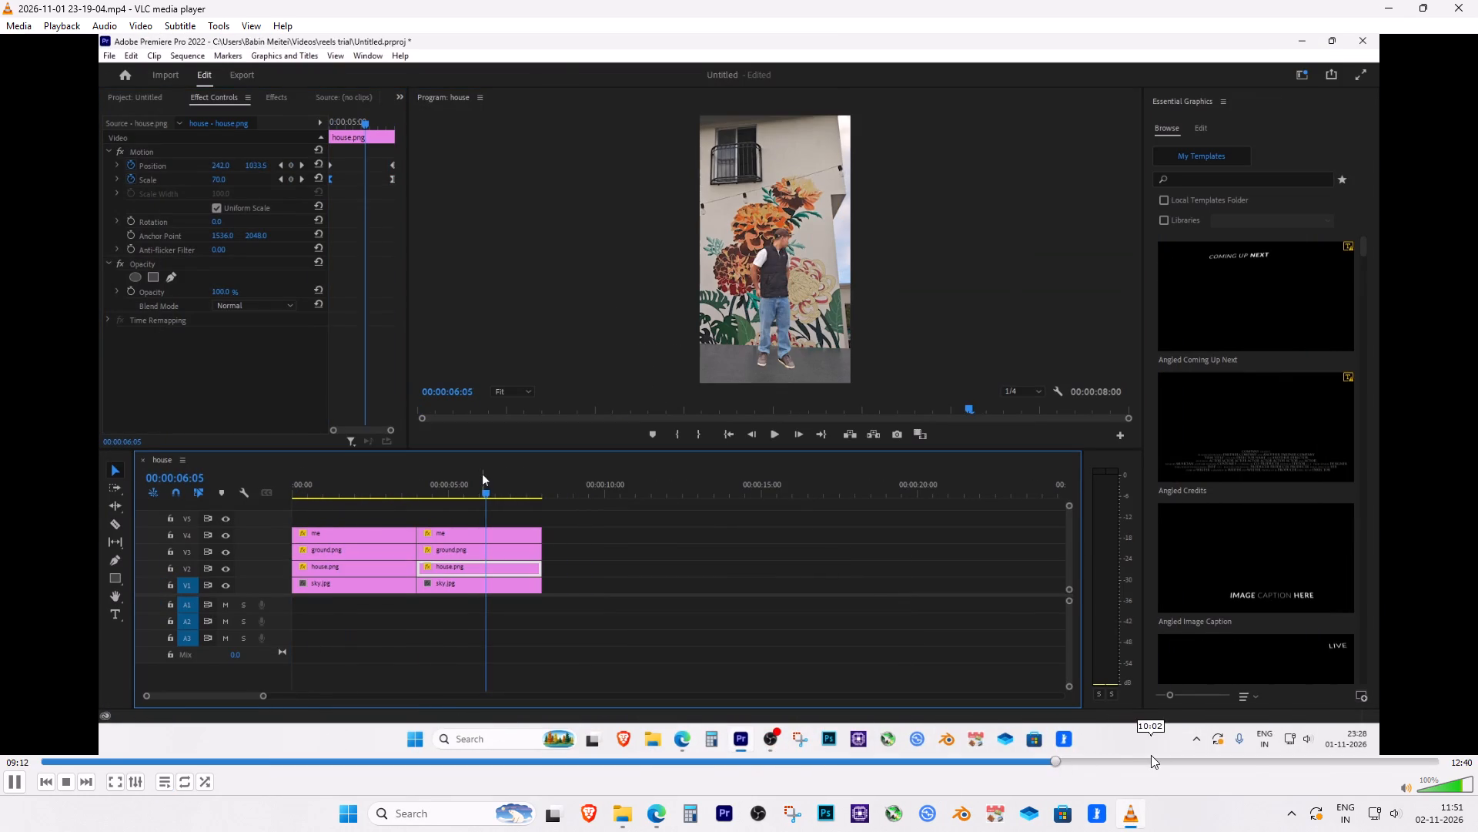
{"action": "left_click", "coordinate": [1151, 755]}
{"action": "left_click", "coordinate": [1477, 0]}
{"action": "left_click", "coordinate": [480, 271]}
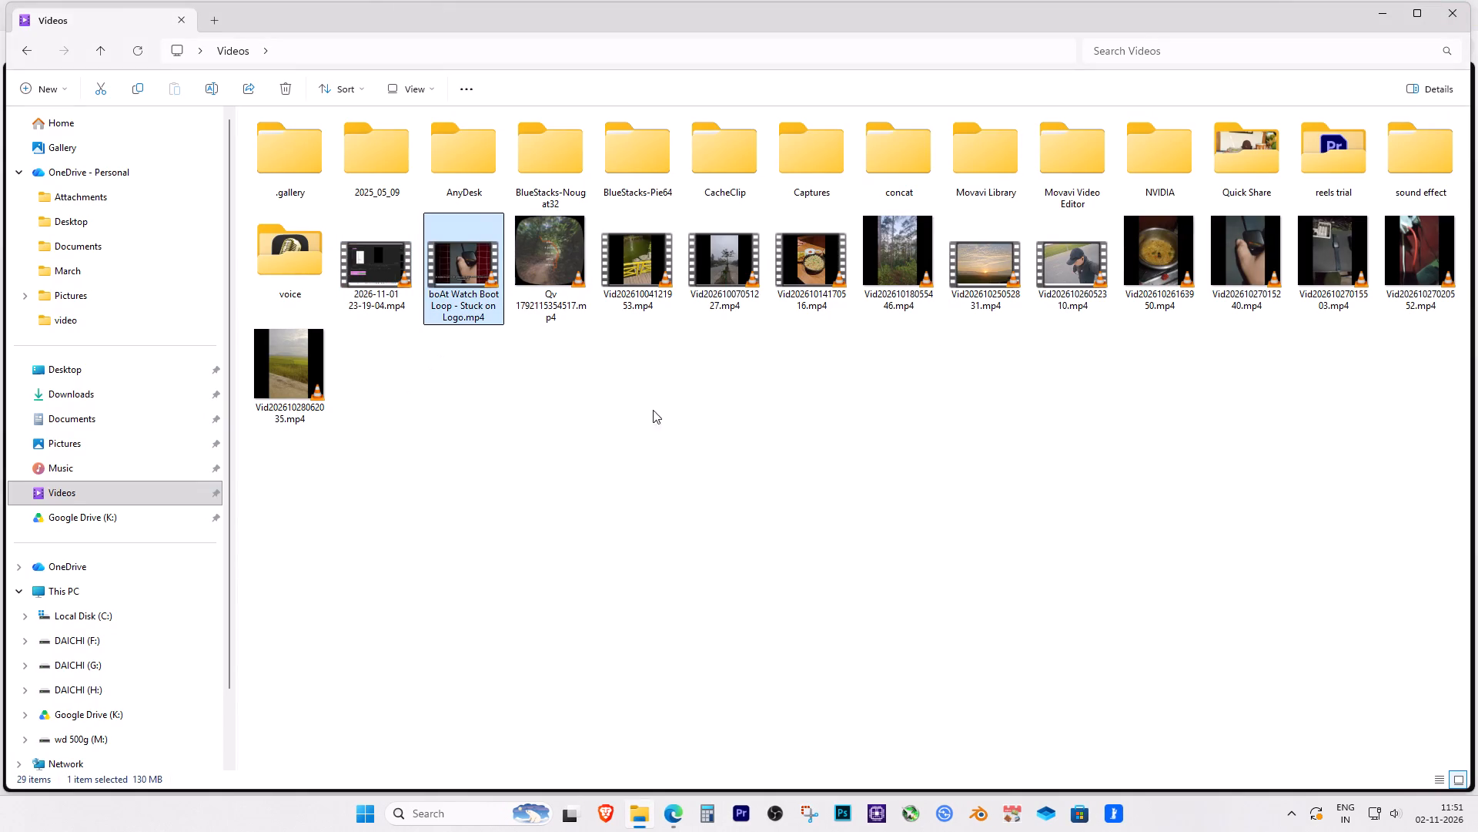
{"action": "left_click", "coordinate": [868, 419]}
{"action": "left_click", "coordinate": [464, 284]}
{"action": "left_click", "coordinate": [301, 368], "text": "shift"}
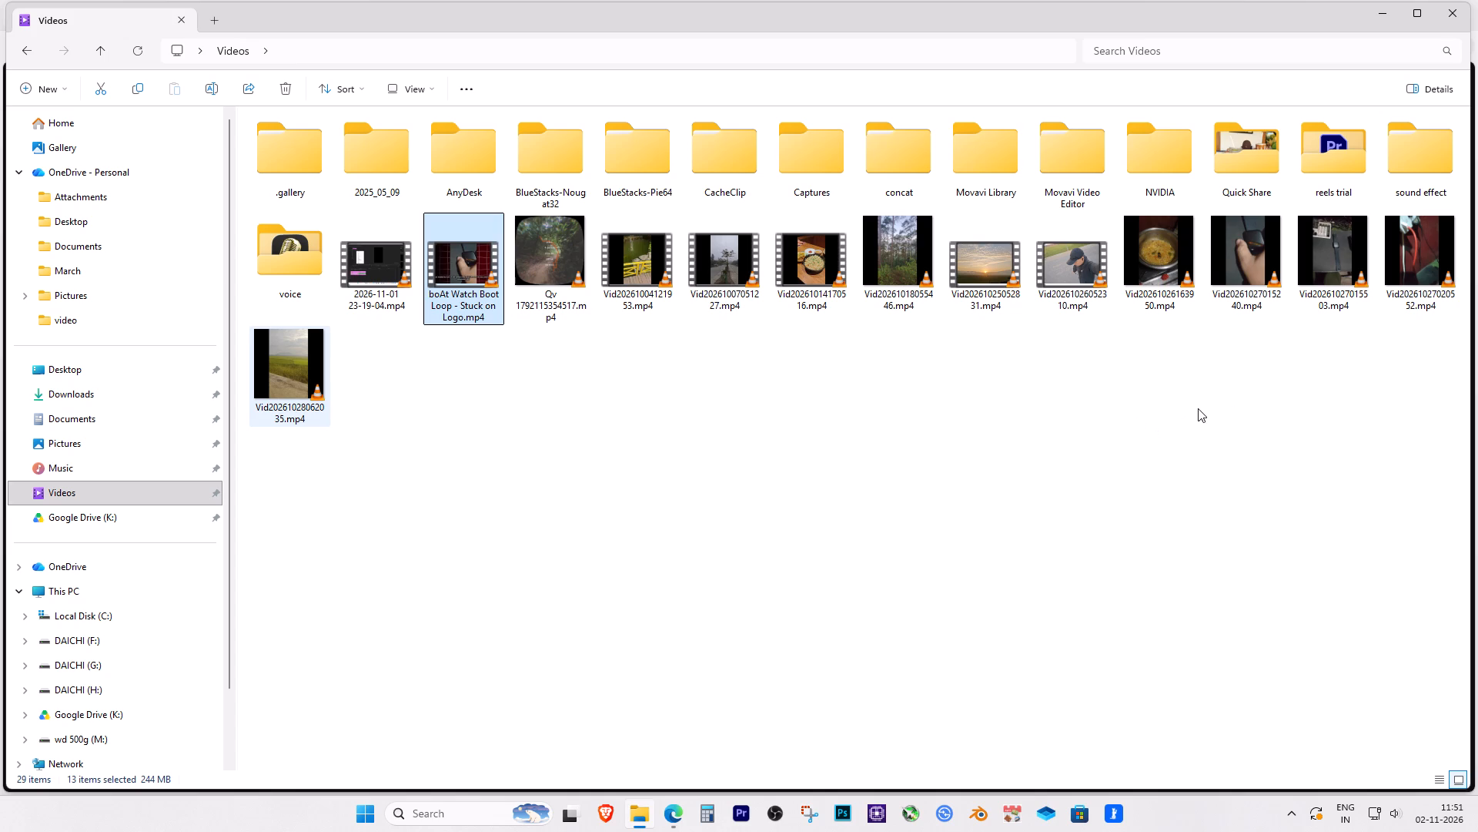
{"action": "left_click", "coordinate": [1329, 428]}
Preview Vid20261027020552.mp4 in VLC media player and close the player.
{"action": "double_click", "coordinate": [1408, 302]}
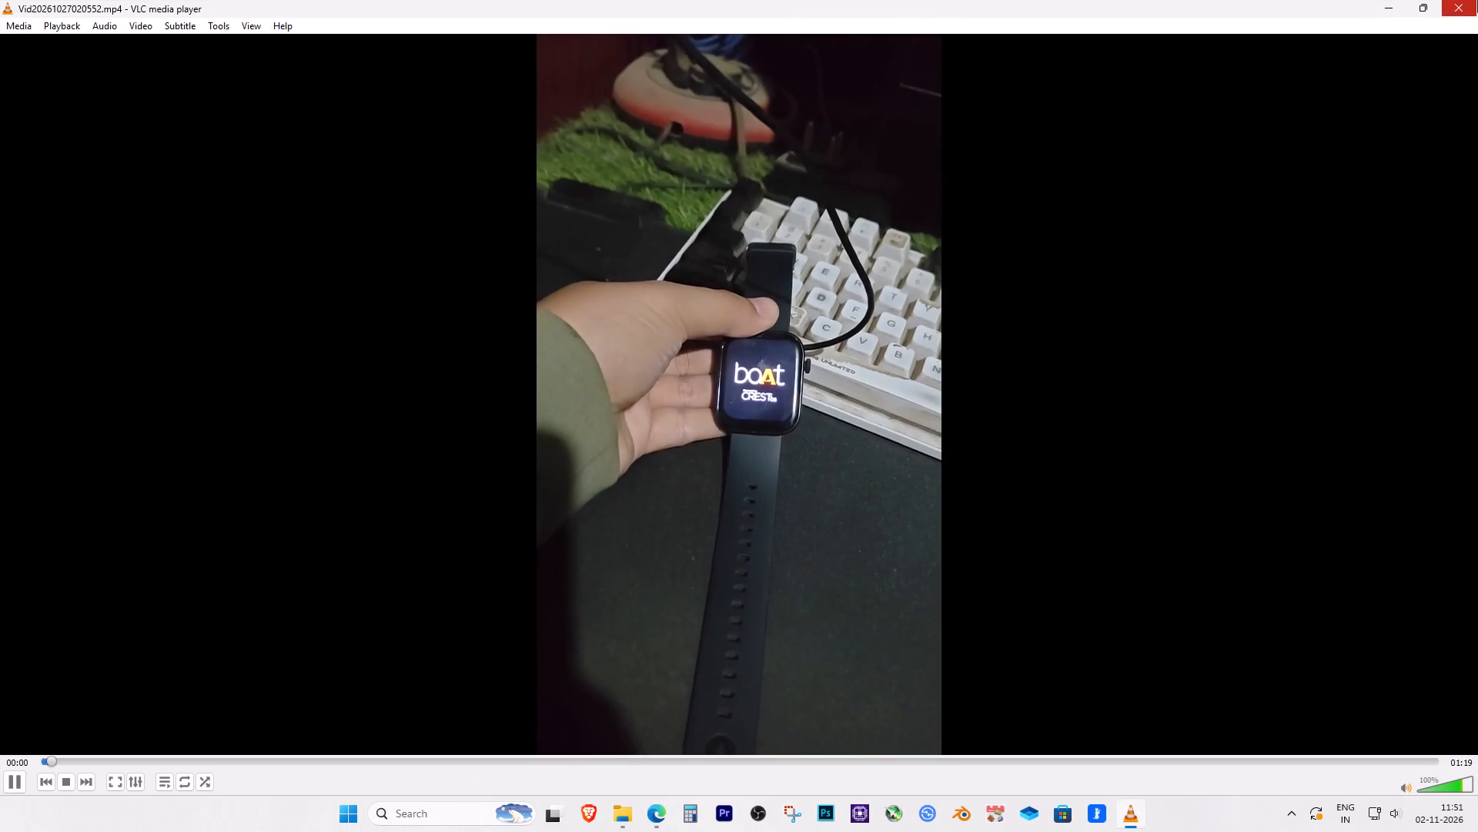
{"action": "left_click", "coordinate": [1477, 0]}
Cut the videos from boAt Watch Boot Loop - Stuck on Logo.mp4 through Vid20261028062035.mp4 in the Videos folder.
{"action": "left_click", "coordinate": [468, 277]}
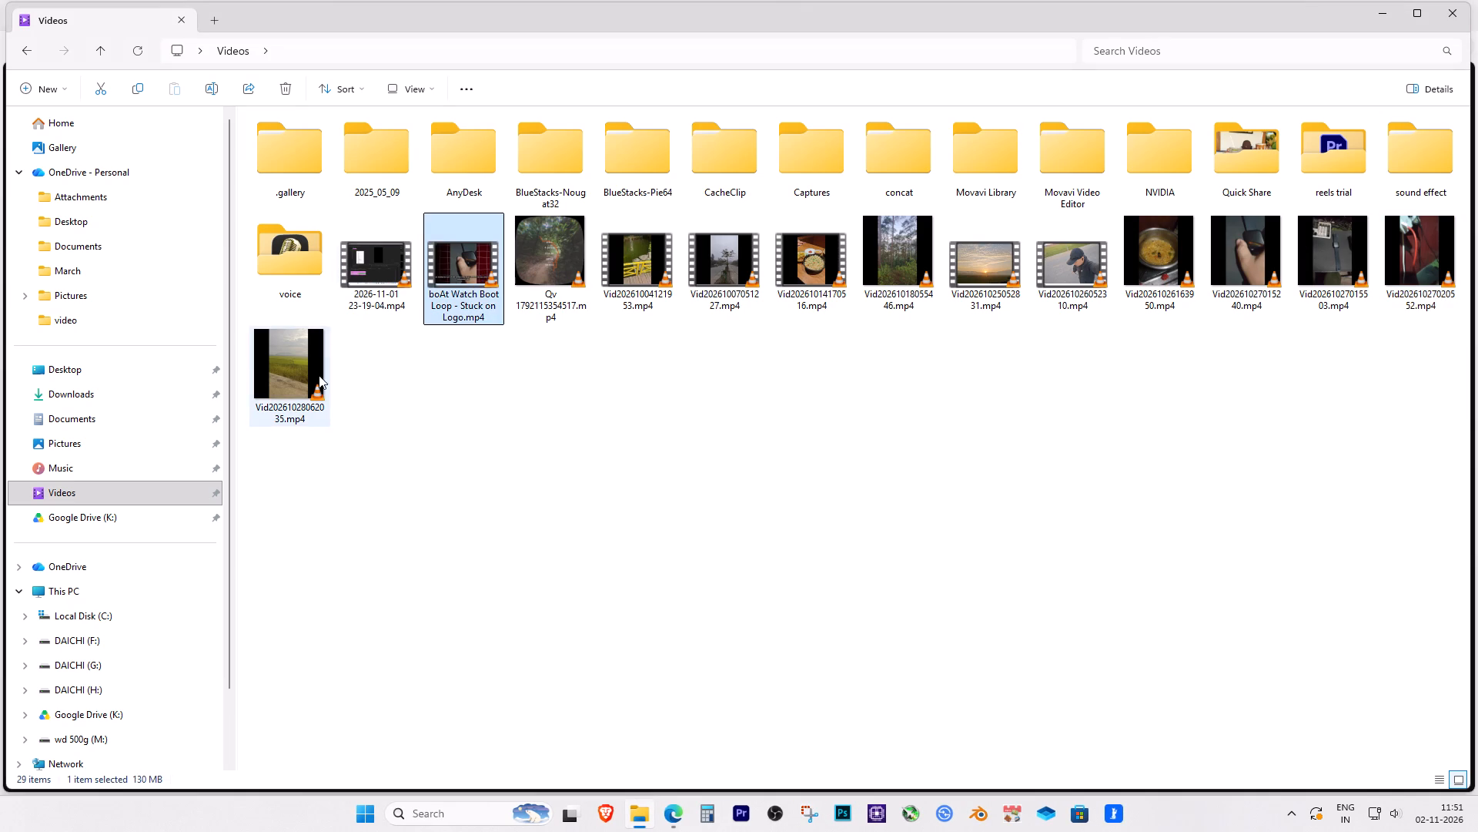
{"action": "left_click", "coordinate": [299, 364], "text": "shift"}
{"action": "right_click", "coordinate": [771, 254]}
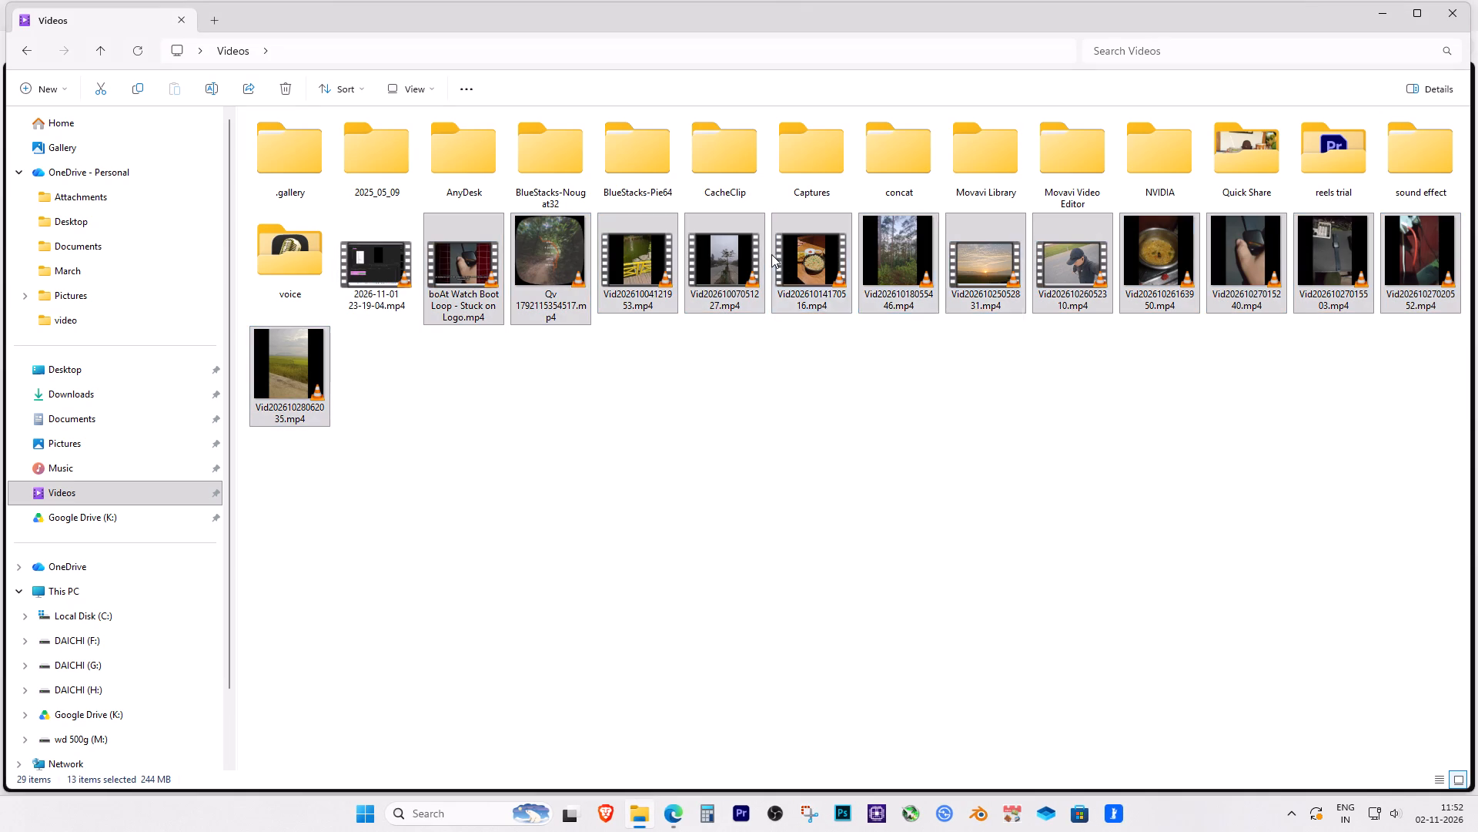
{"action": "left_click", "coordinate": [796, 275]}
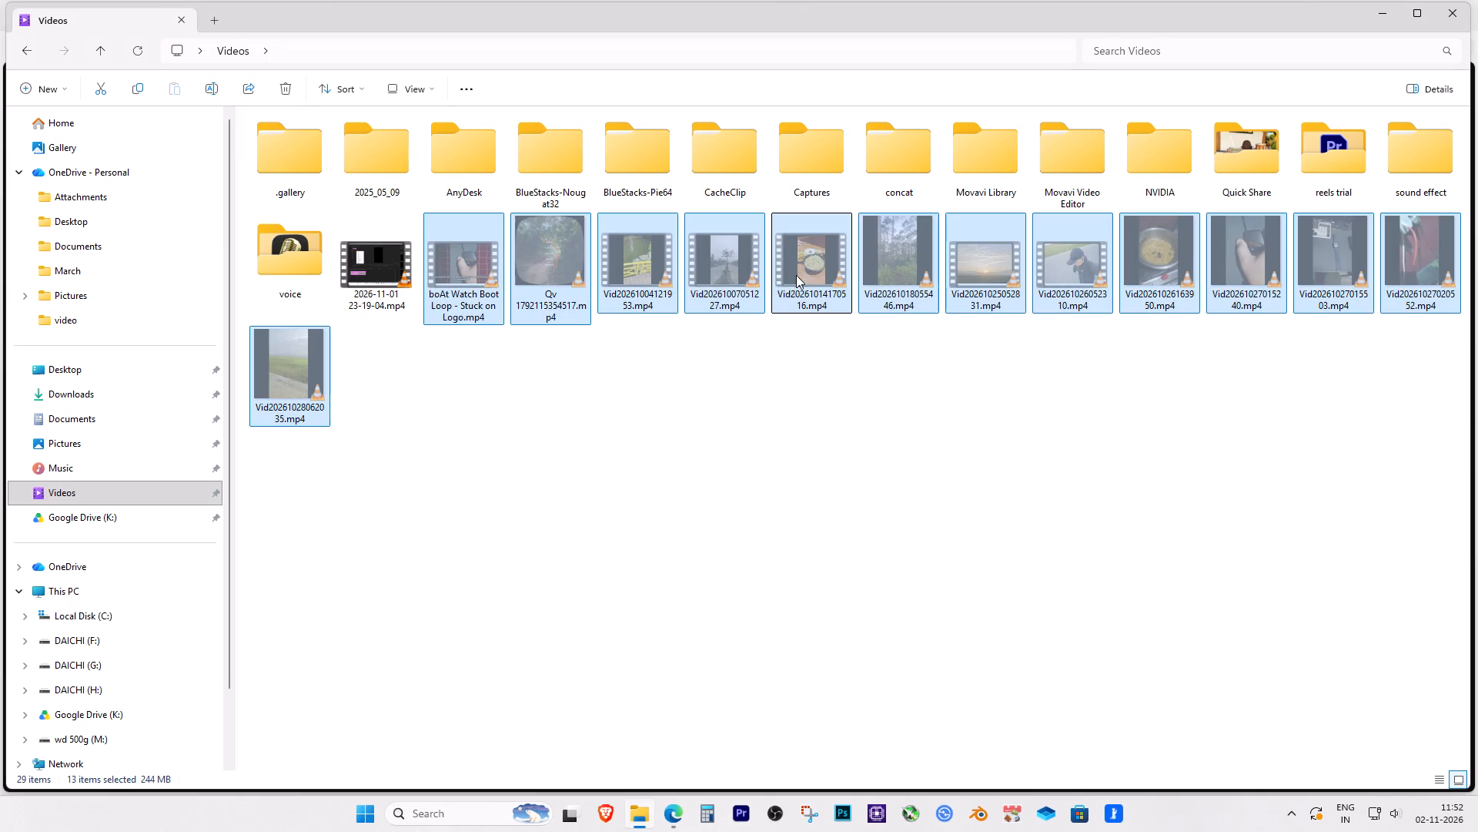
Create a folder named "pc sync" in My Drive on Google Drive (K:) and open it.
{"action": "left_click", "coordinate": [89, 523]}
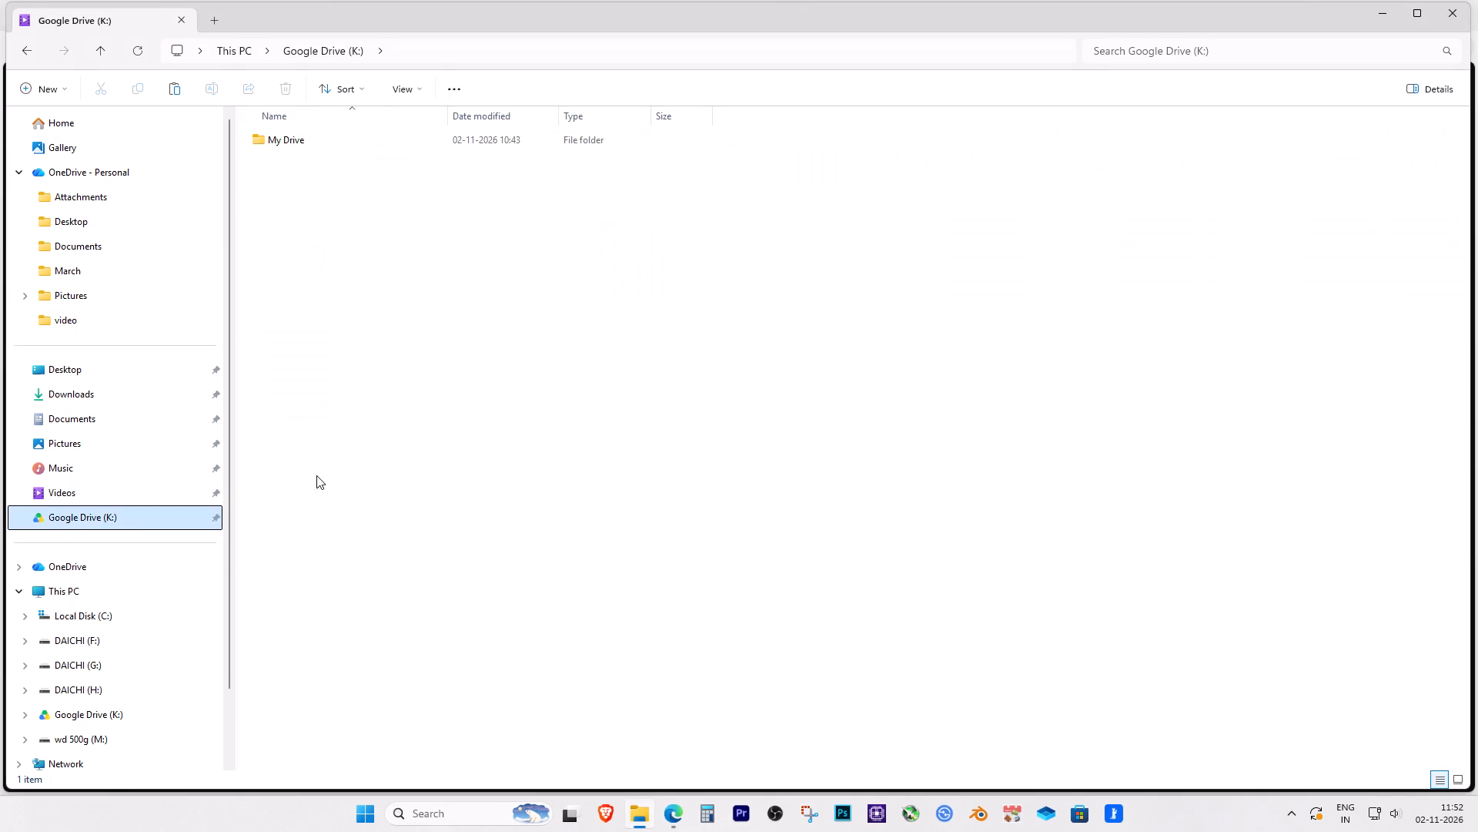
{"action": "double_click", "coordinate": [334, 145]}
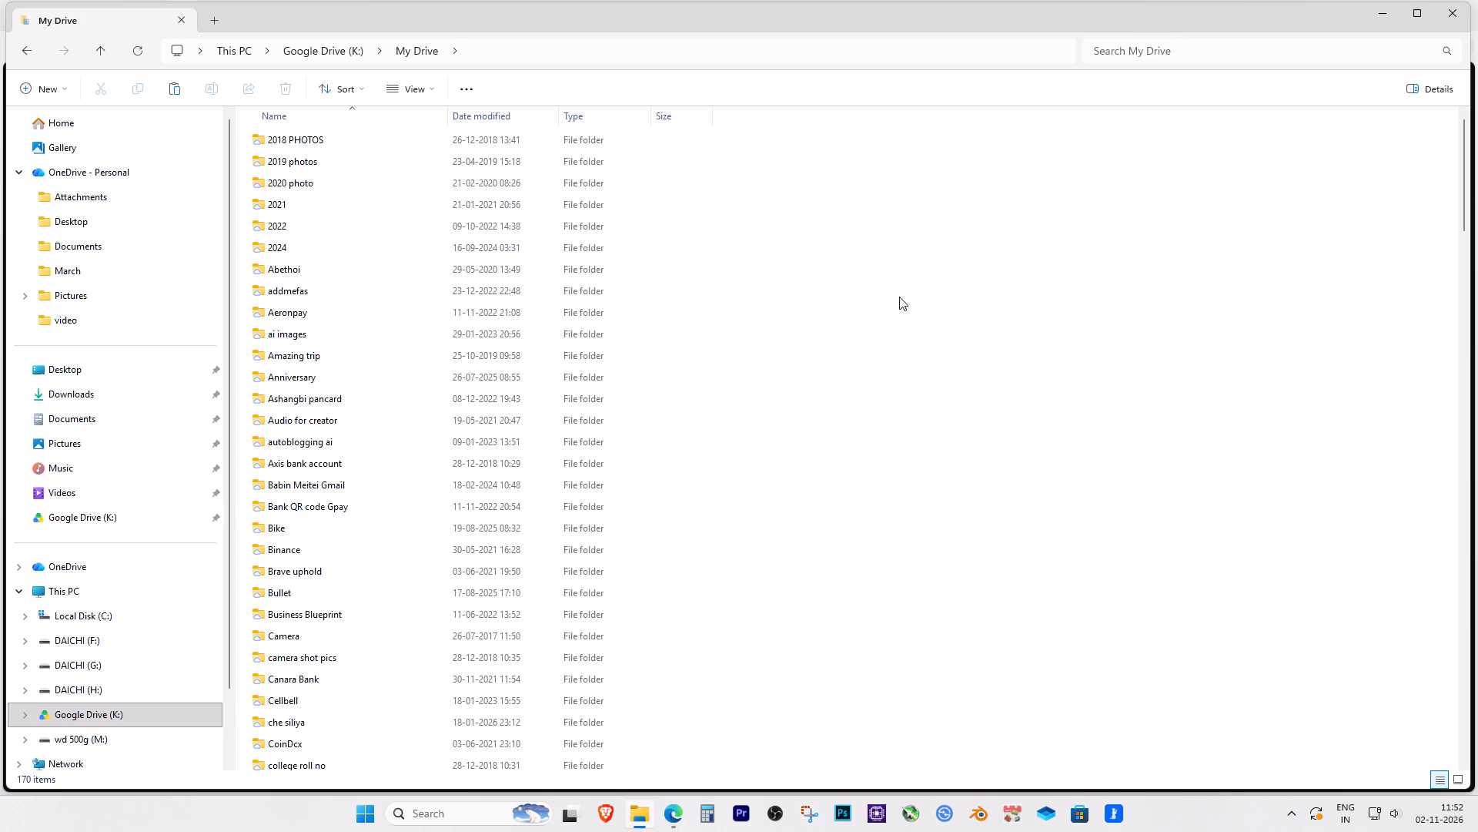
{"action": "scroll", "coordinate": [995, 478], "scroll_direction": "down", "scroll_amount": 17}
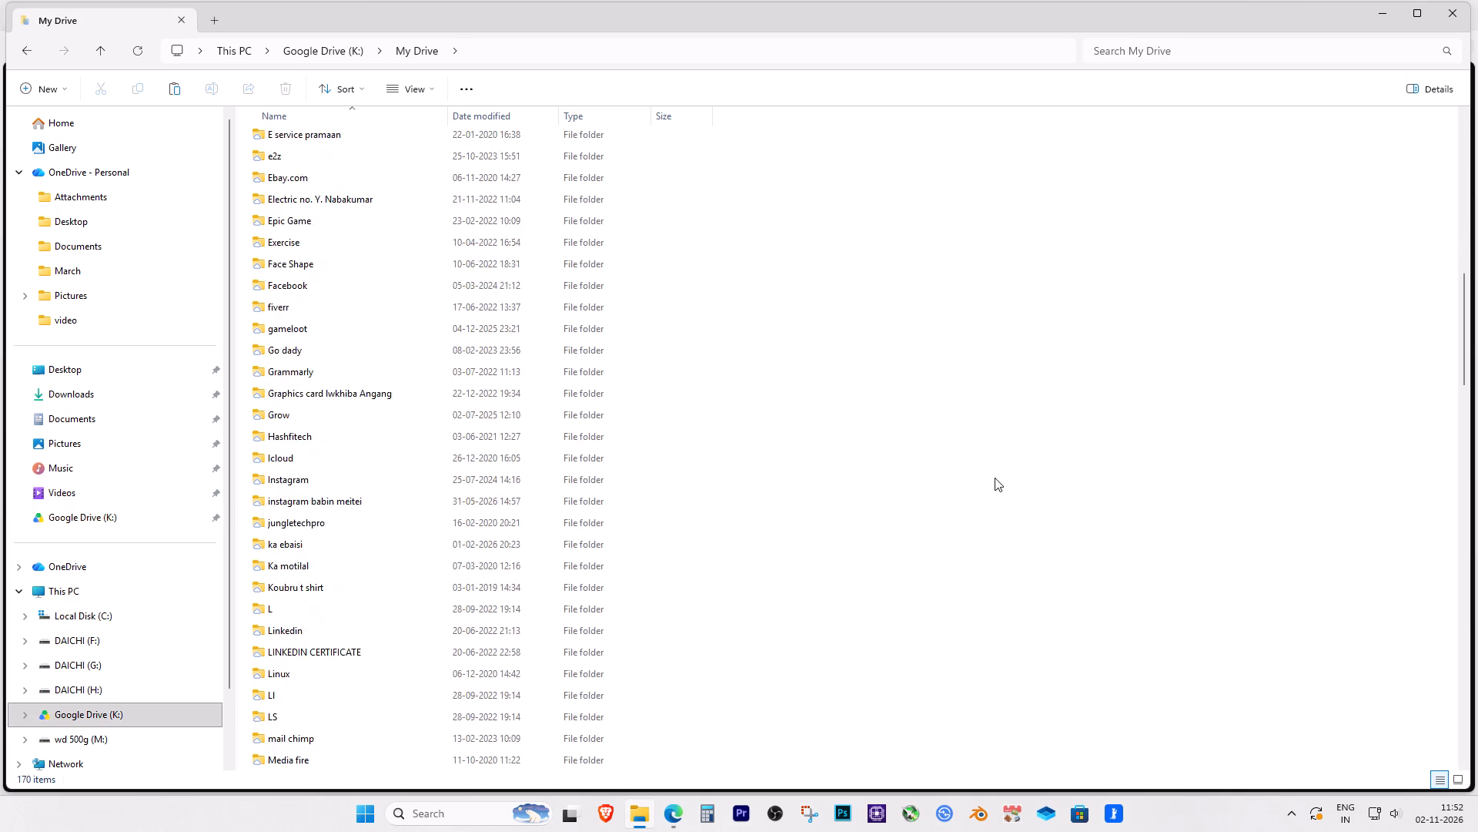
{"action": "scroll", "coordinate": [995, 478], "scroll_direction": "down", "scroll_amount": 20}
{"action": "scroll", "coordinate": [995, 478], "scroll_direction": "down", "scroll_amount": 5}
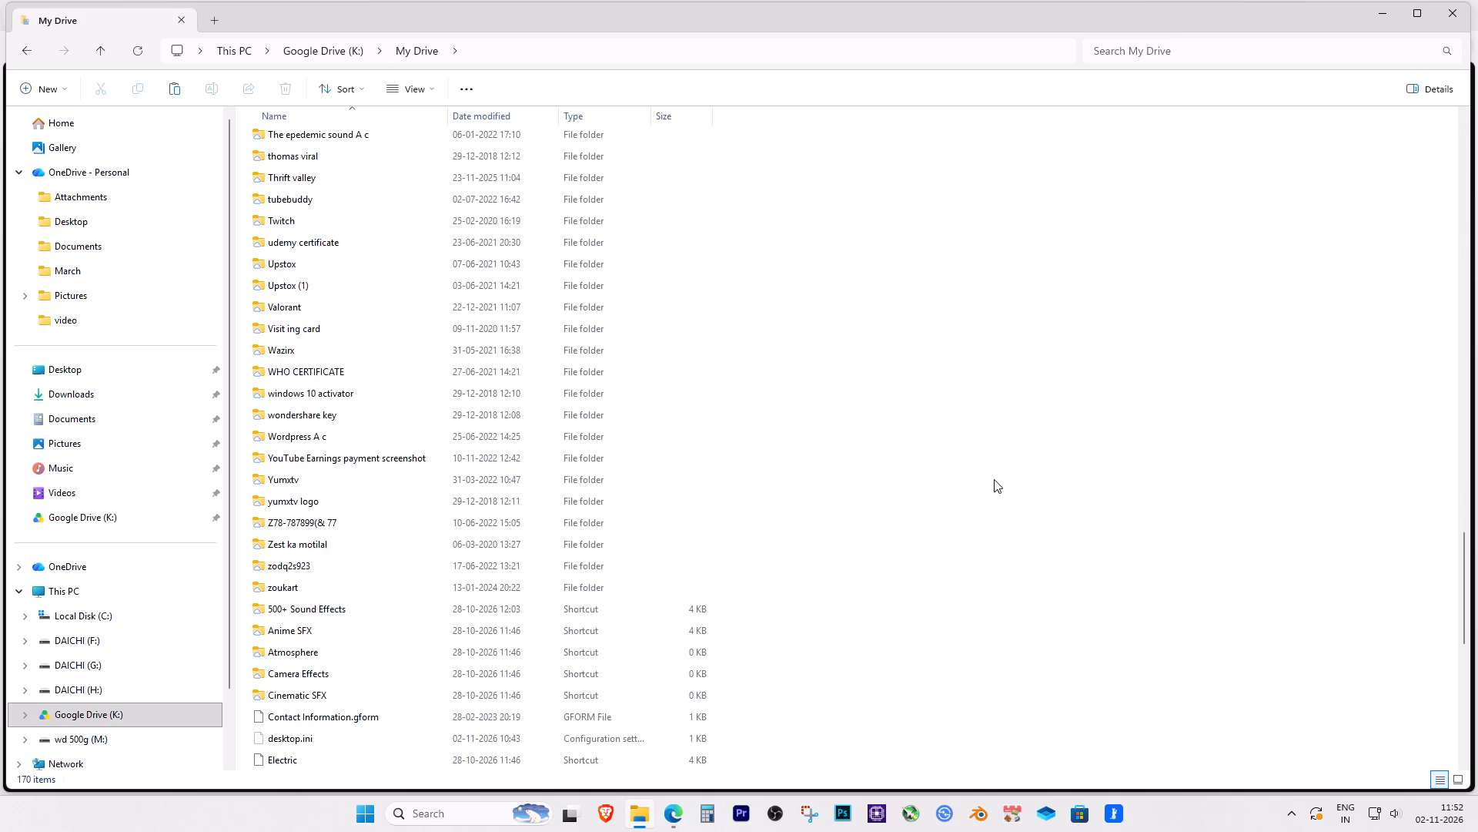
{"action": "scroll", "coordinate": [994, 479], "scroll_direction": "down", "scroll_amount": 13}
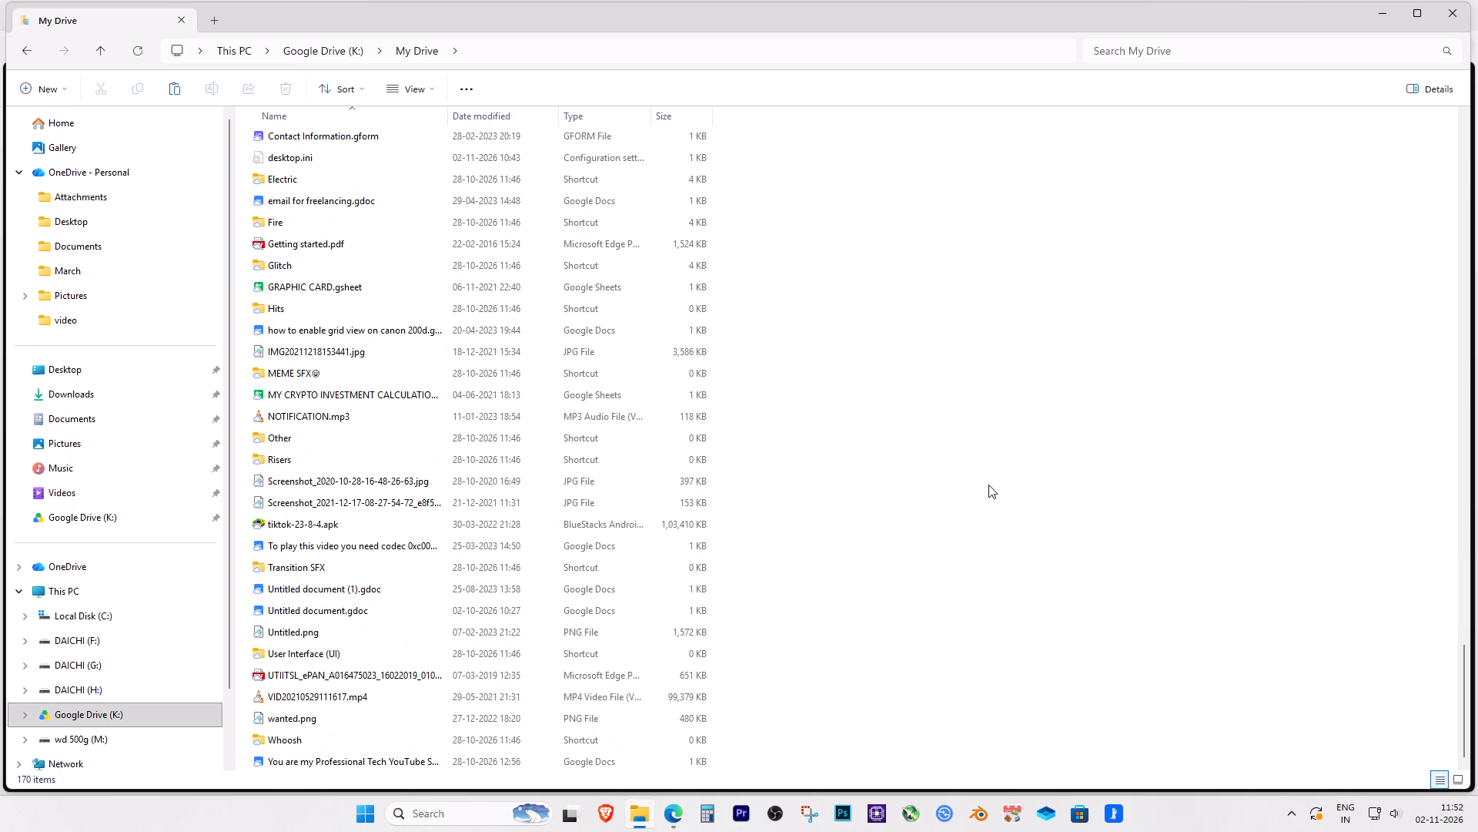
{"action": "scroll", "coordinate": [988, 485], "scroll_direction": "down", "scroll_amount": 4}
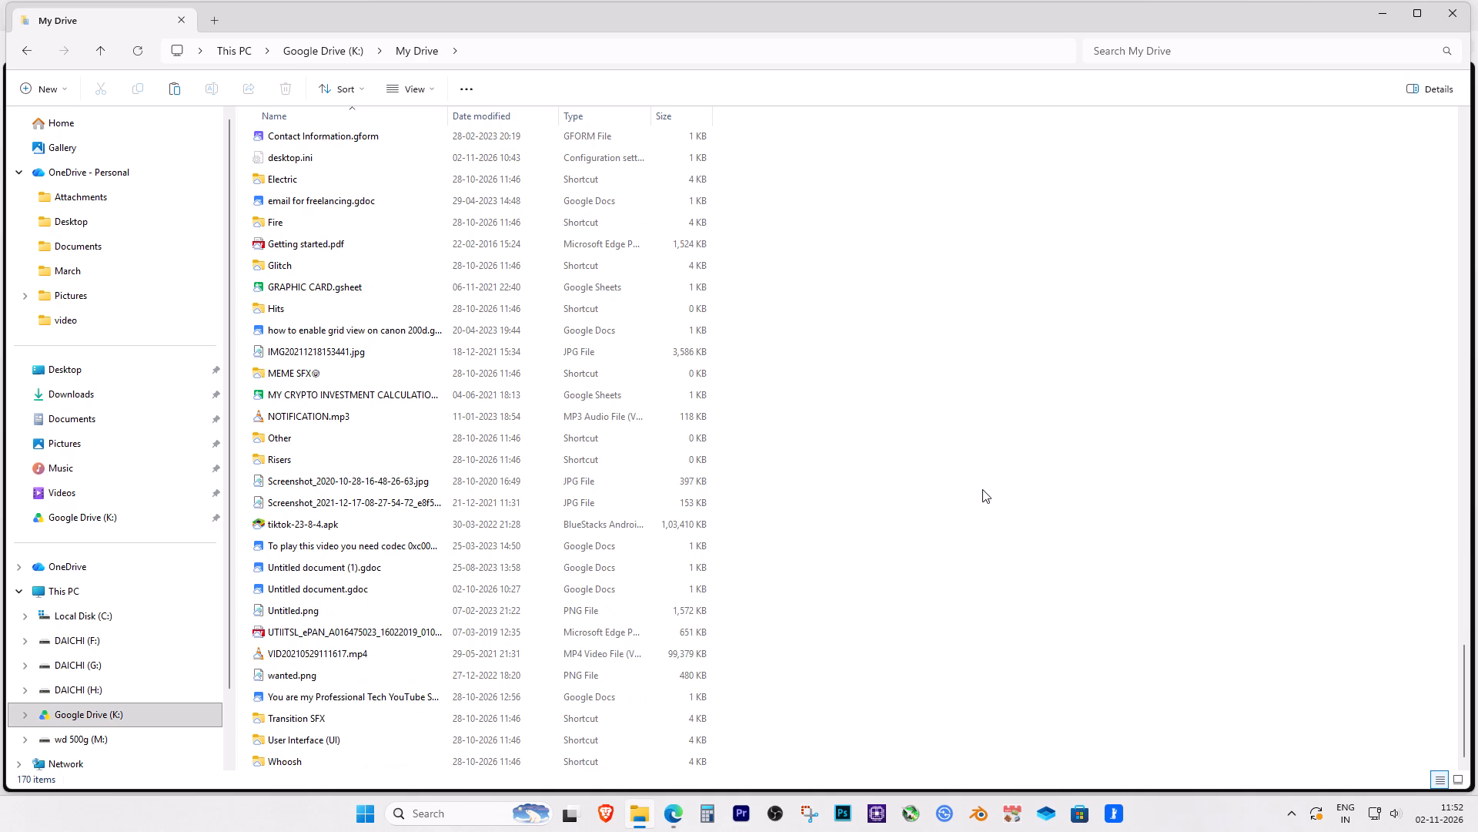
{"action": "right_click", "coordinate": [982, 489]}
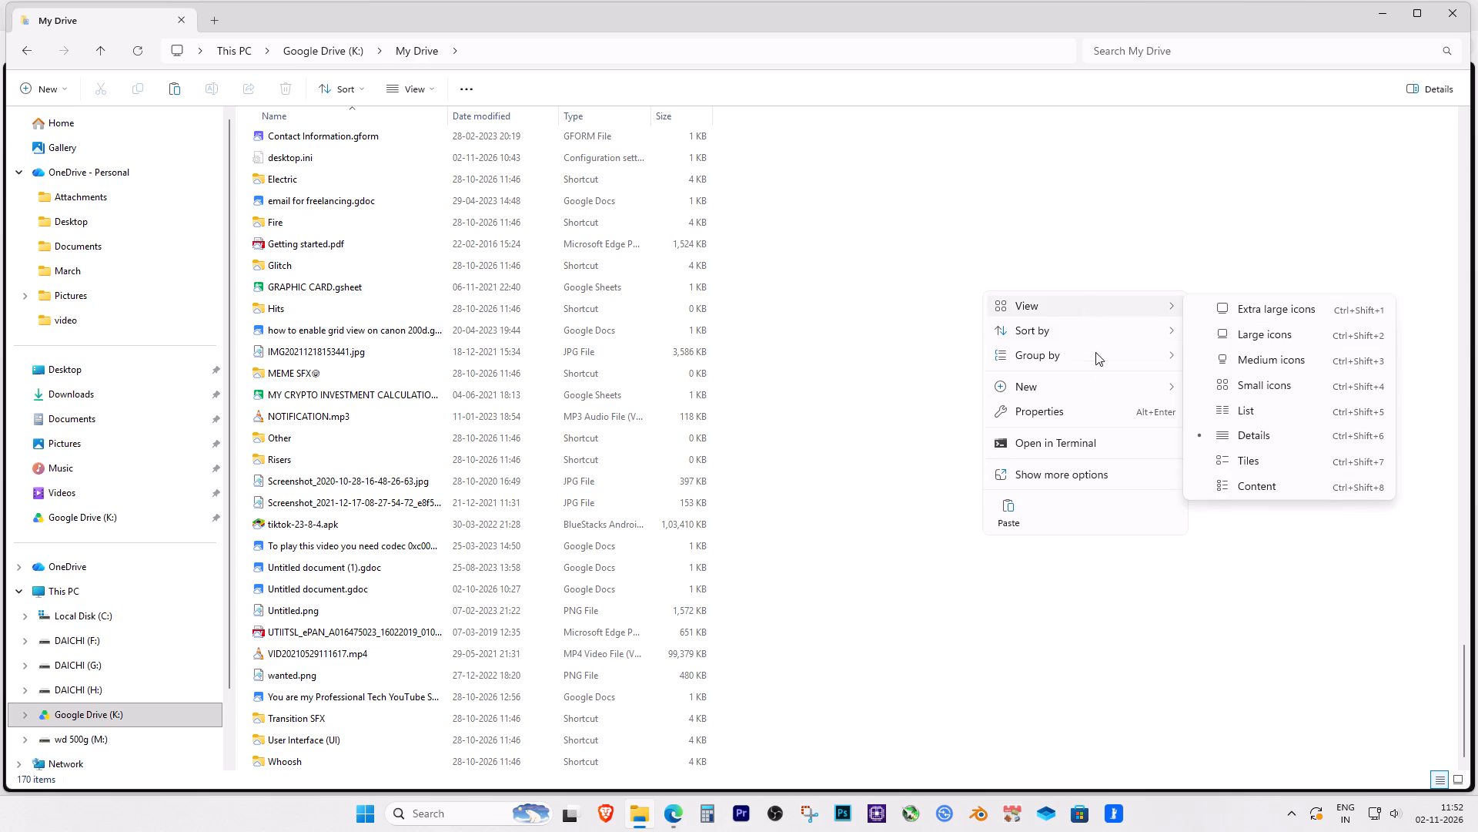
{"action": "left_click", "coordinate": [1227, 387]}
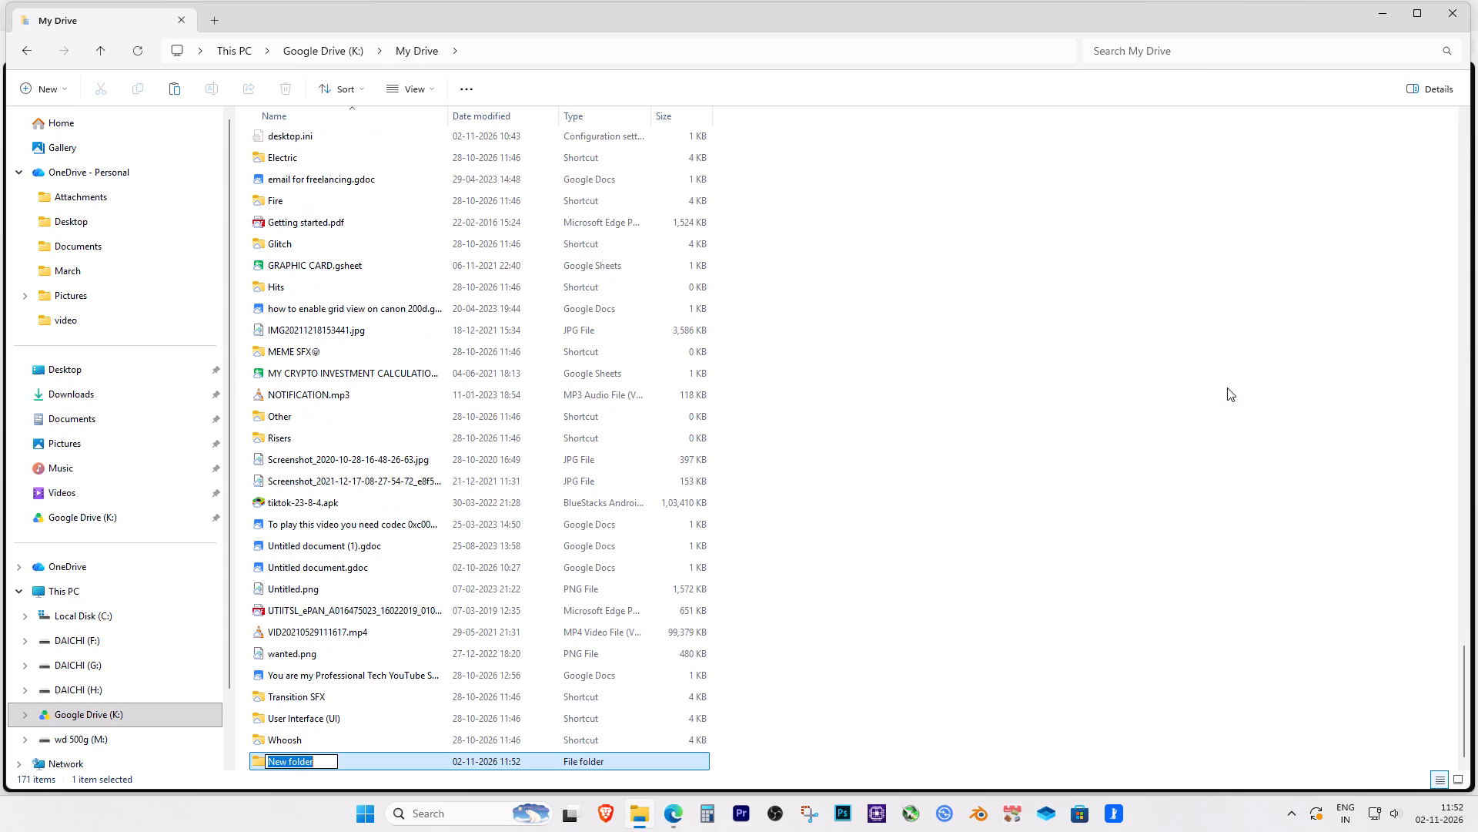
{"action": "type", "text": "pc sync"}
{"action": "key", "text": "Return"}
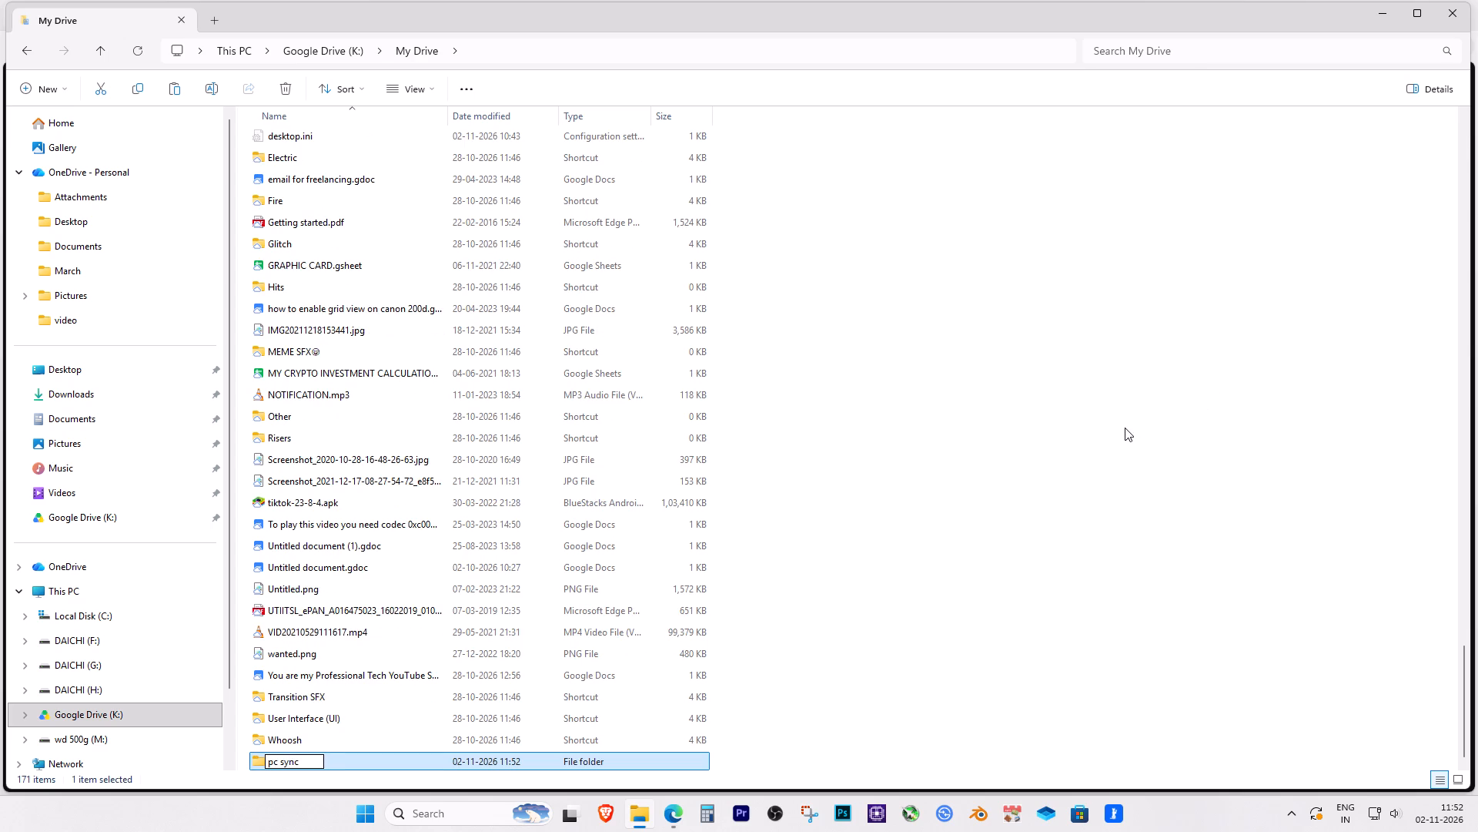
{"action": "key", "text": "Return"}
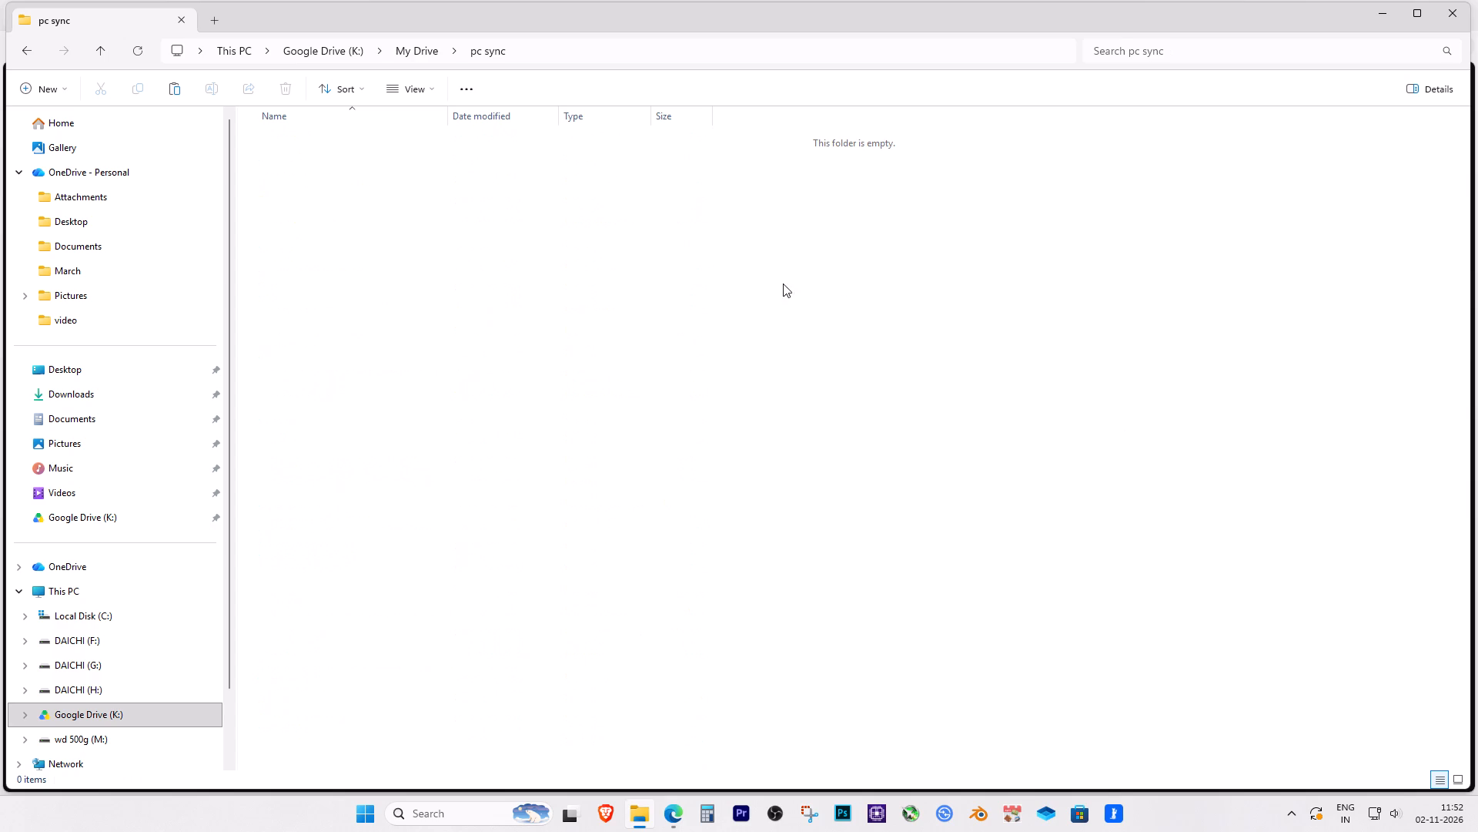
Paste the cut videos into the pc sync folder.
{"action": "right_click", "coordinate": [704, 273]}
{"action": "left_click", "coordinate": [738, 300]}
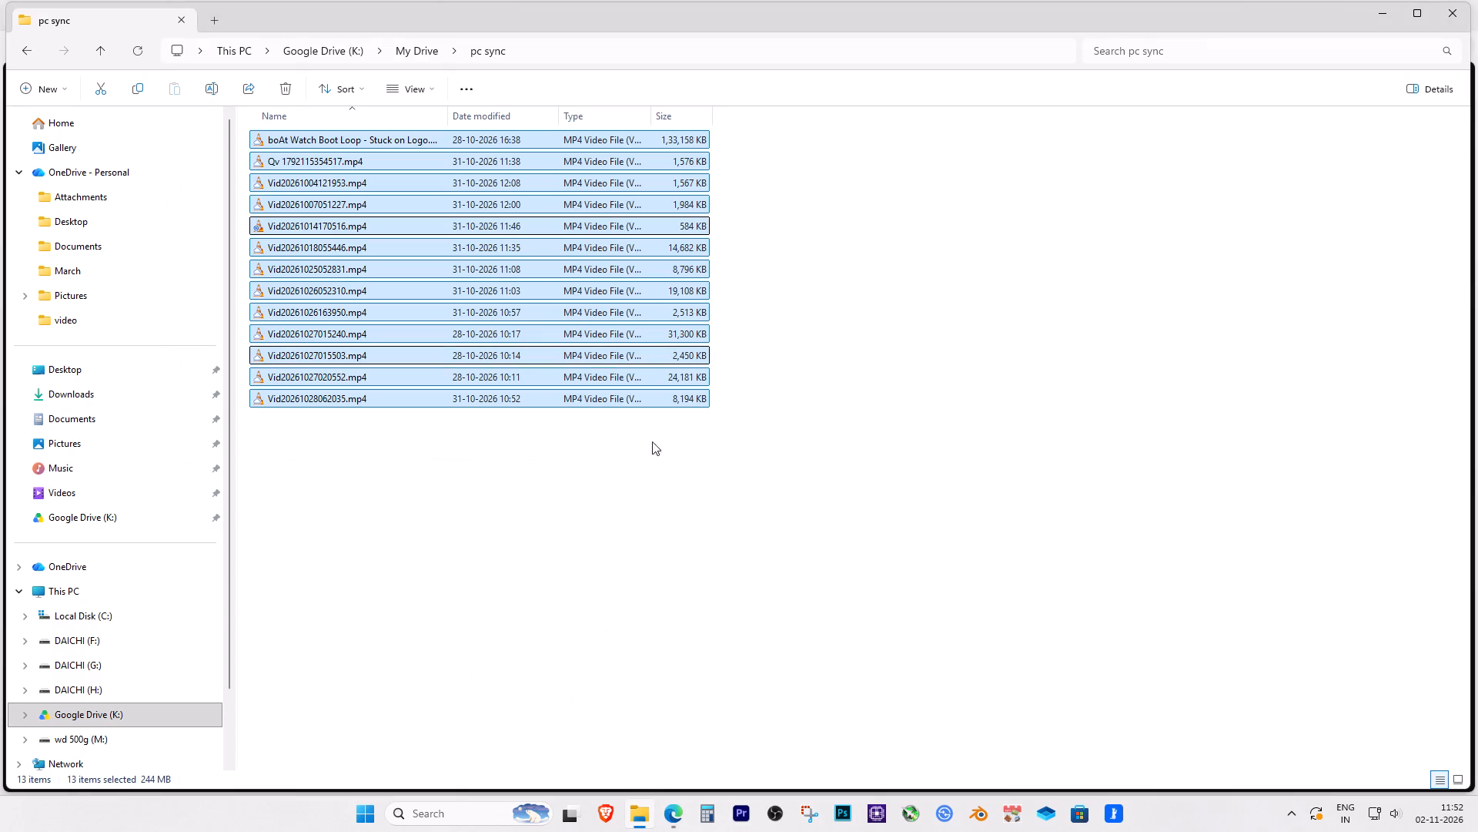
{"action": "left_click", "coordinate": [626, 484]}
Display the pc sync folder's contents as large icons.
{"action": "right_click", "coordinate": [918, 435]}
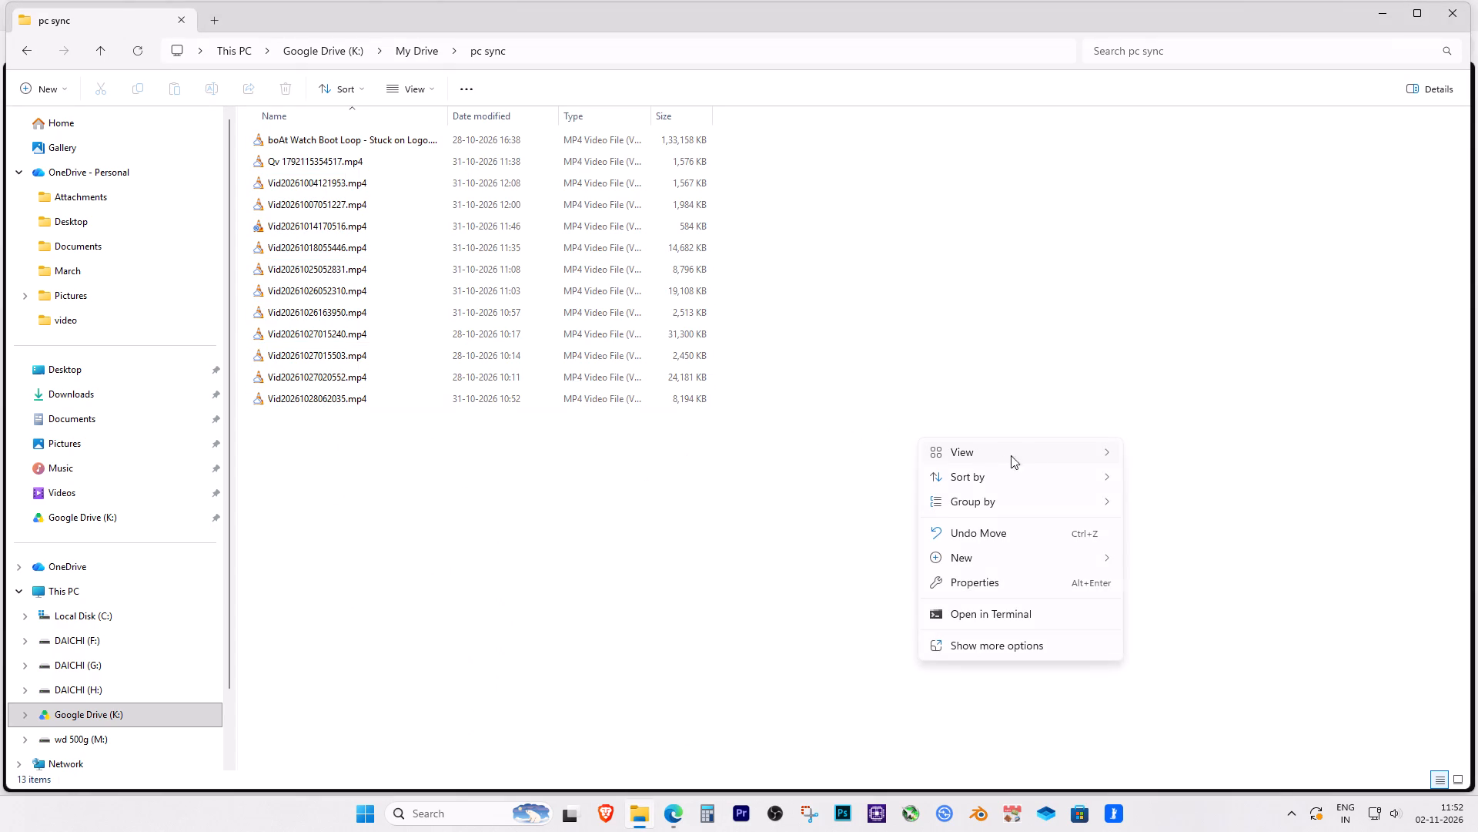
{"action": "left_click", "coordinate": [1207, 478]}
{"action": "left_click", "coordinate": [1032, 465]}
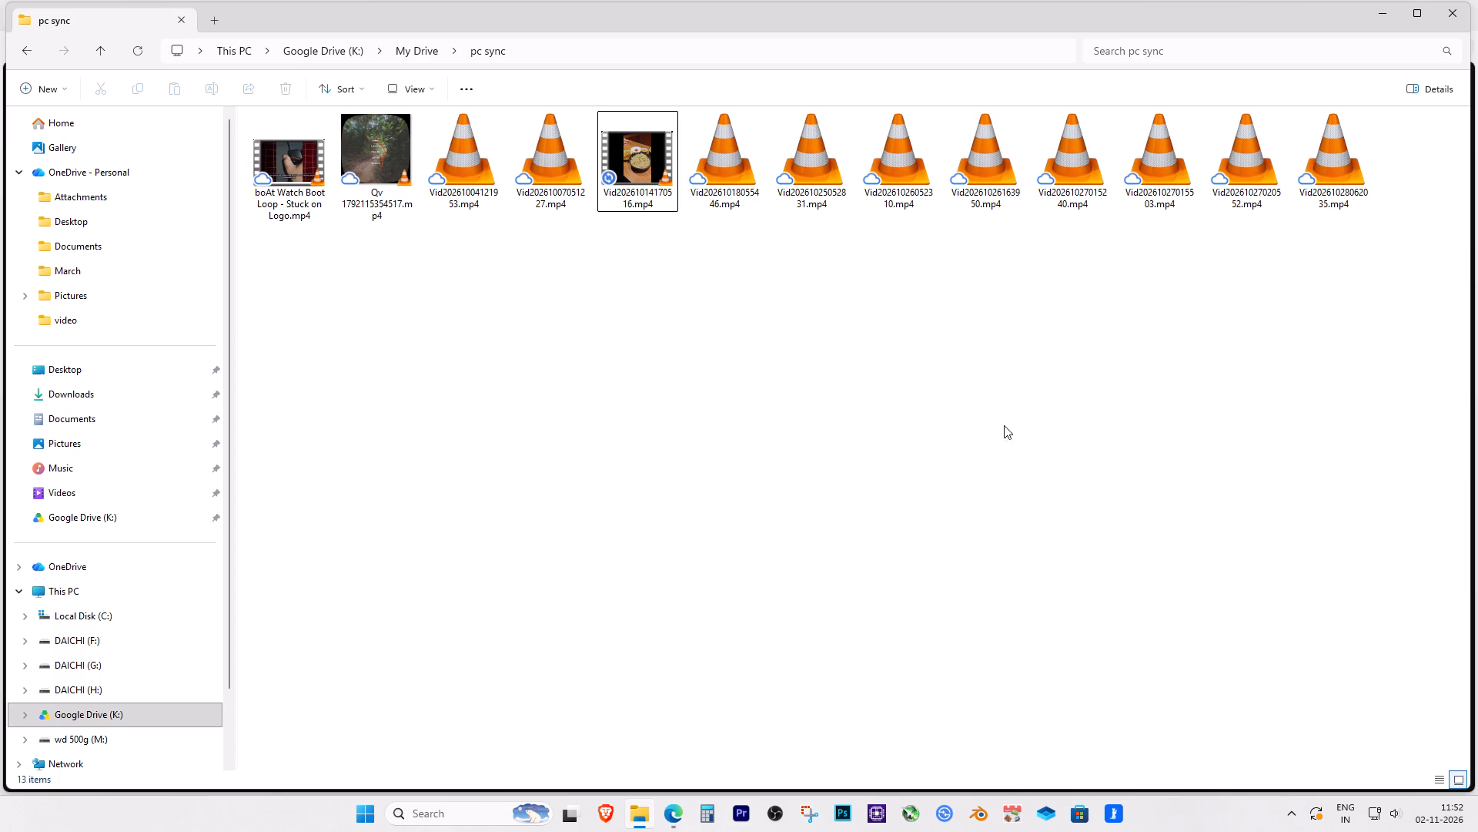
Open the Google Drive desktop window to check the sync progress of the moved videos.
{"action": "left_click", "coordinate": [1292, 814]}
{"action": "left_click", "coordinate": [1232, 768]}
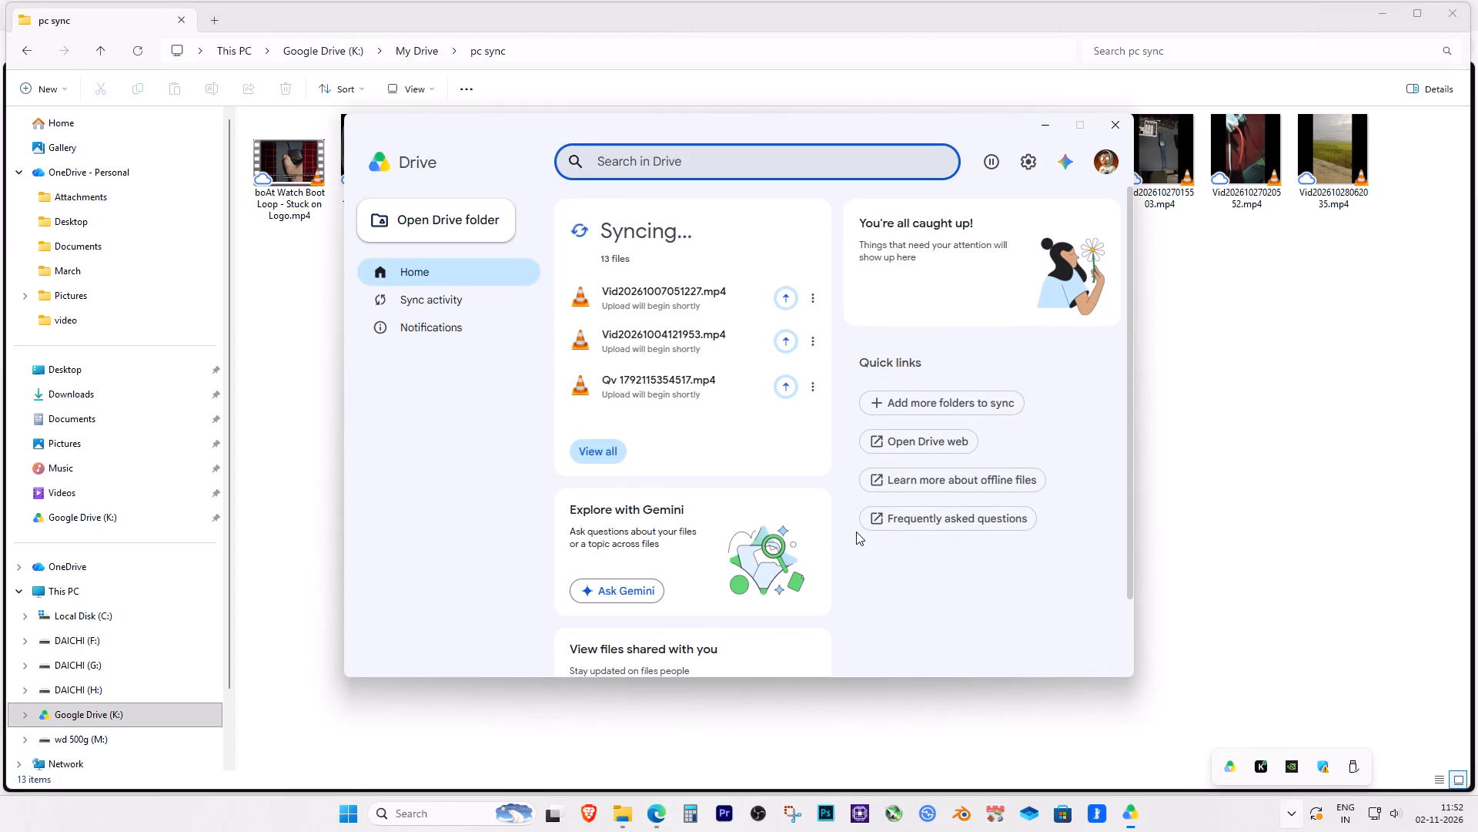